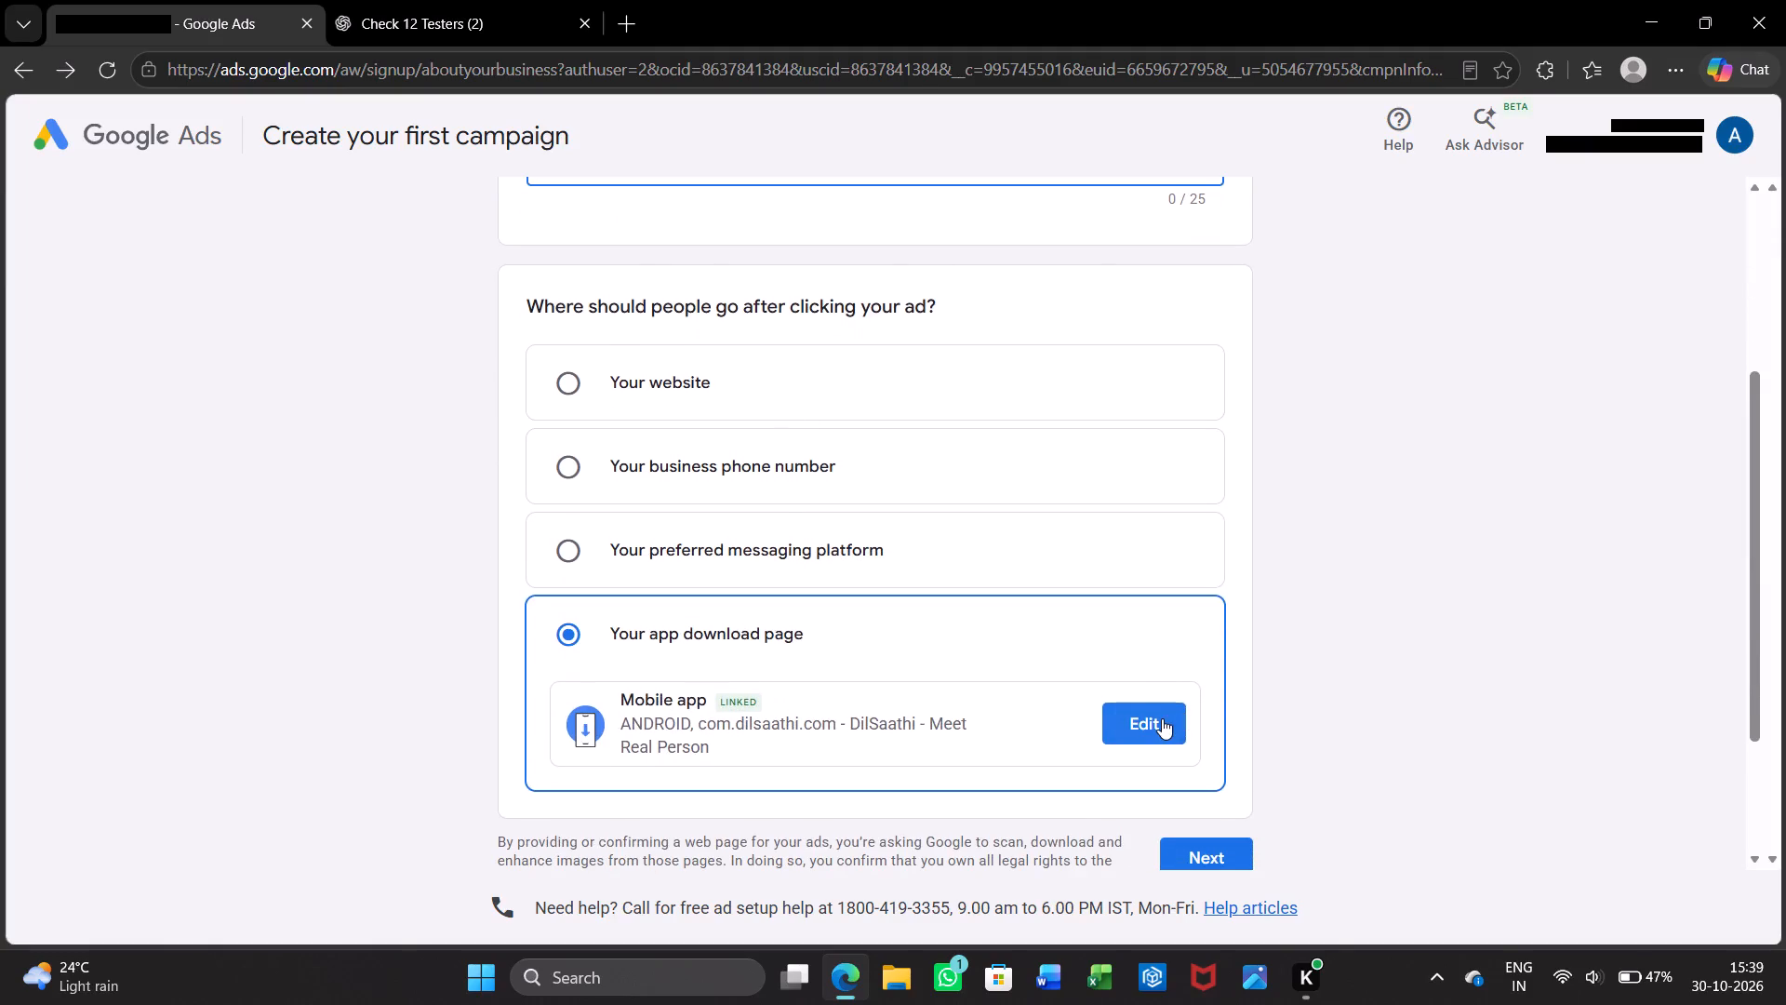
click(1162, 718)
click(1362, 346)
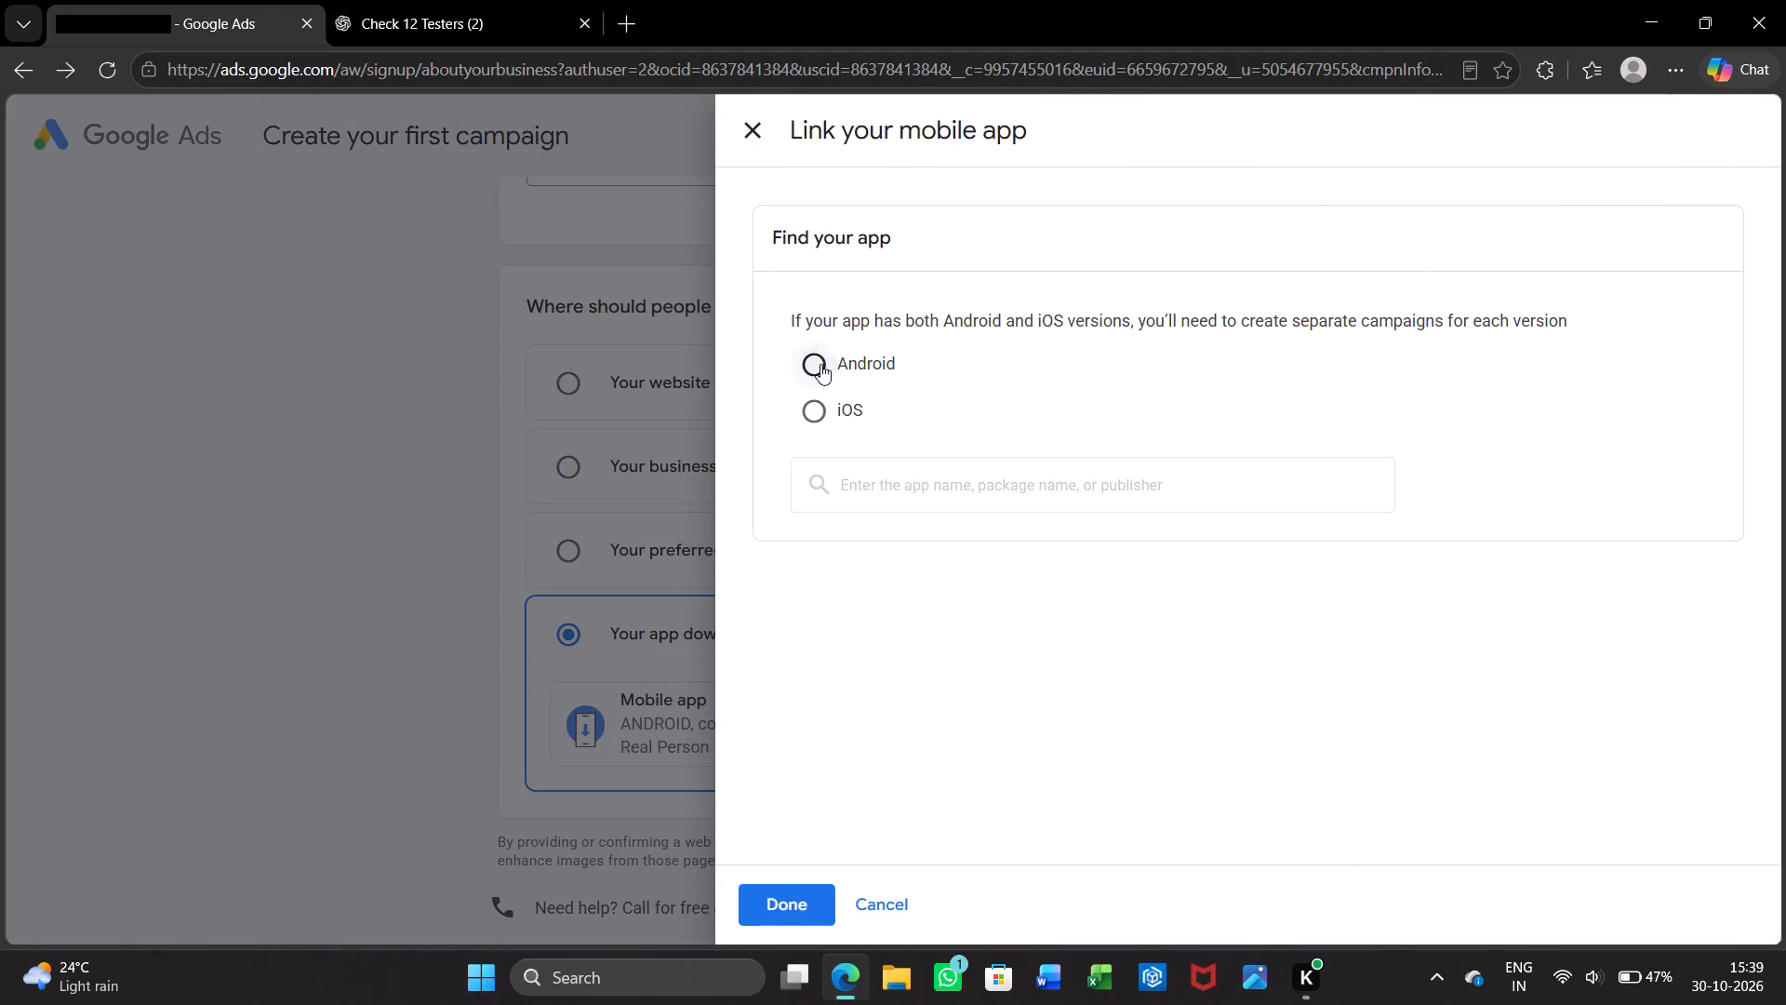
click(820, 364)
click(943, 477)
key(ctrl+v)
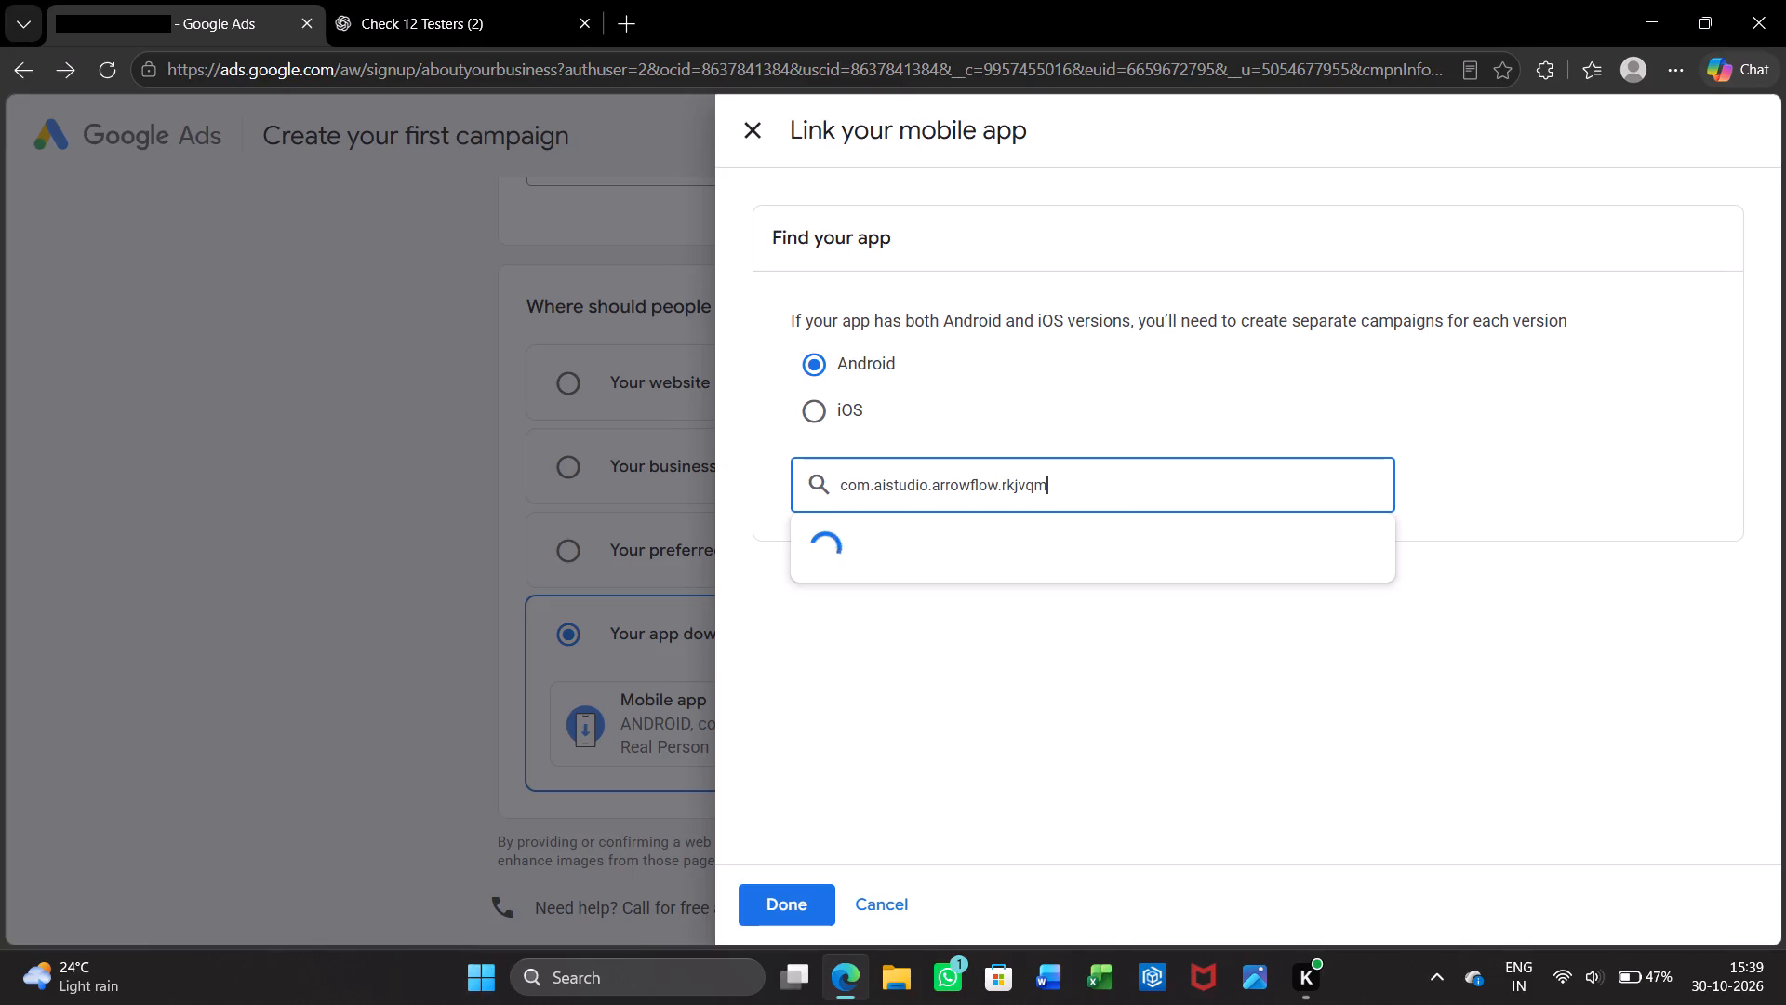
click(989, 591)
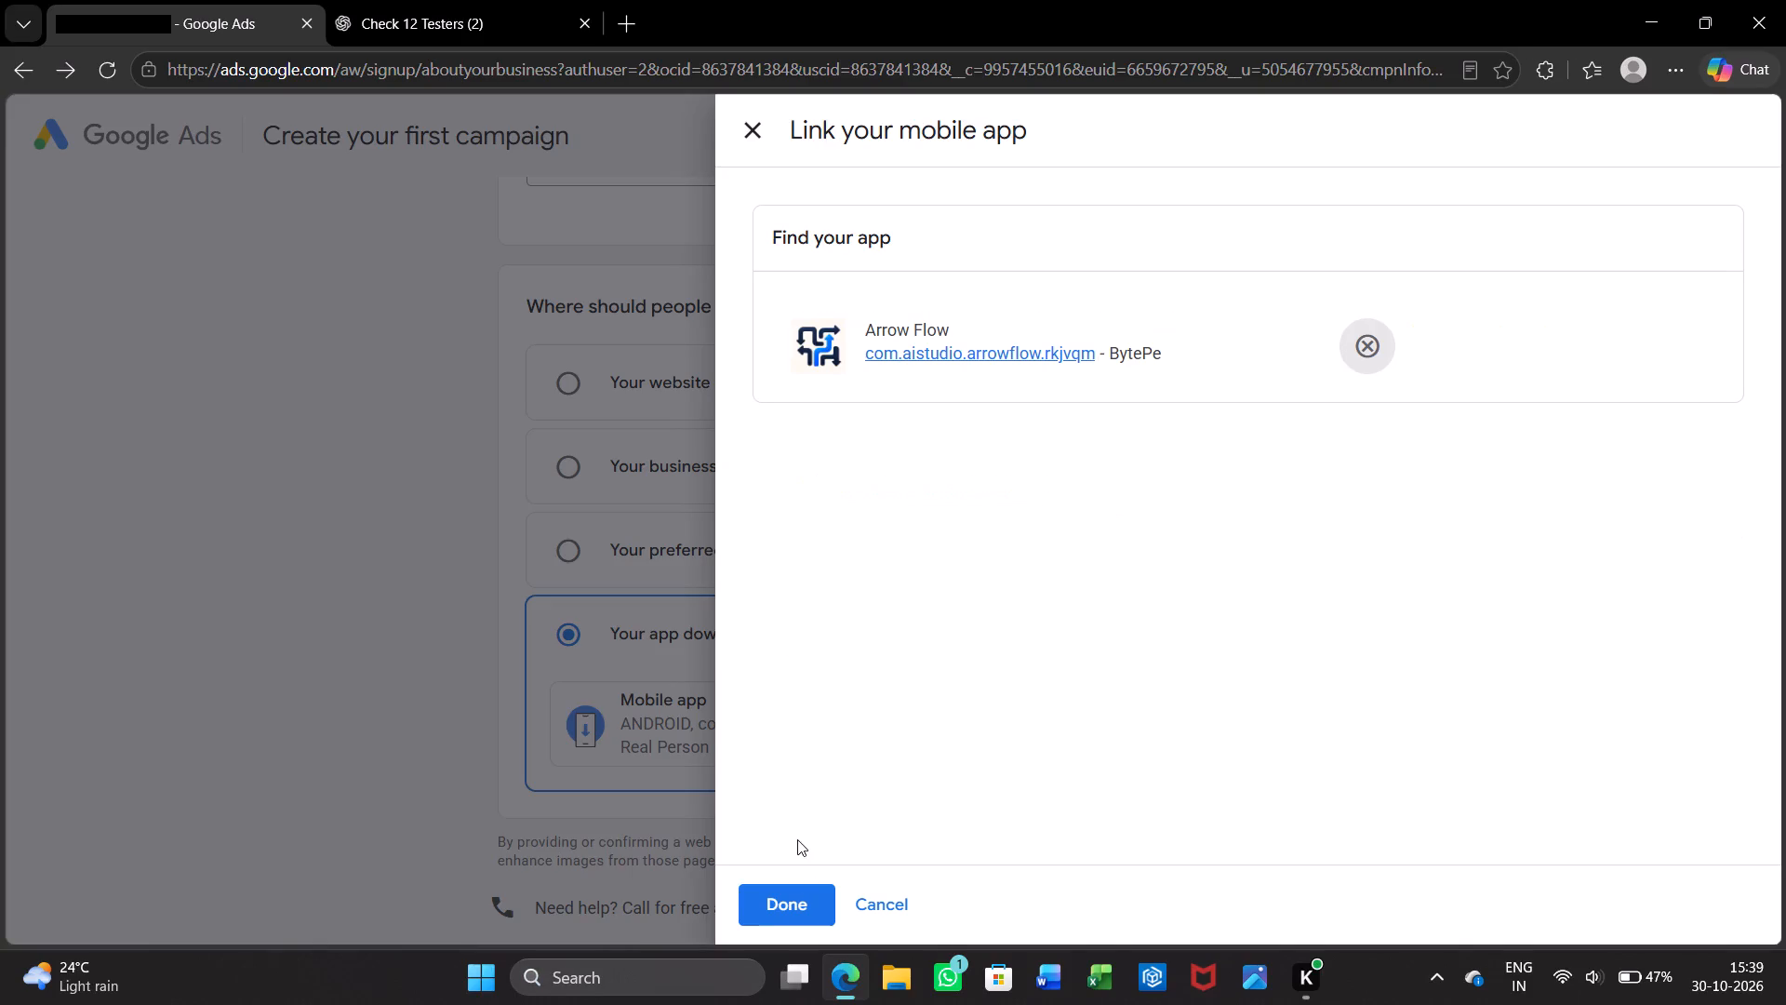
click(792, 892)
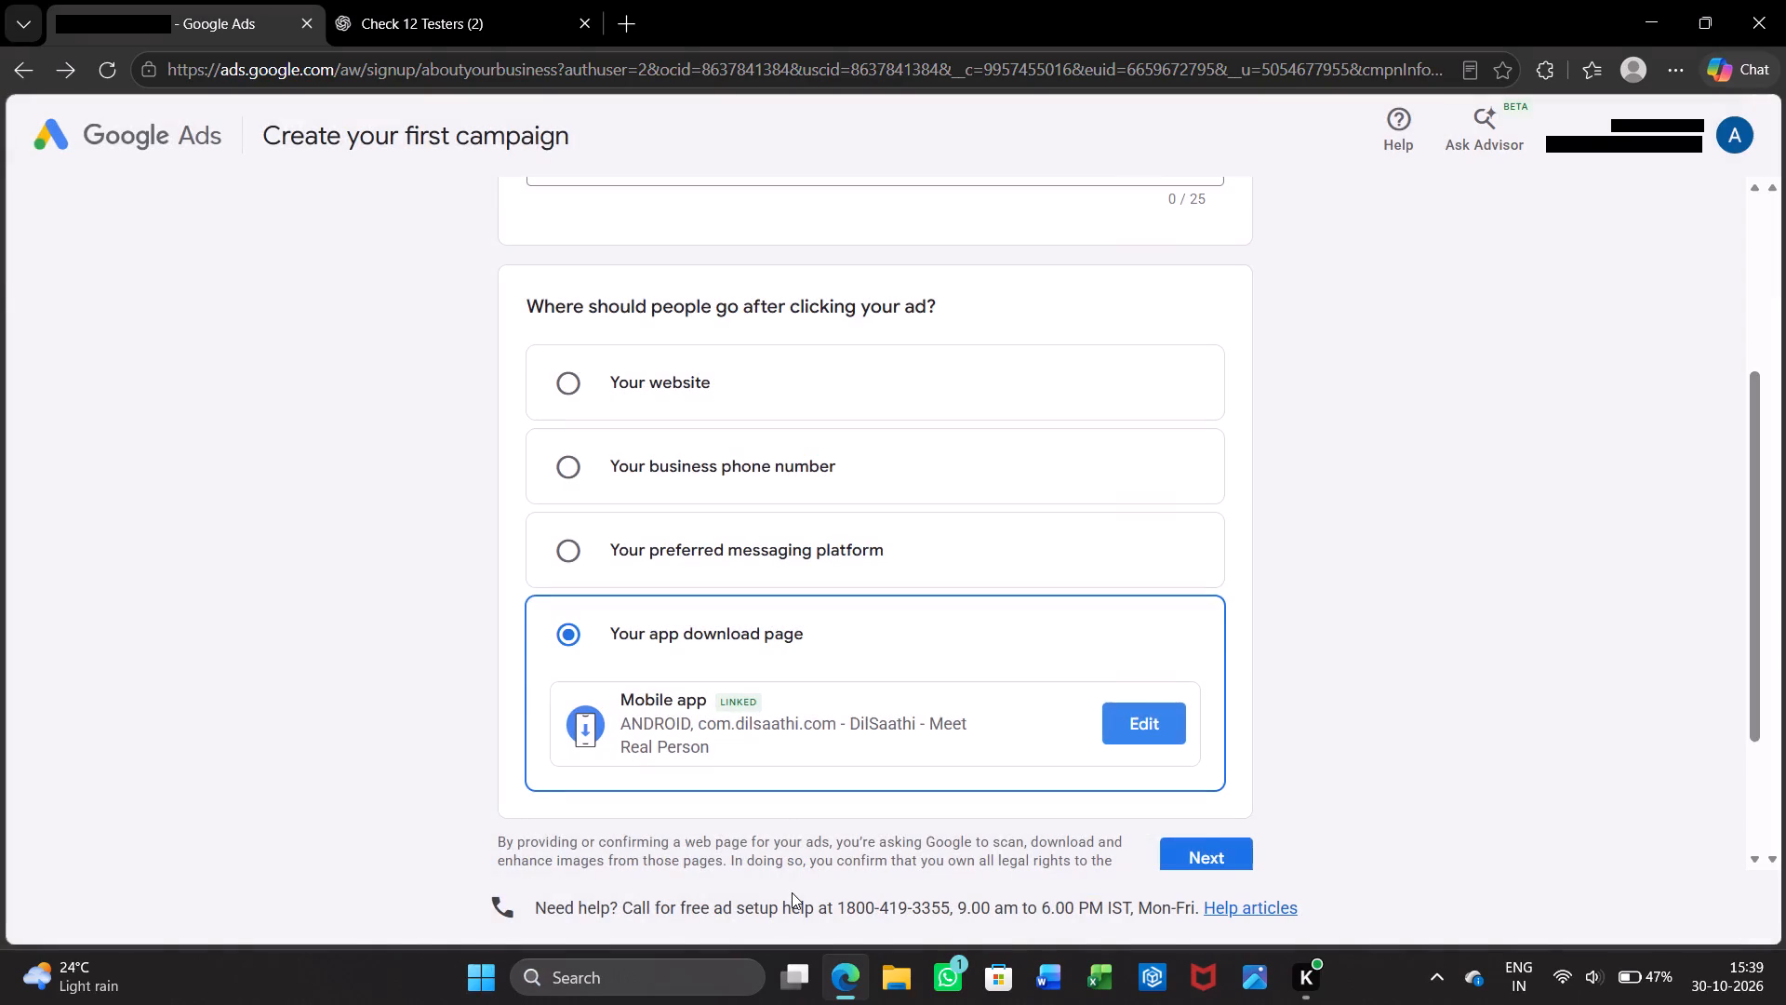
Reopen the mobile app link under the app download page to check the selected app, and close it without changes.
scroll(792, 892, down, 1)
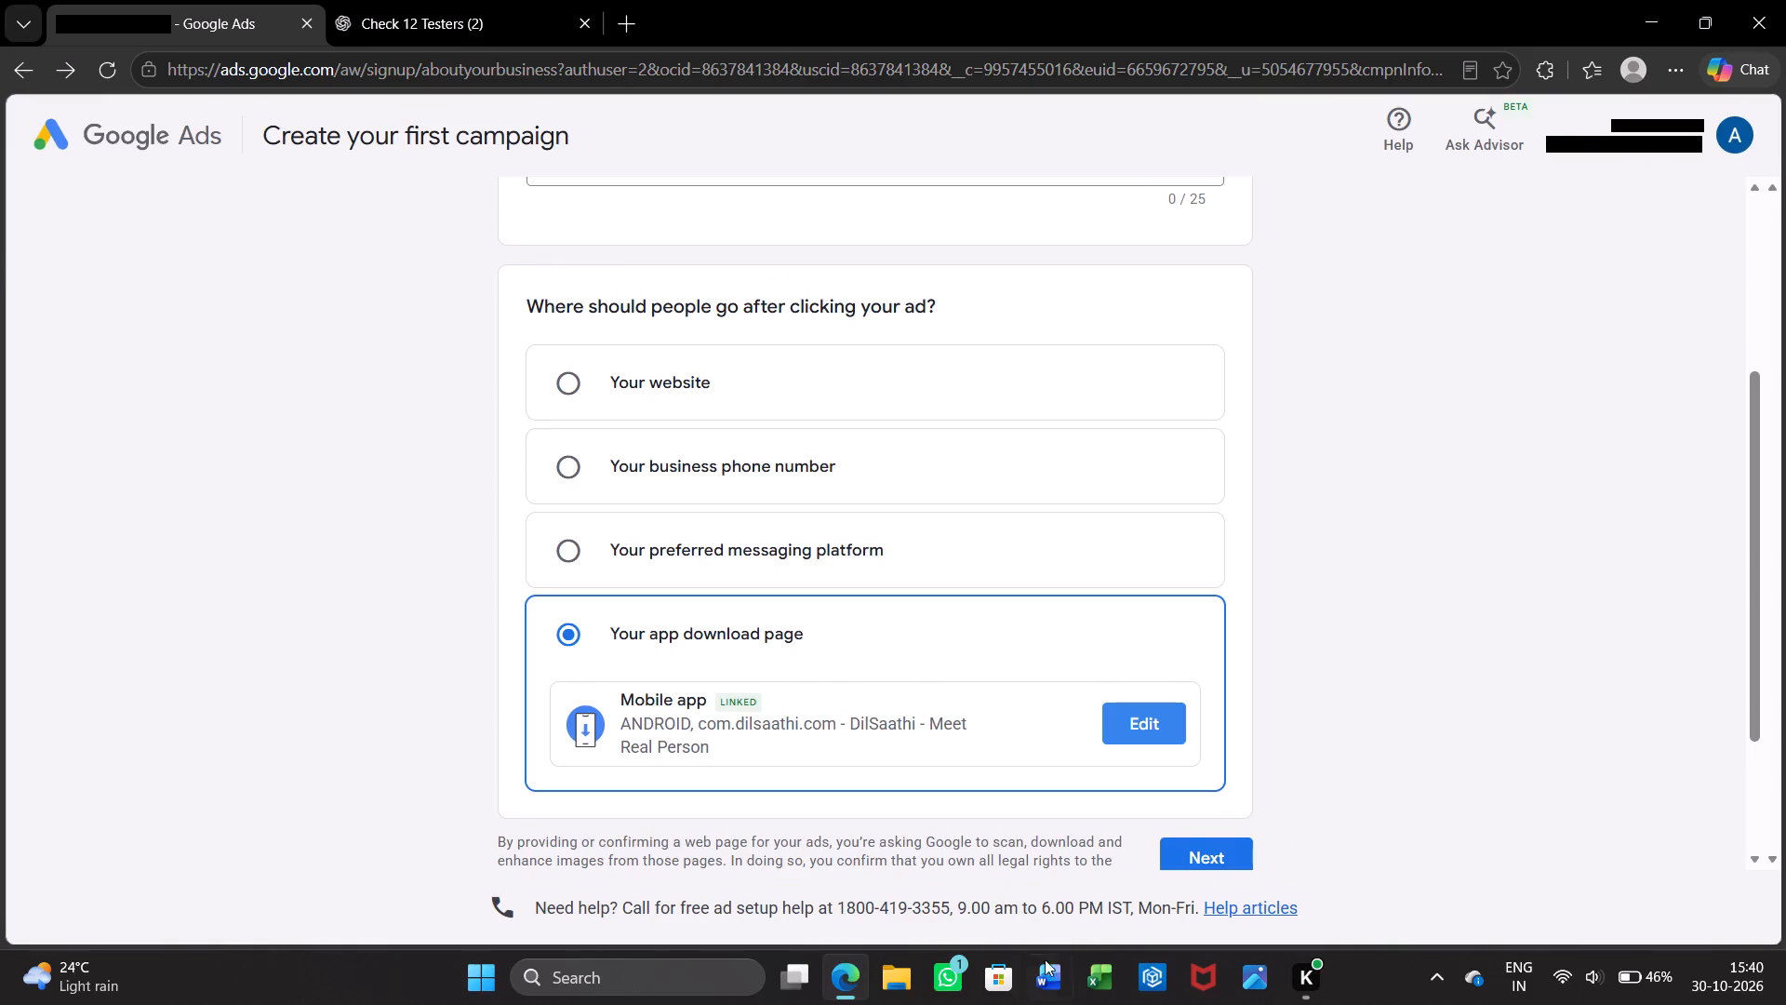
scroll(1215, 838, down, 1)
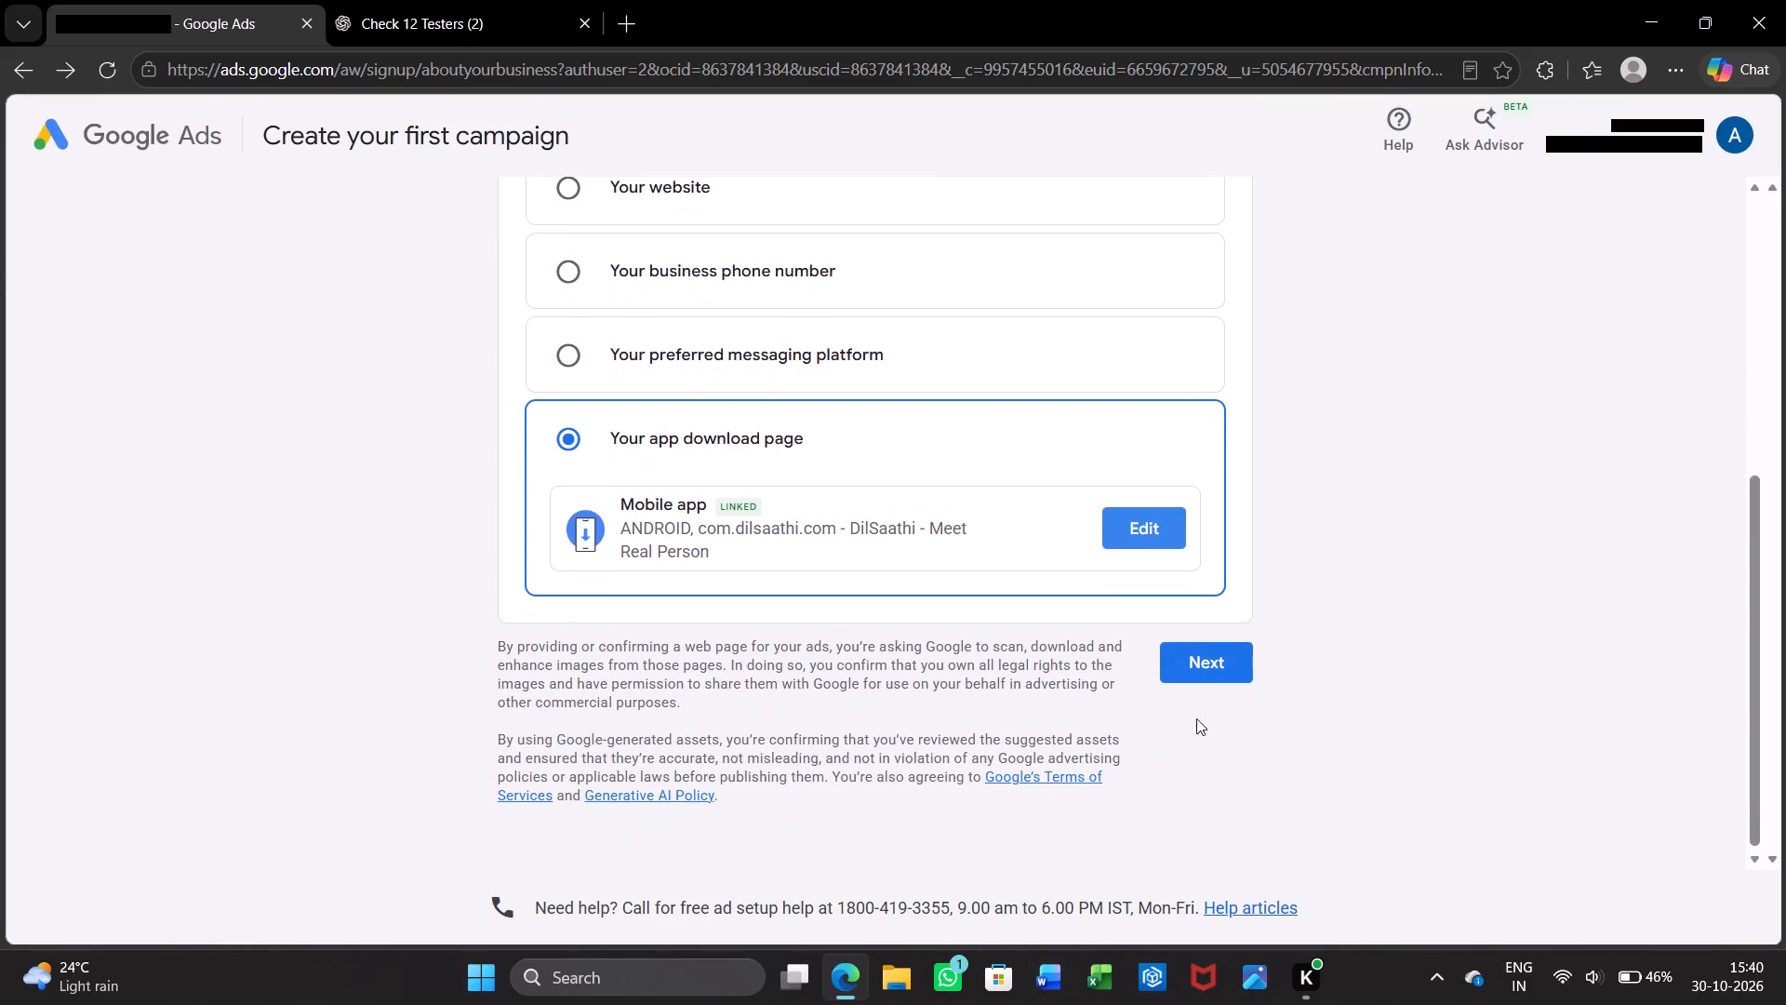
scroll(1221, 753, down, 1)
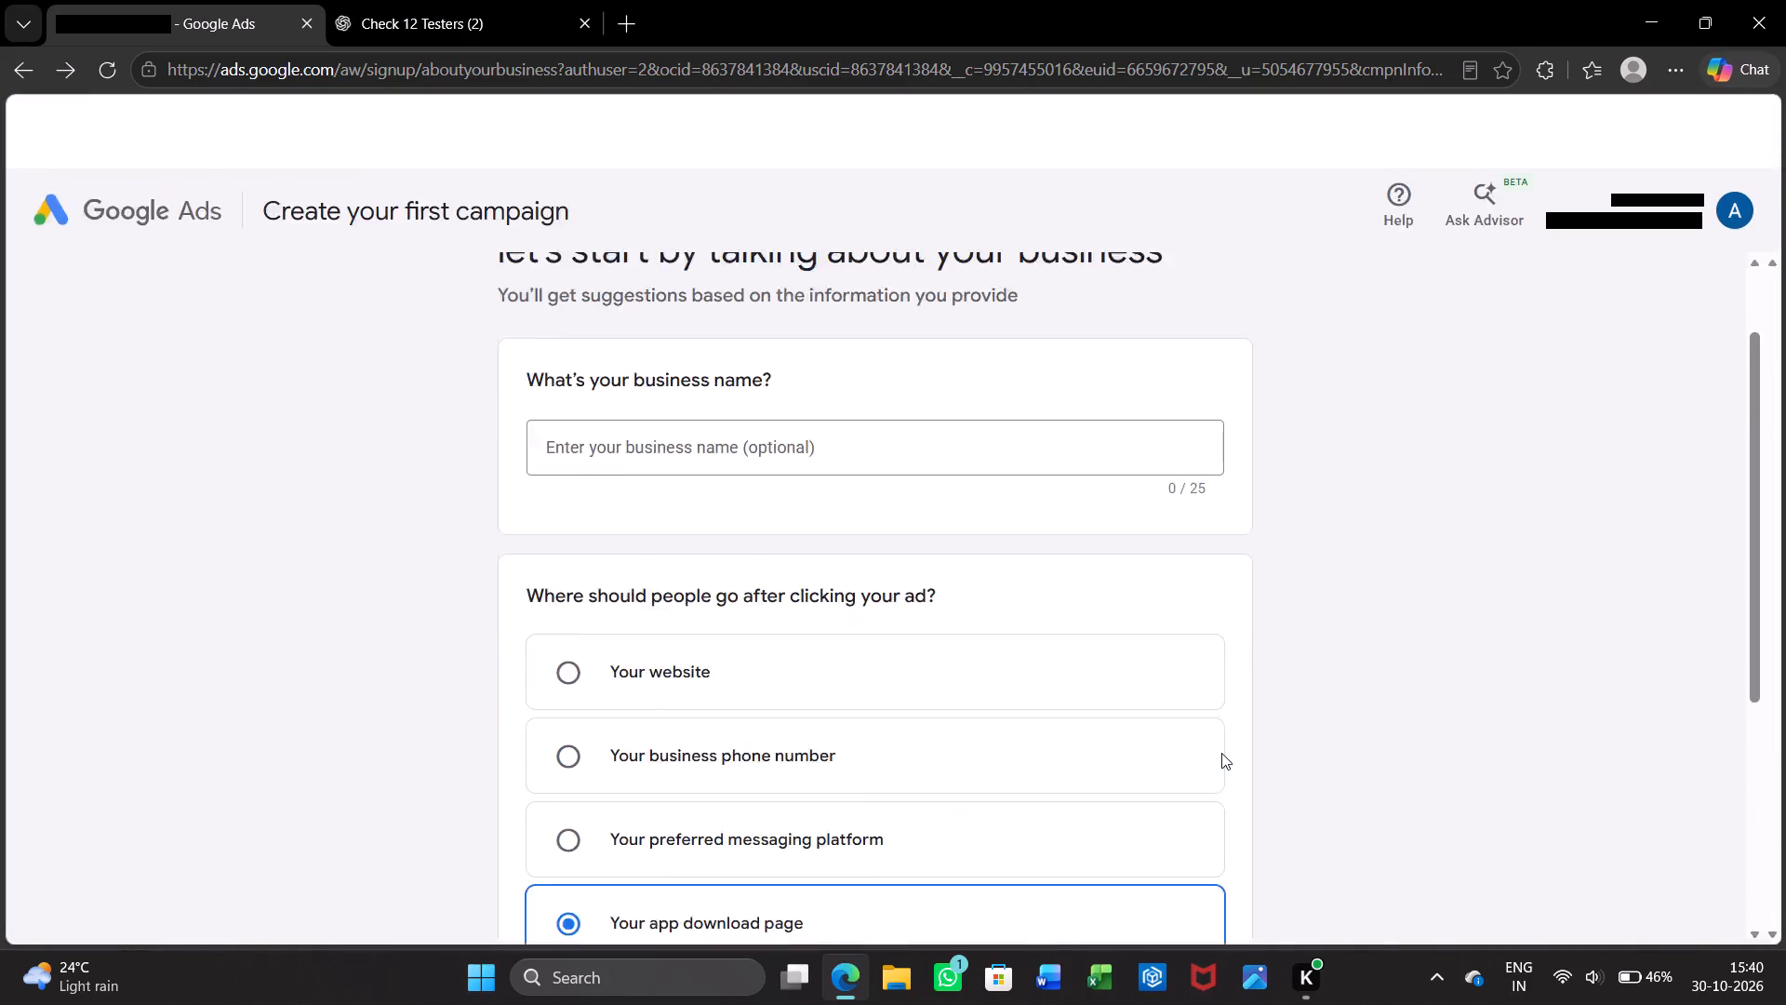
scroll(1221, 753, down, 4)
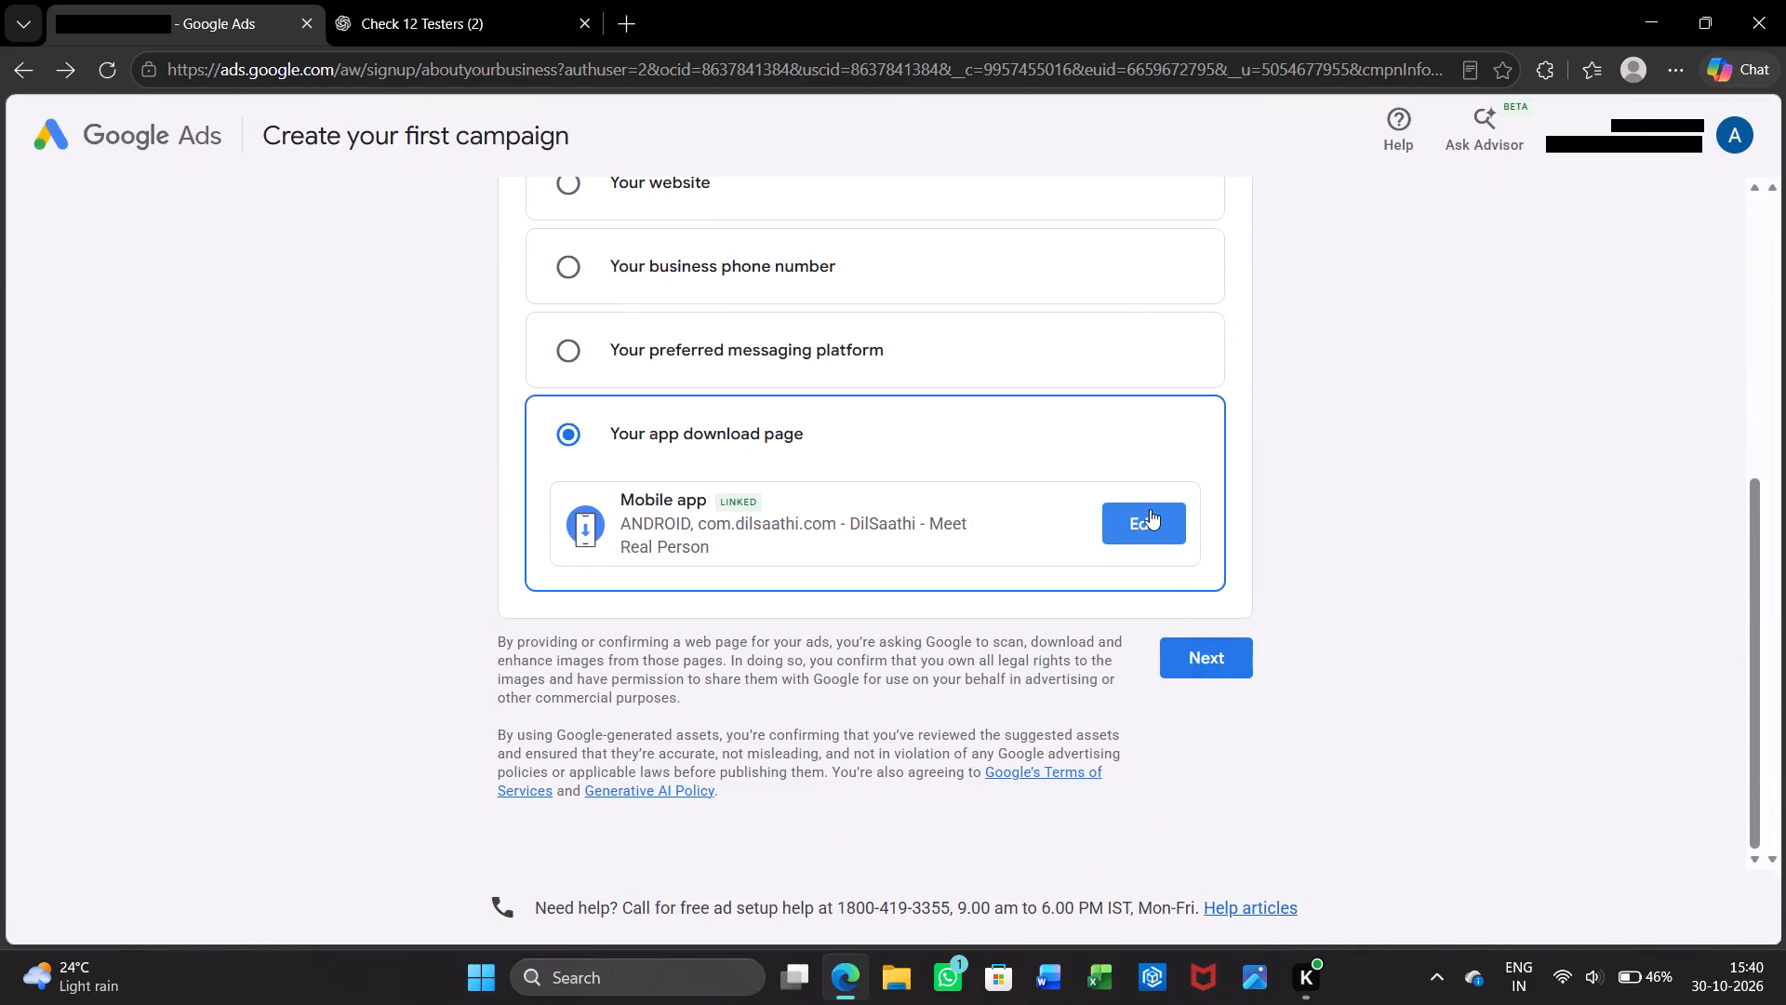
click(1150, 509)
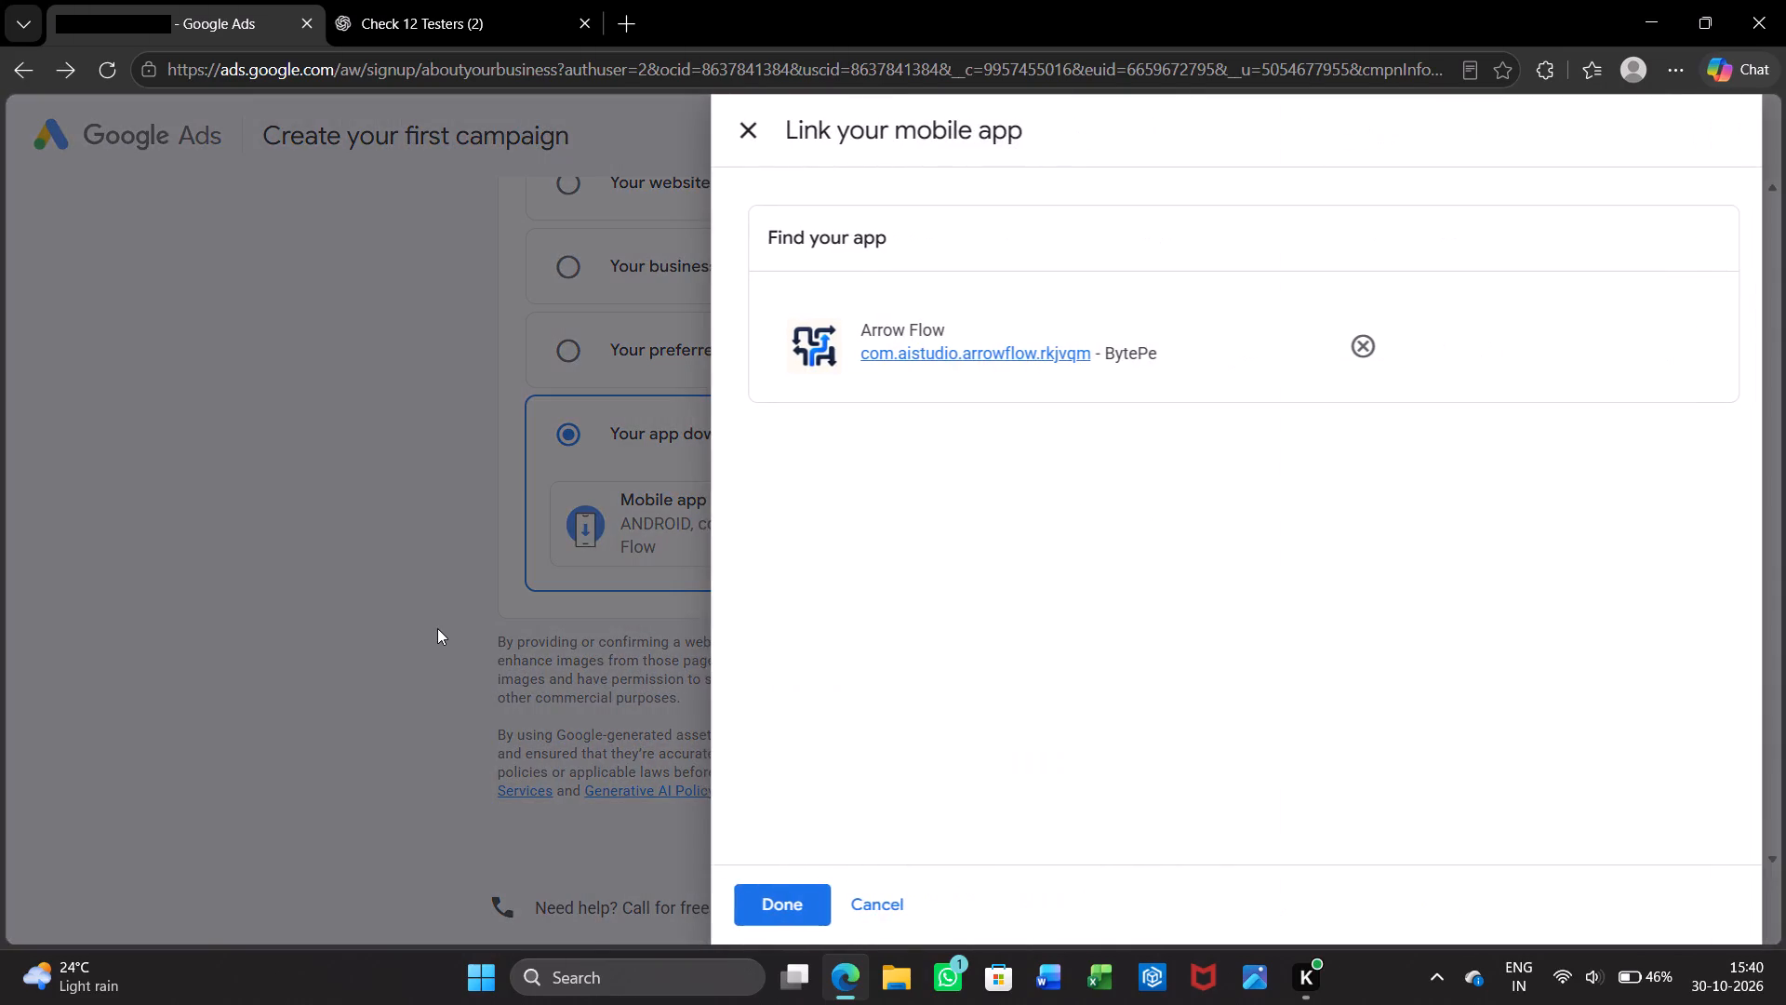
click(437, 628)
Continue through the business information and account linking pages with only the Arrow Flow mobile app linked.
click(1218, 651)
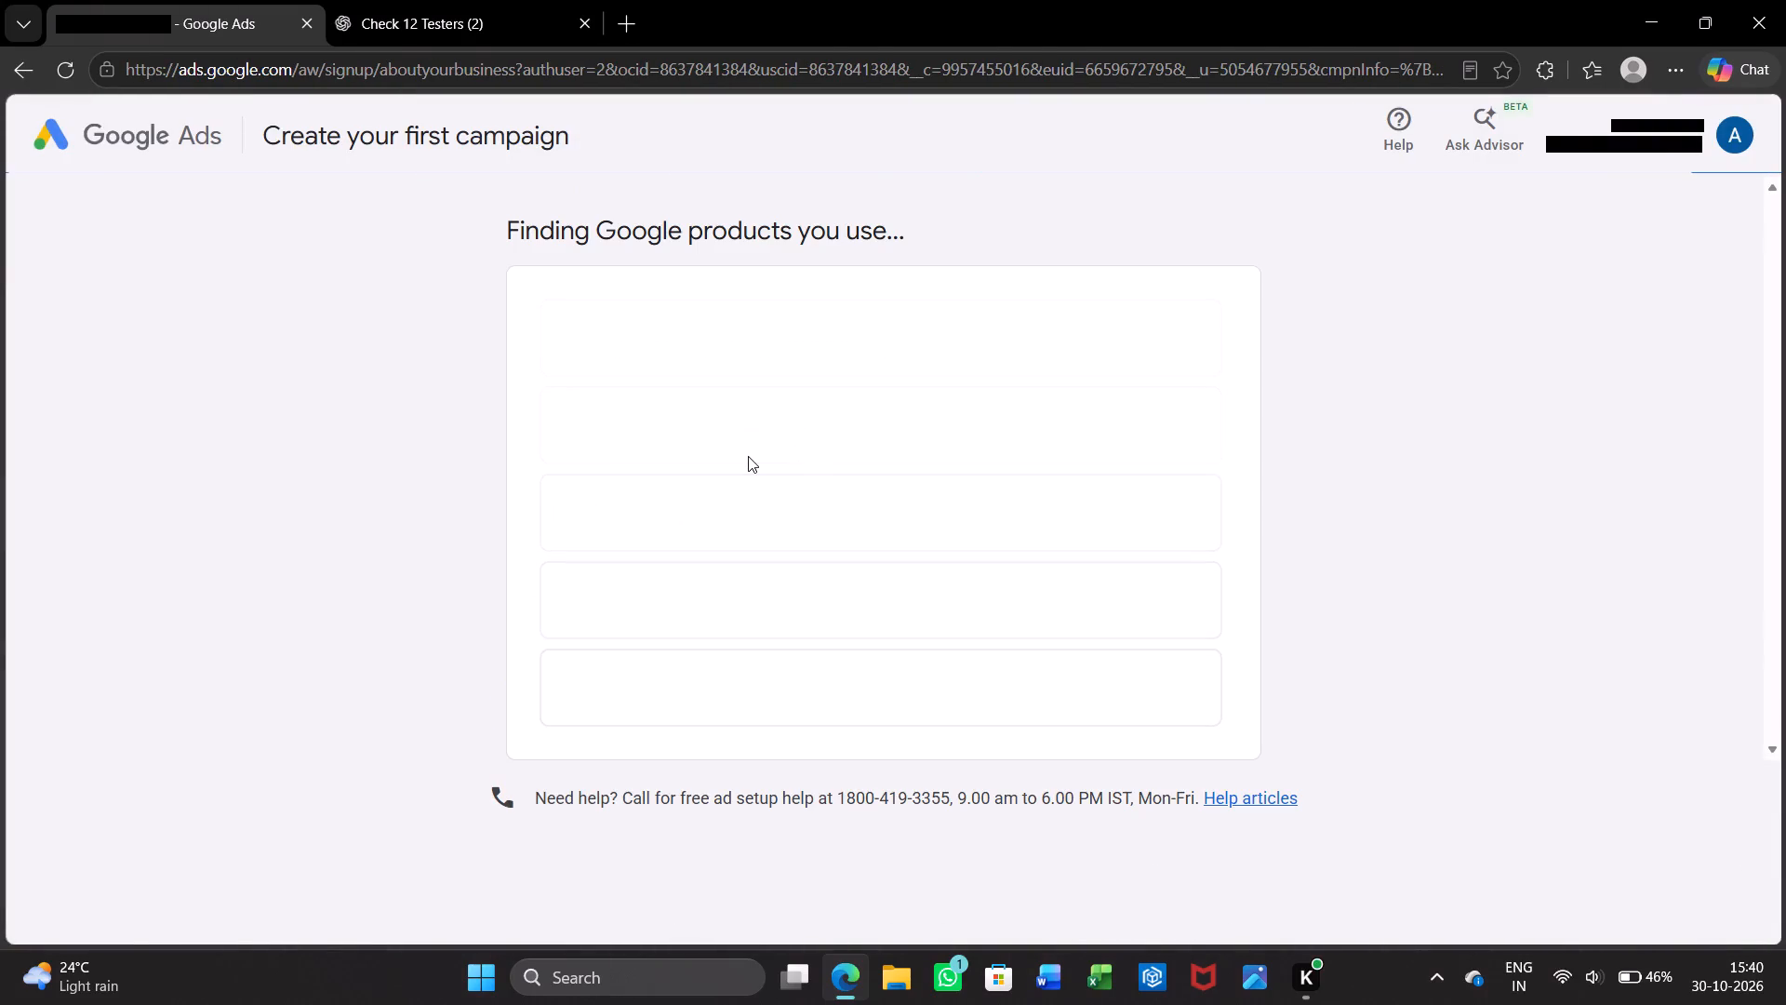
scroll(748, 456, down, 1)
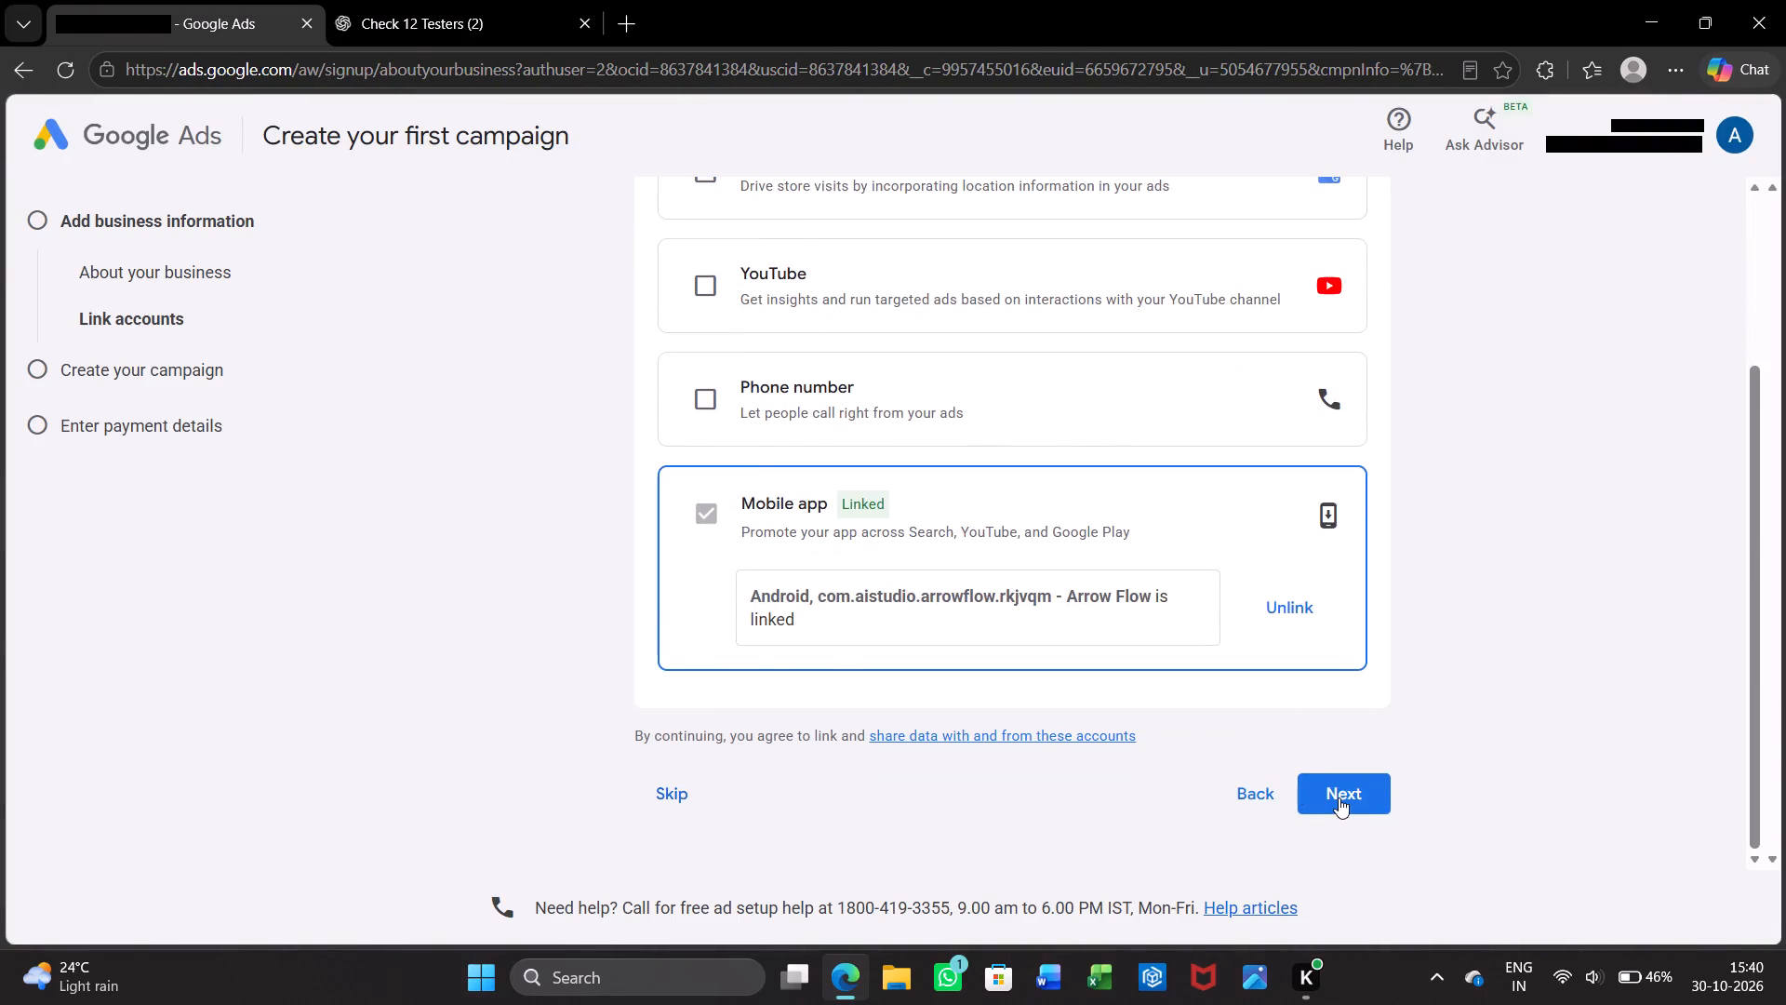
click(1339, 797)
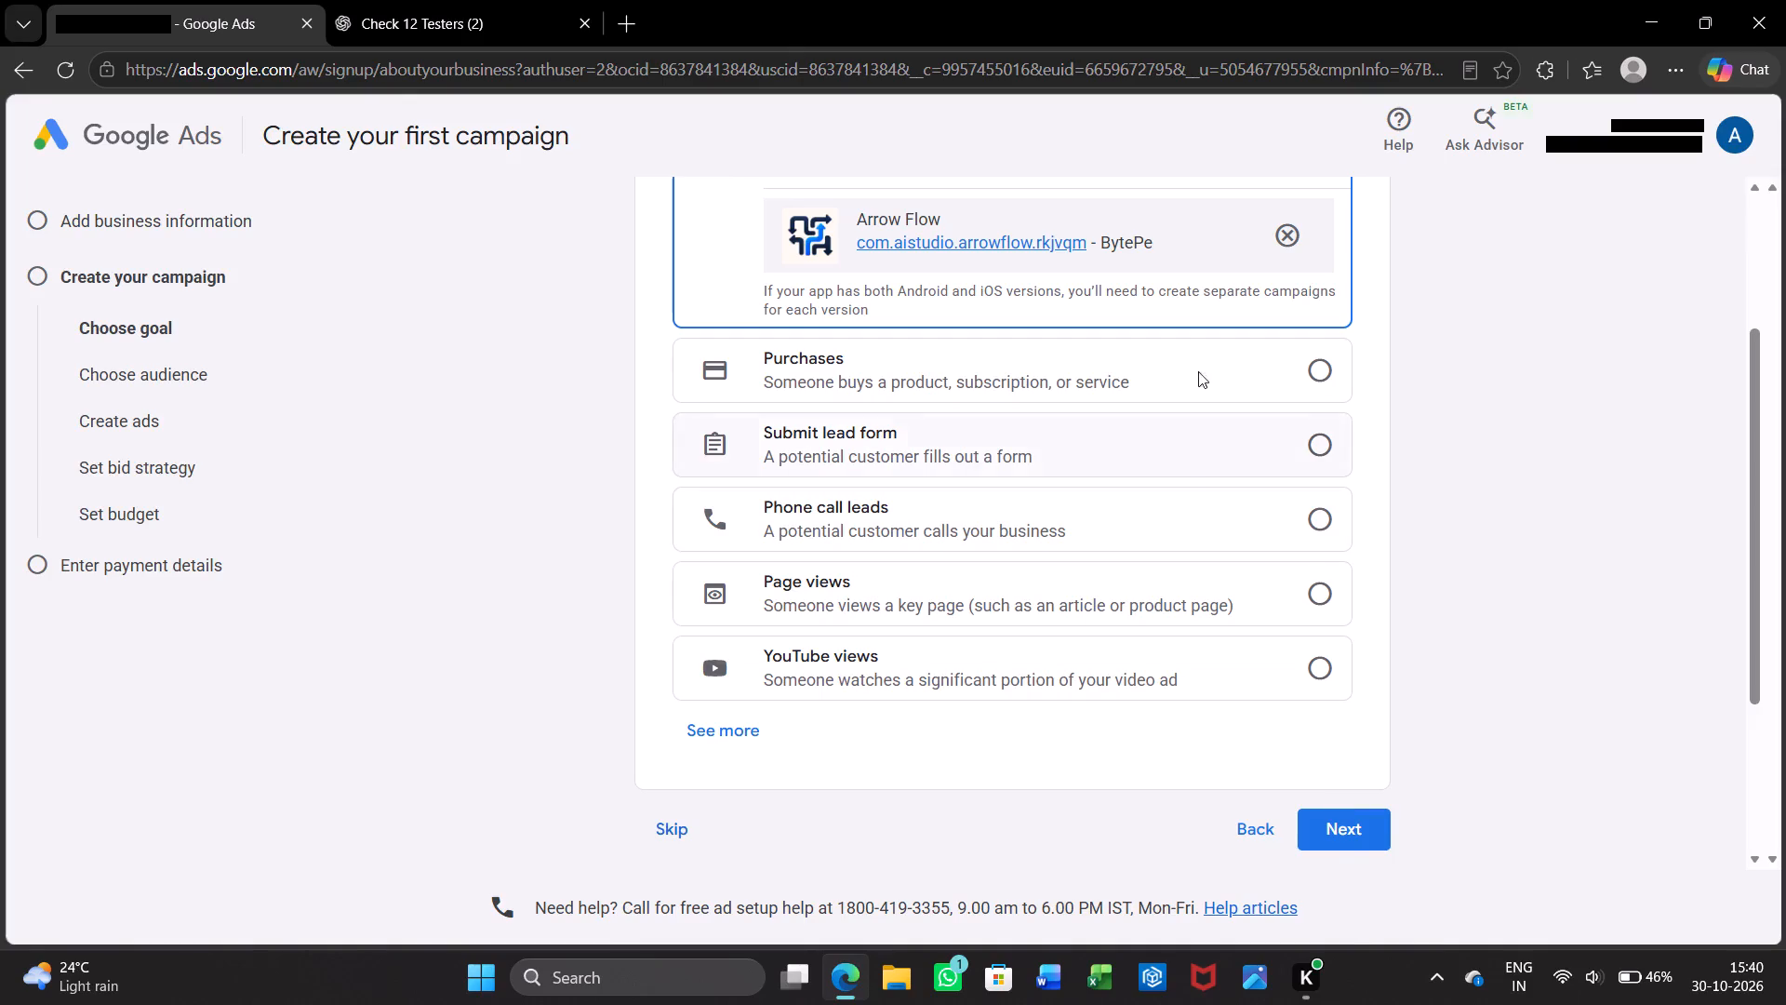
Accept App downloads for Arrow Flow as the campaign goal and continue to the campaign settings.
click(1332, 843)
scroll(1332, 843, up, 1)
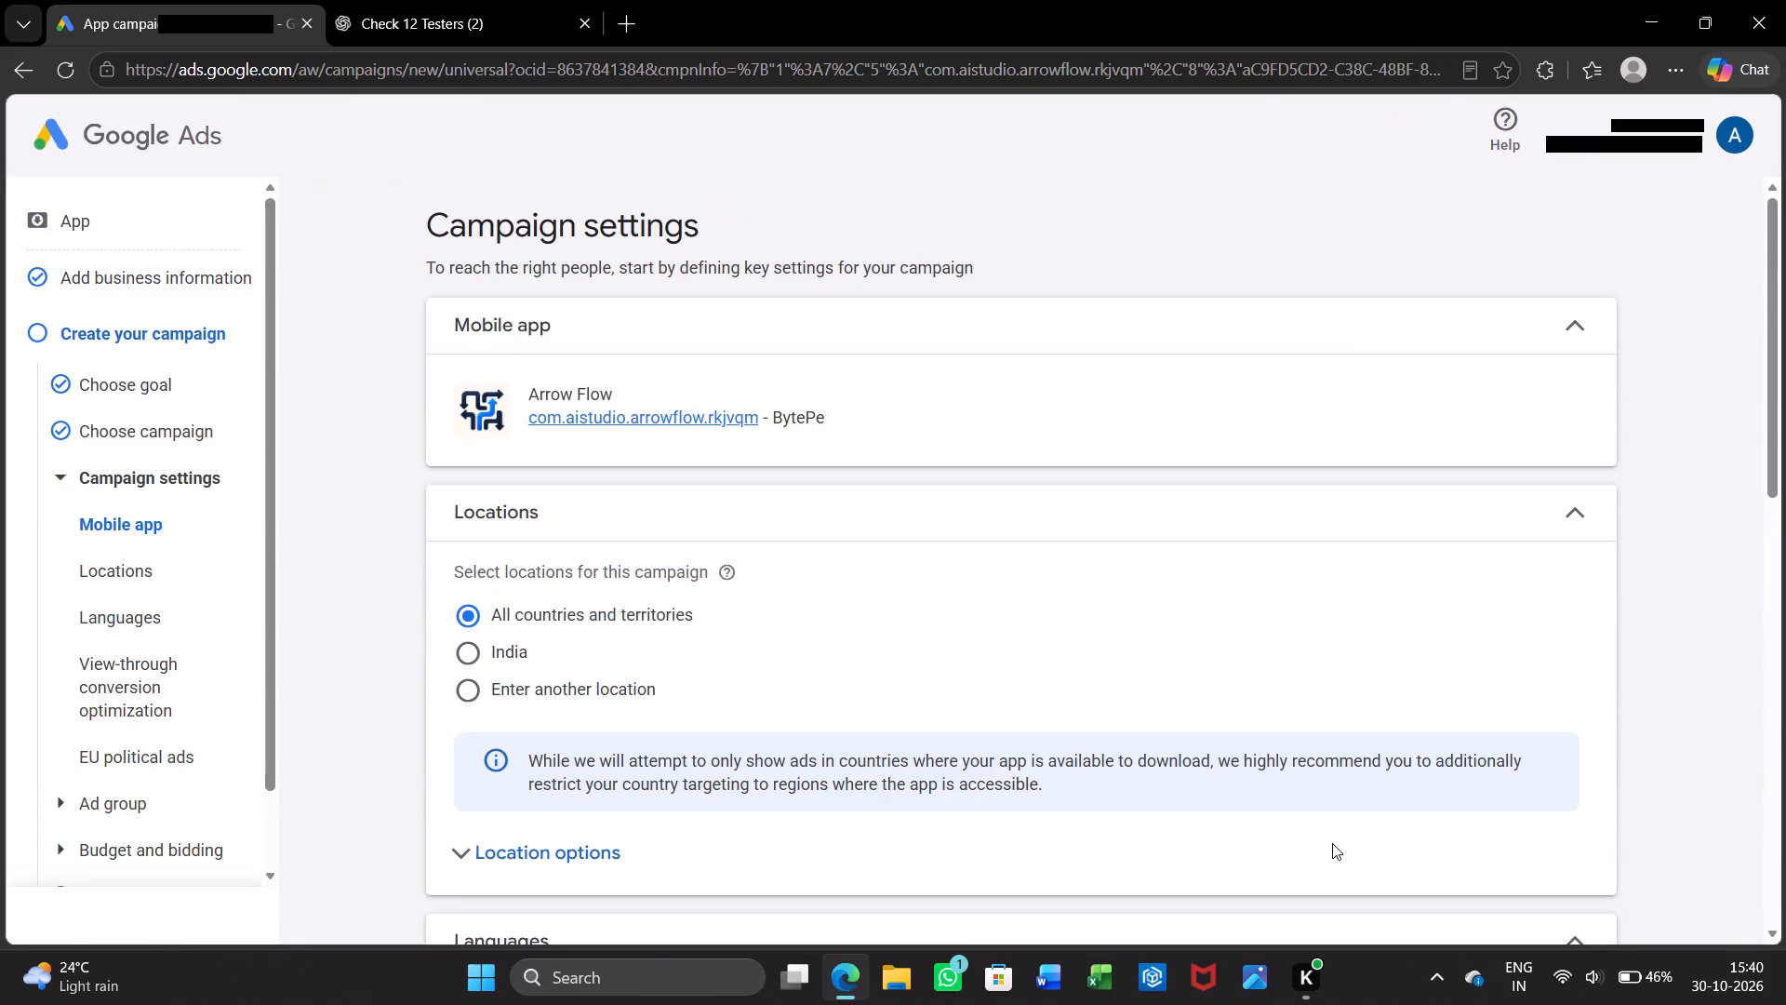
Review the preset locations, language, view-through conversion and EU political ads settings, keep them, and continue to the ad group.
scroll(1332, 843, down, 3)
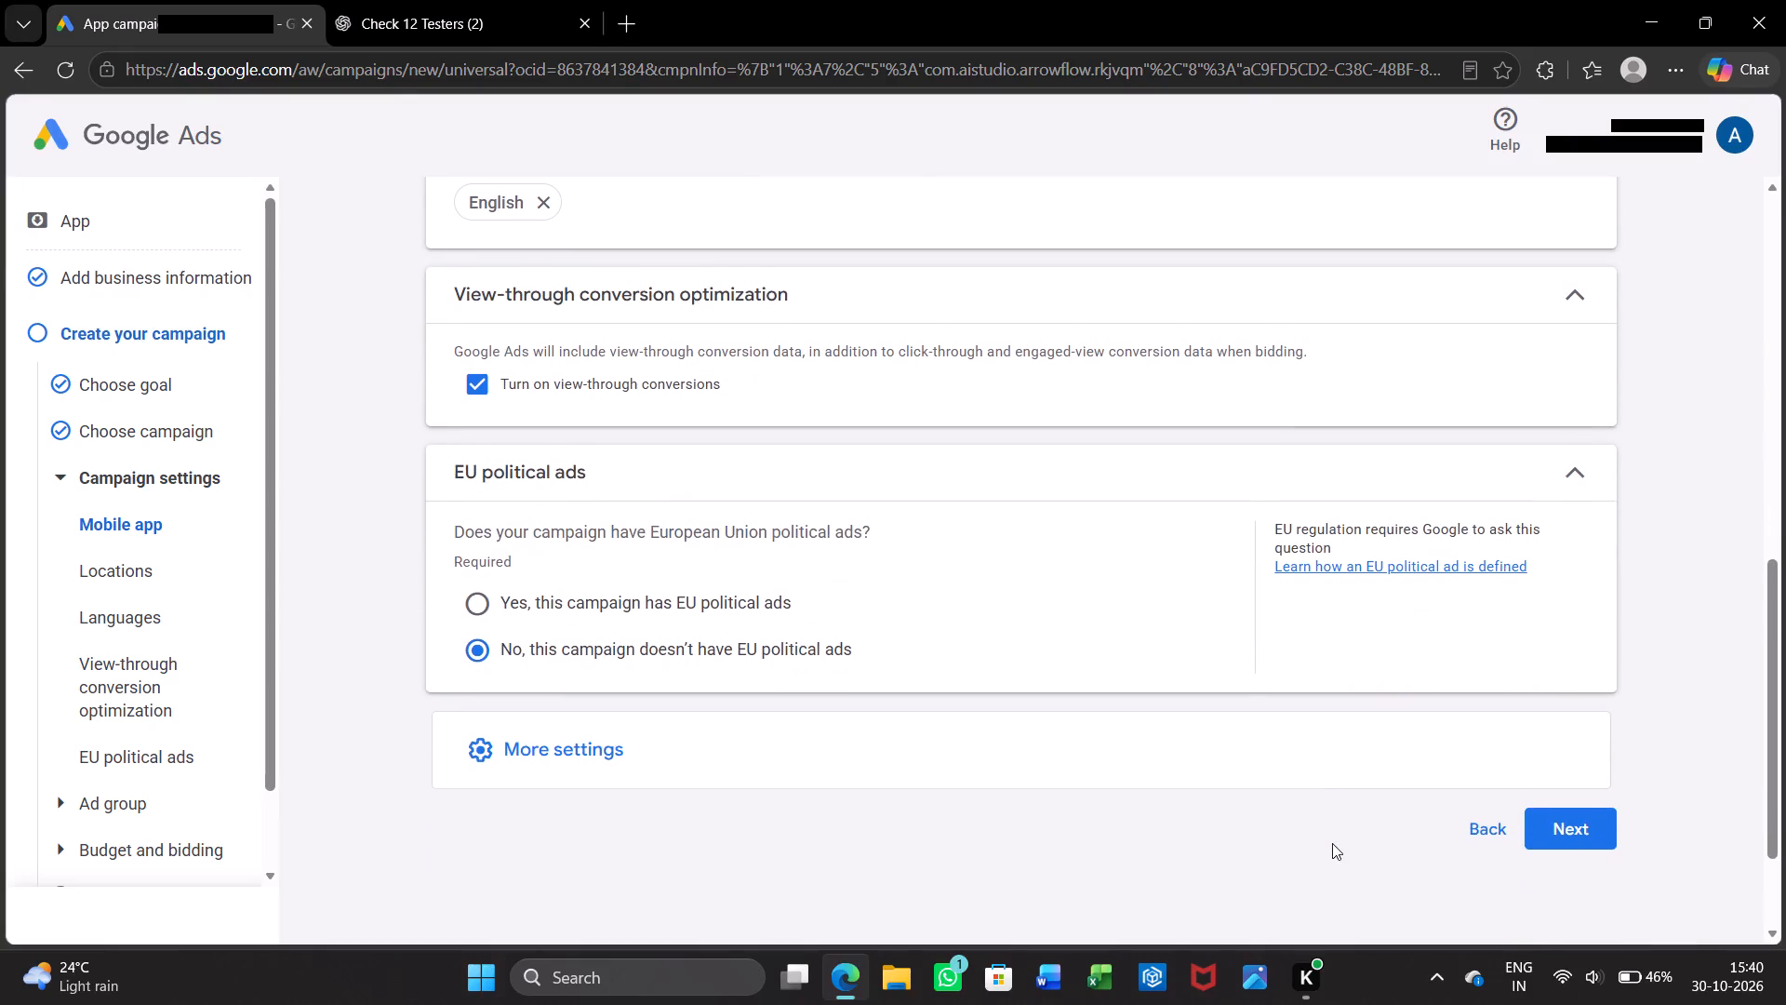
click(1606, 831)
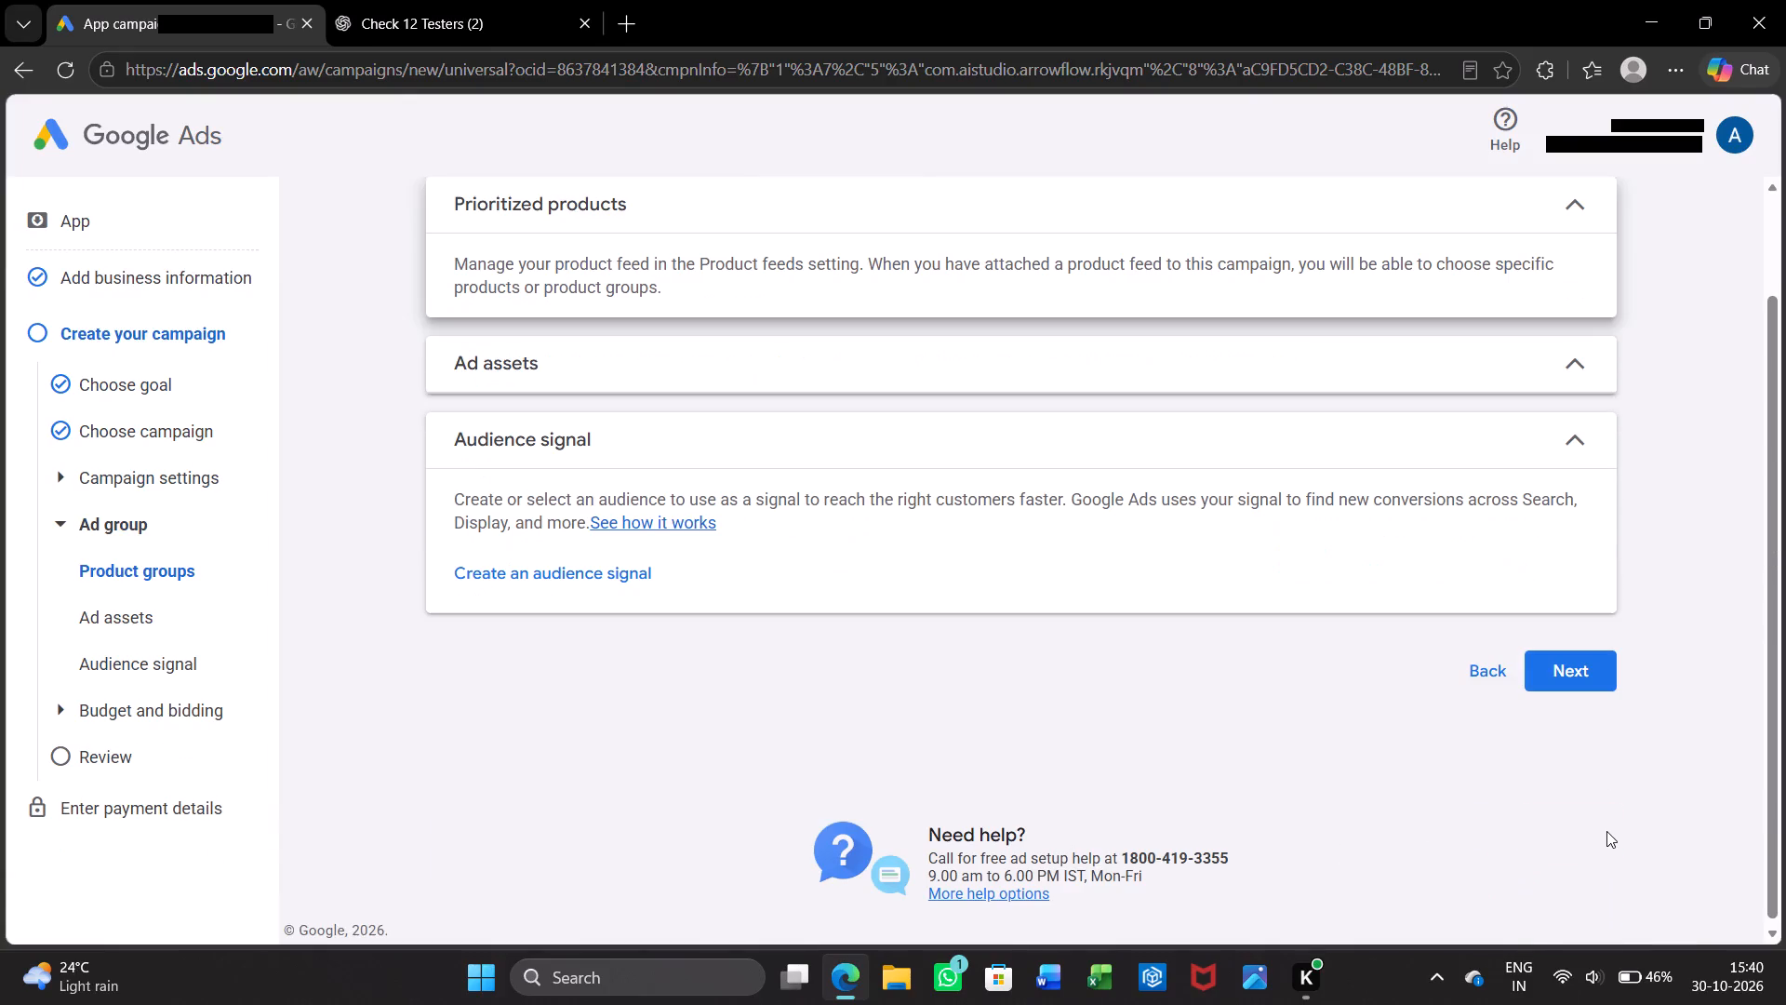
Leave the ad group without ad assets or an audience signal and continue to bidding and budget.
scroll(1189, 614, up, 2)
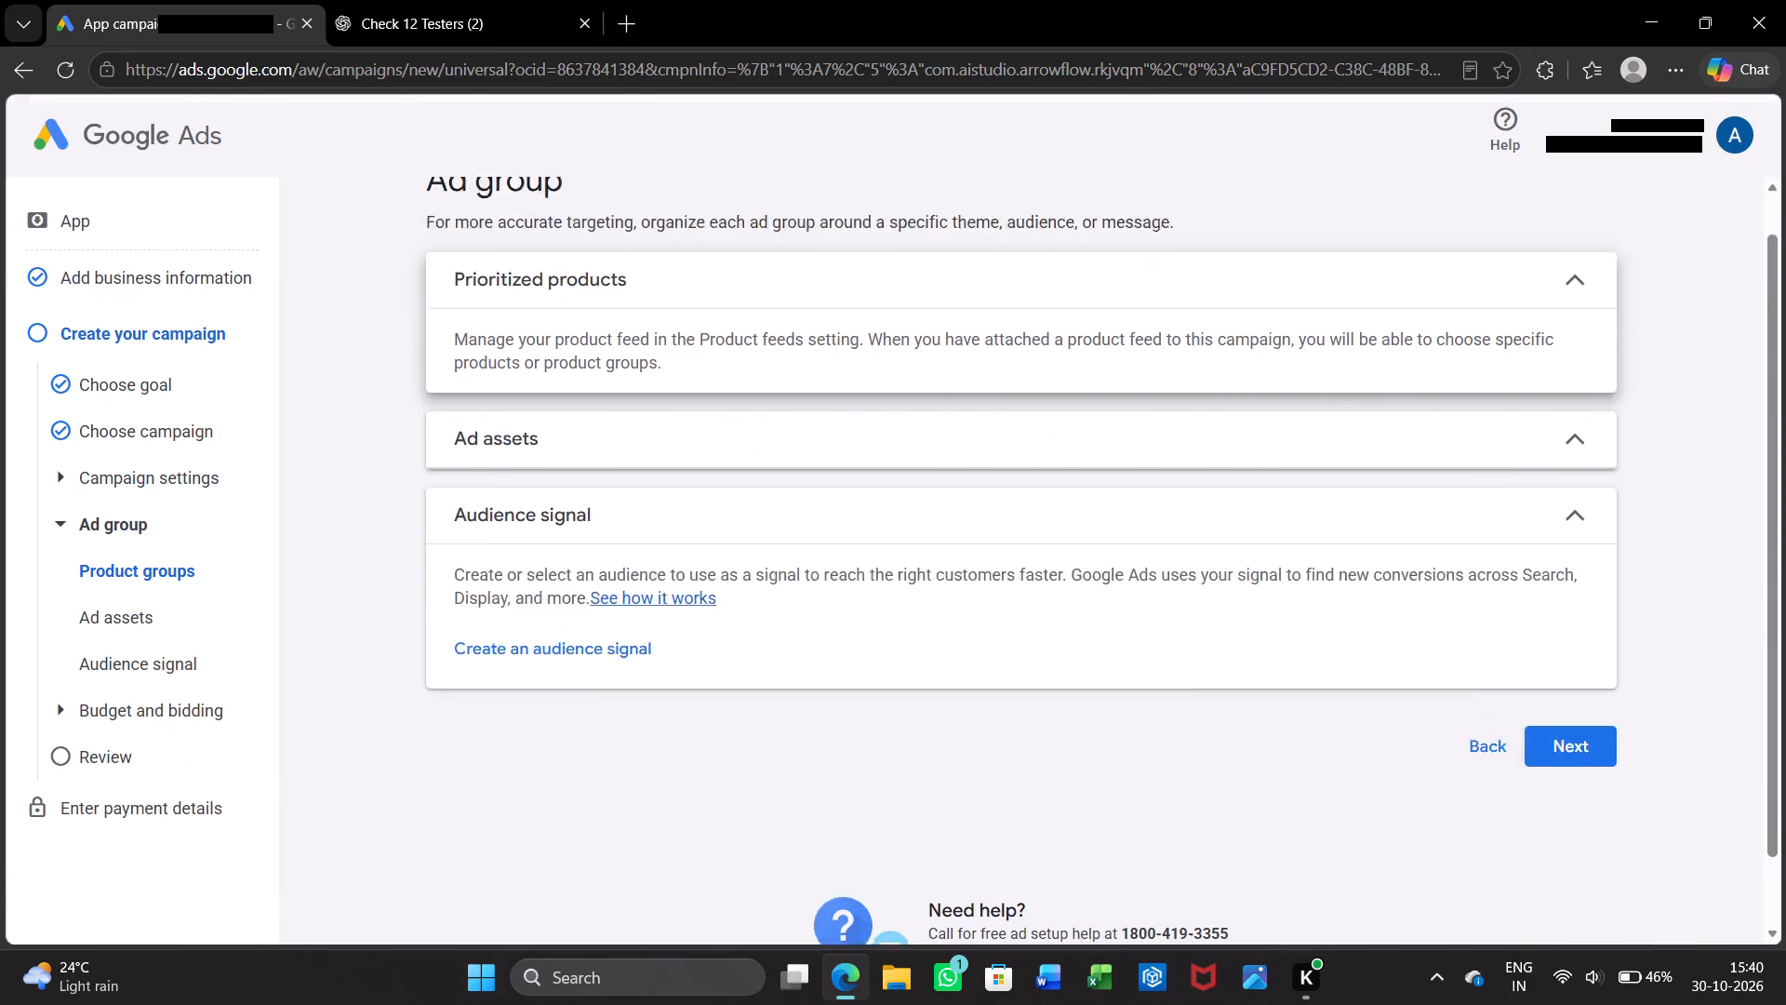
scroll(1189, 614, up, 1)
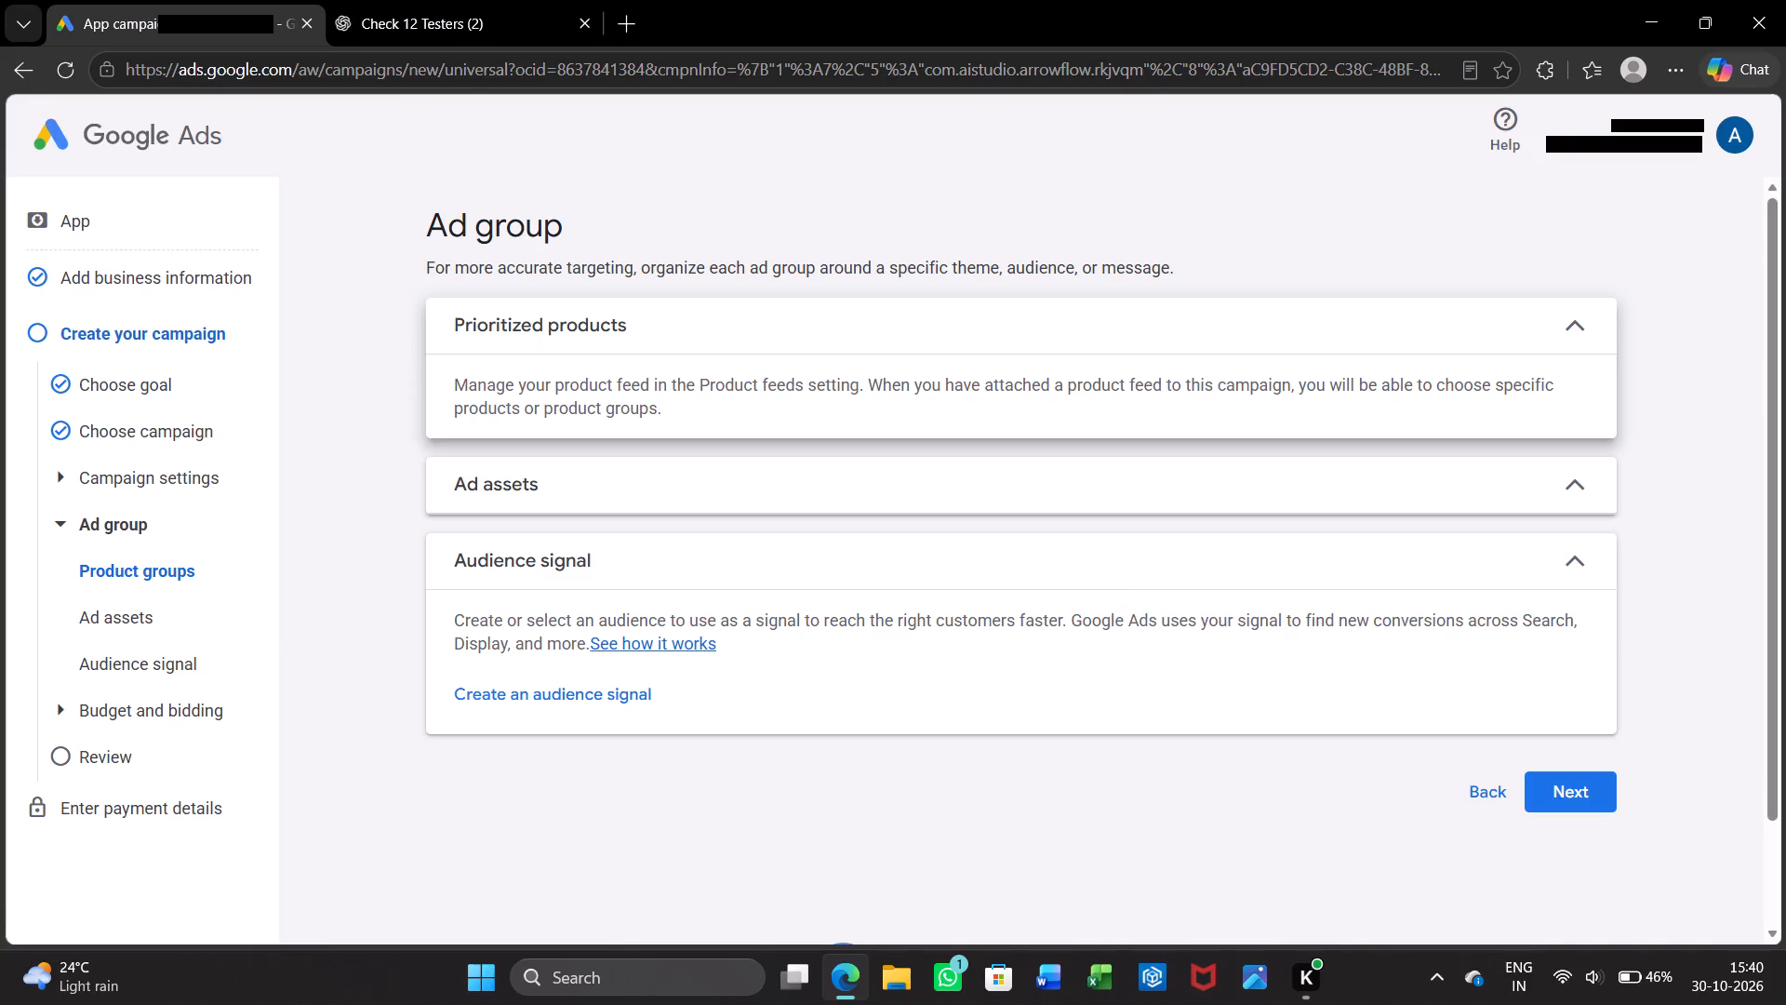
click(1563, 781)
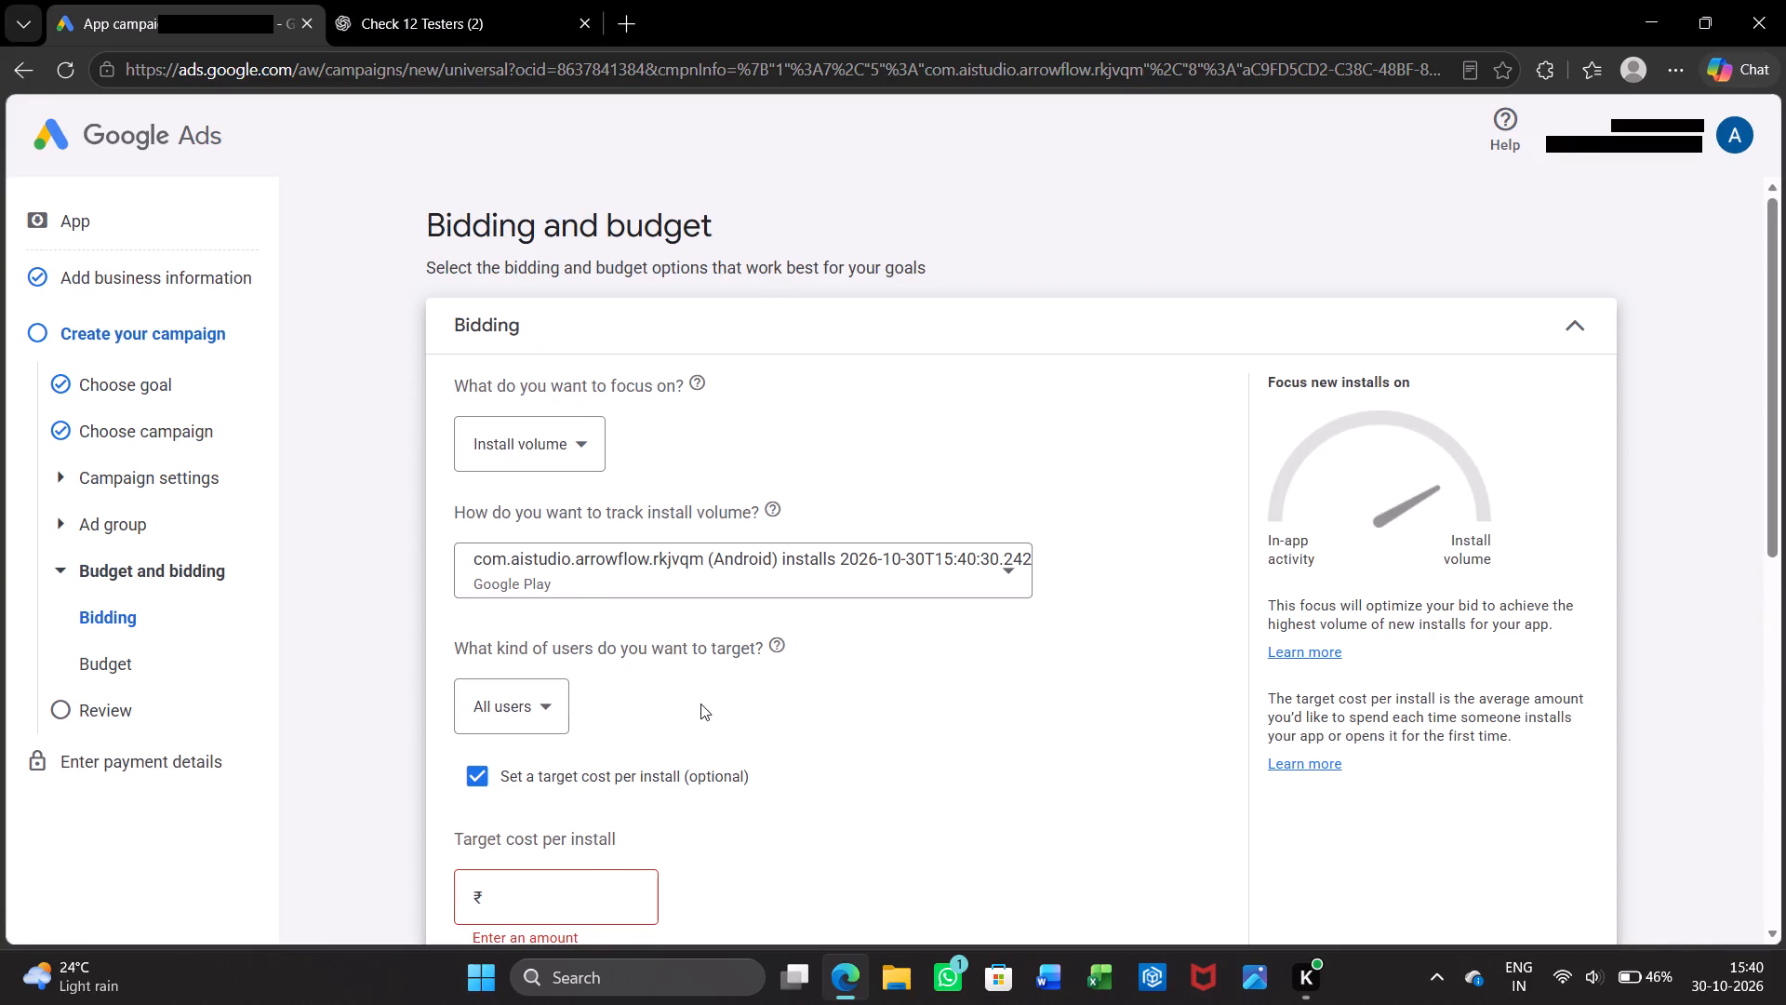
Turn off the optional target cost per install in the bidding settings.
scroll(700, 703, down, 2)
scroll(700, 703, up, 2)
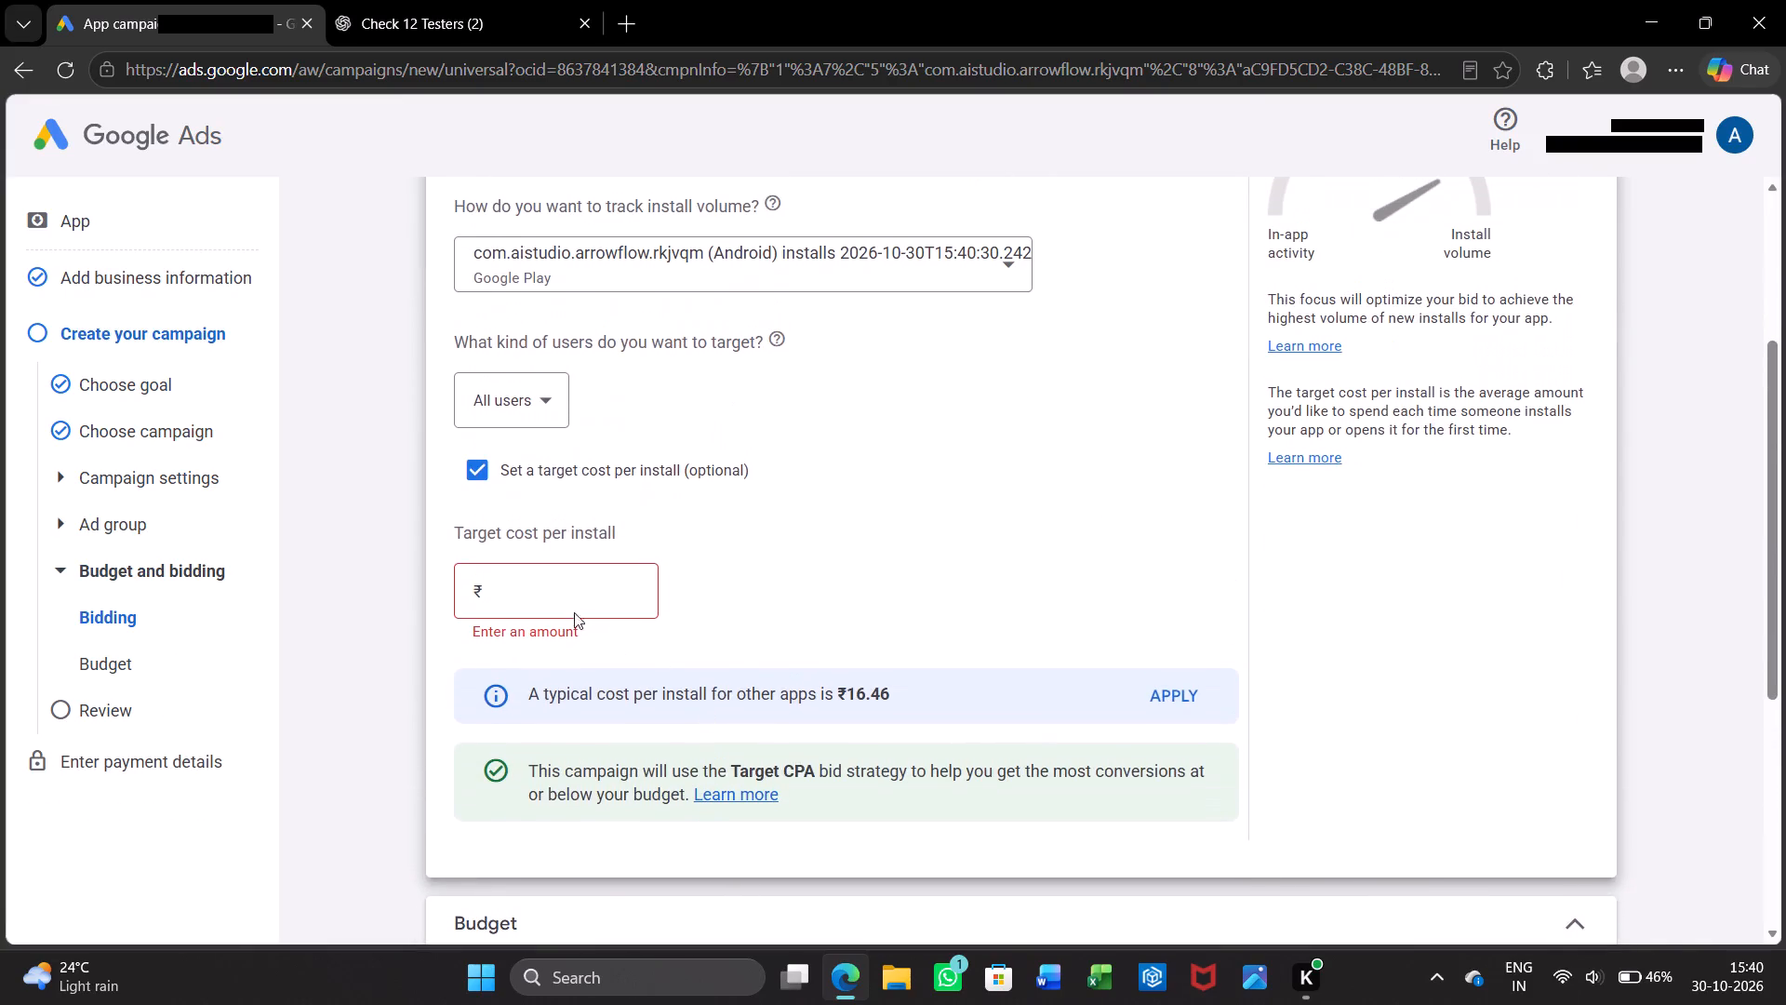
click(473, 471)
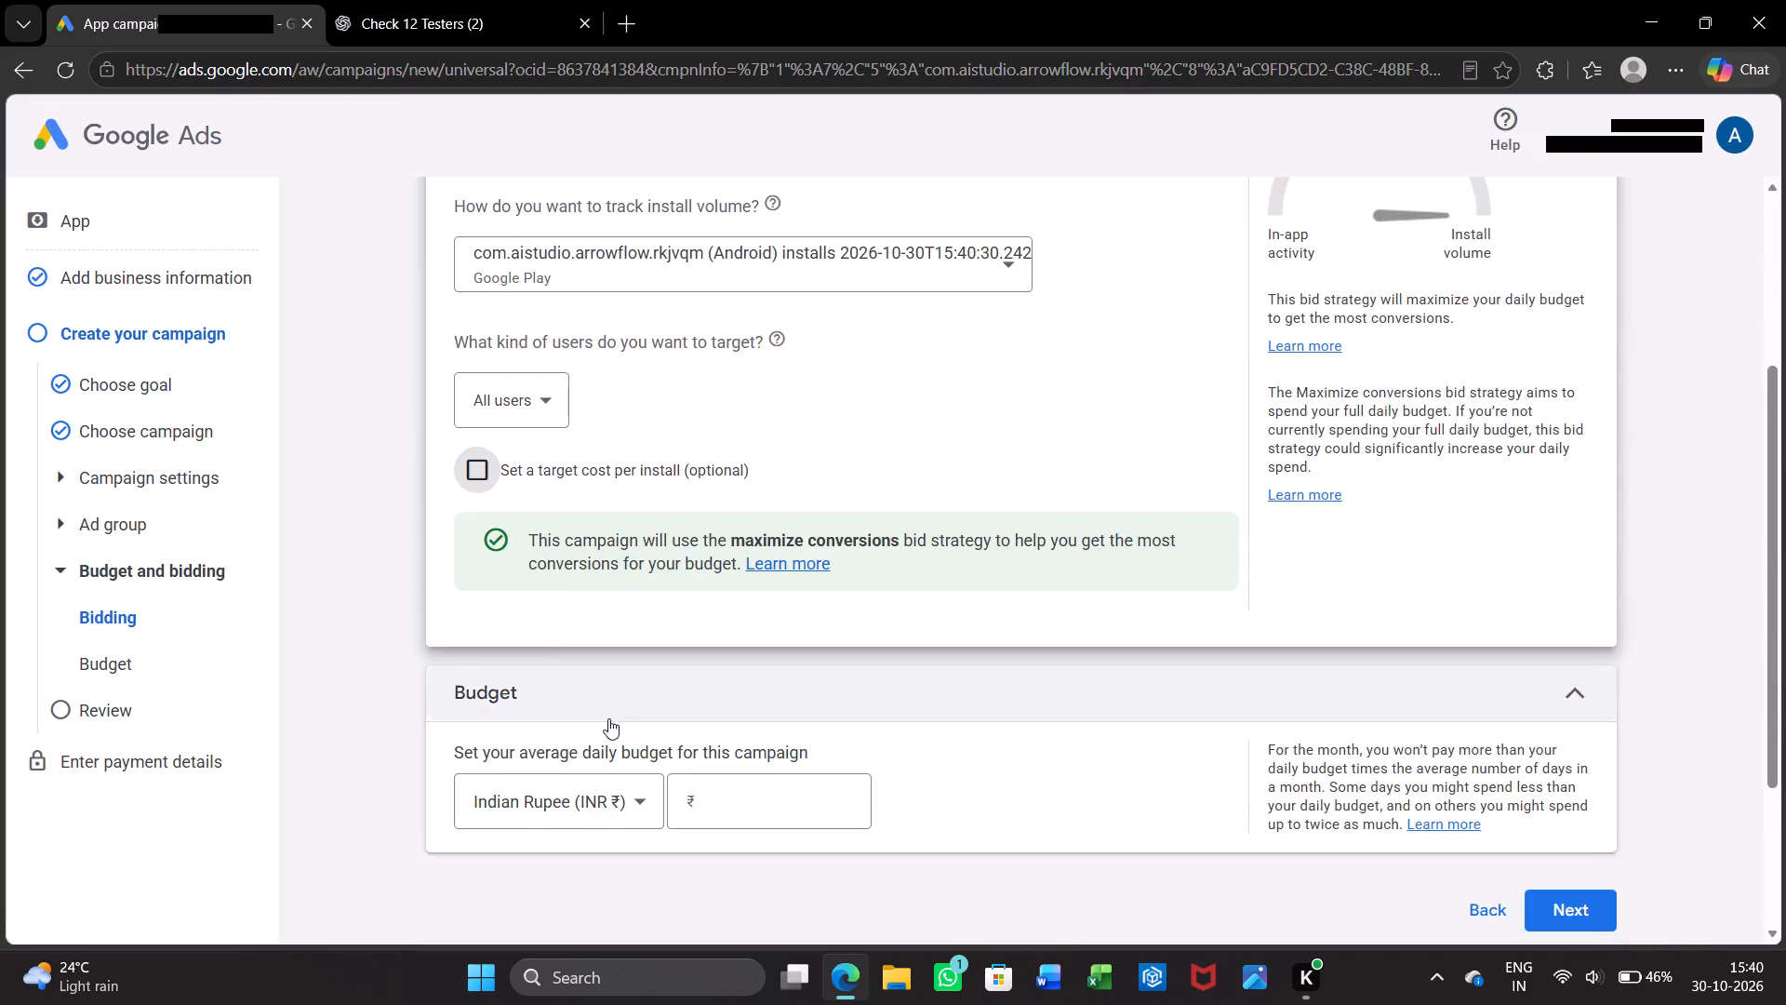
Set the campaign's average daily budget to ₹100 and continue to the review.
scroll(608, 718, down, 1)
click(734, 673)
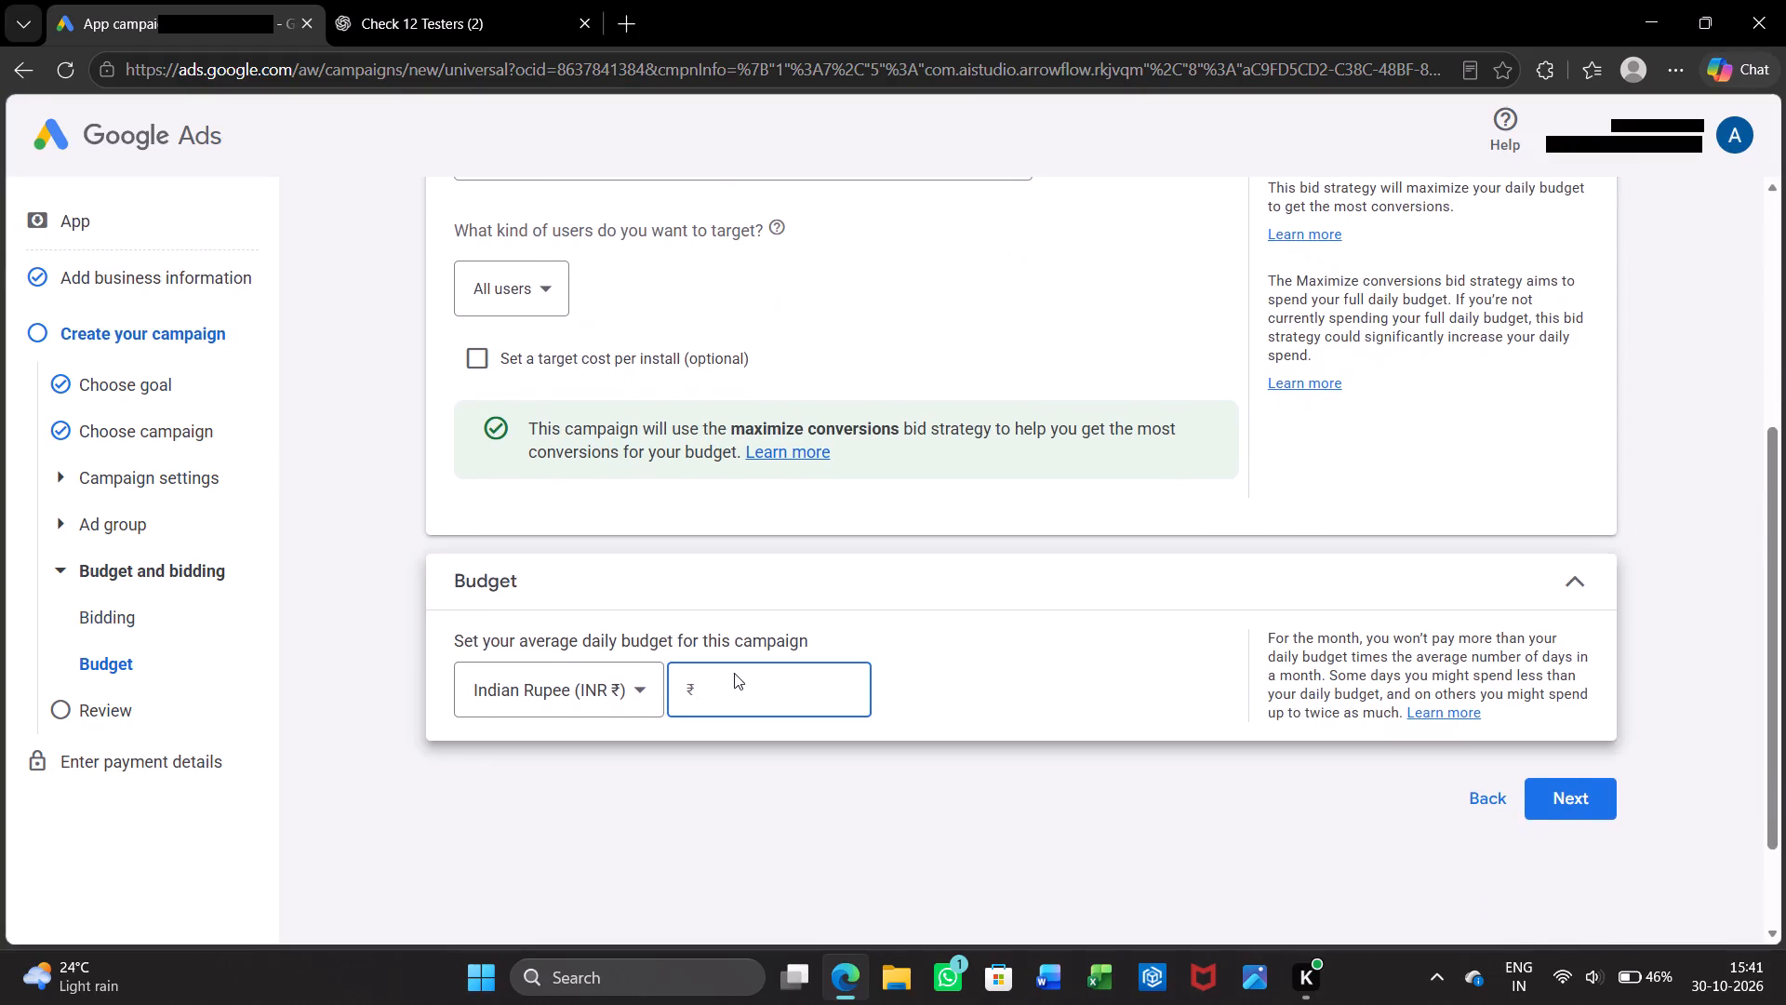
text(10)
key(0)
click(1583, 815)
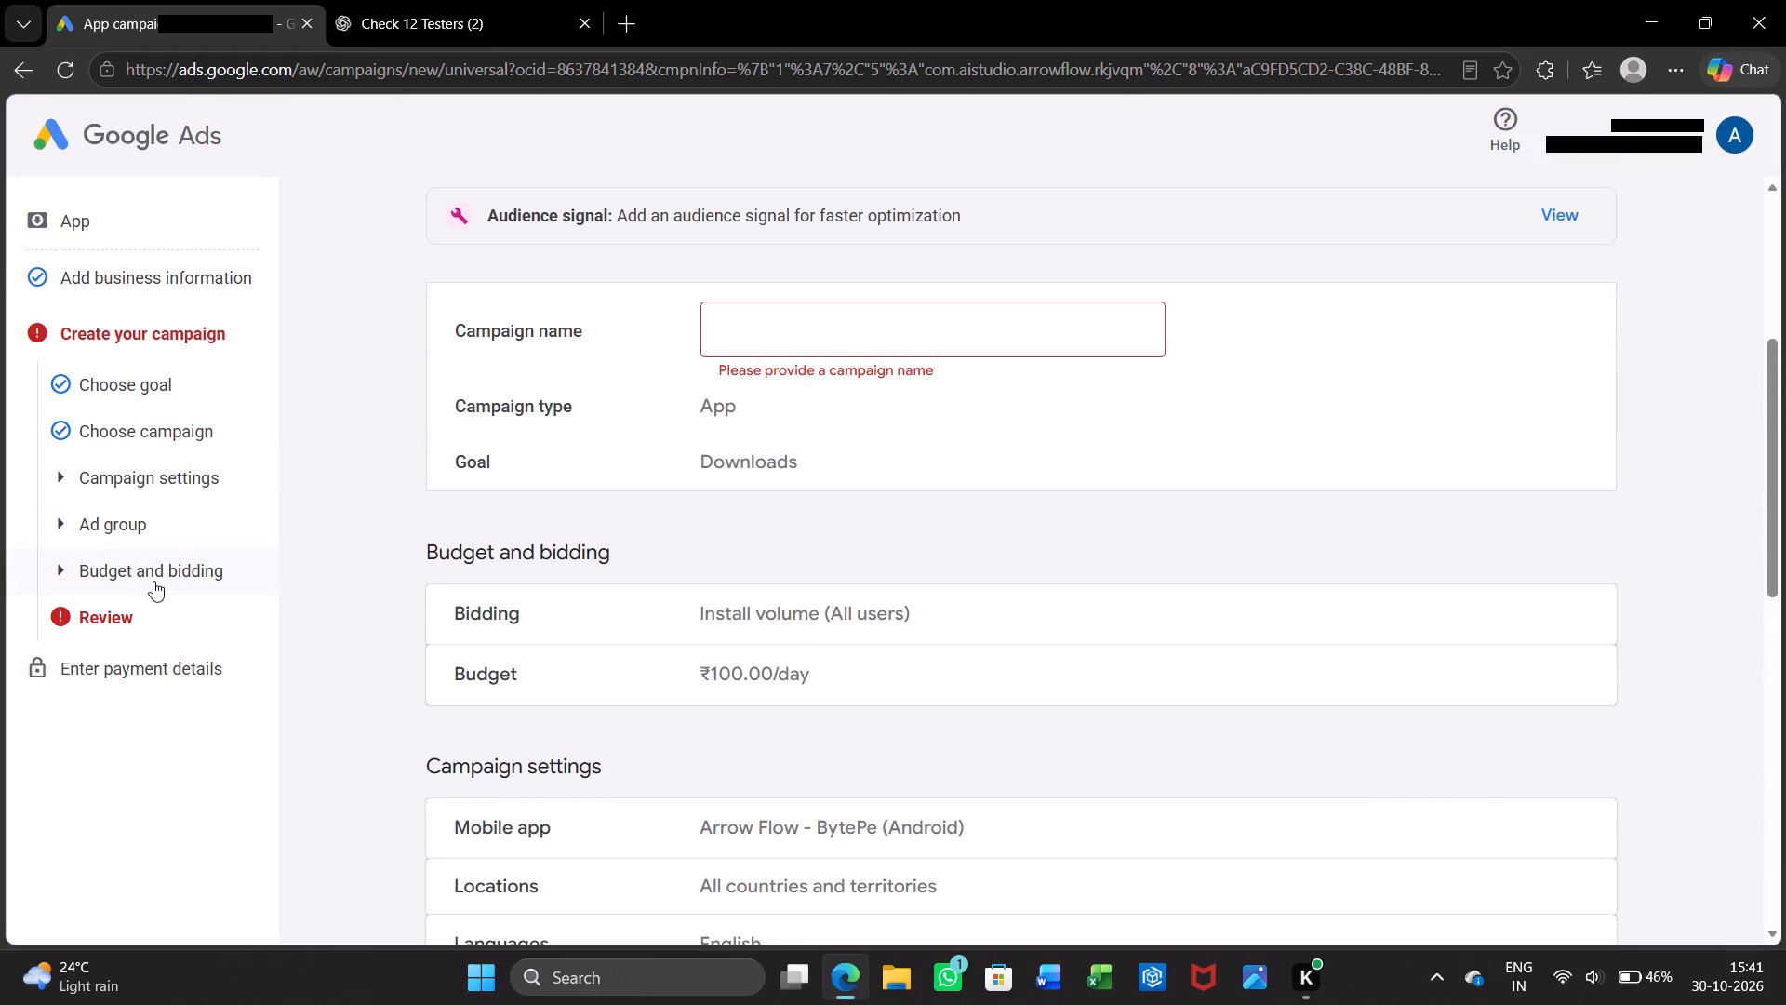
click(169, 478)
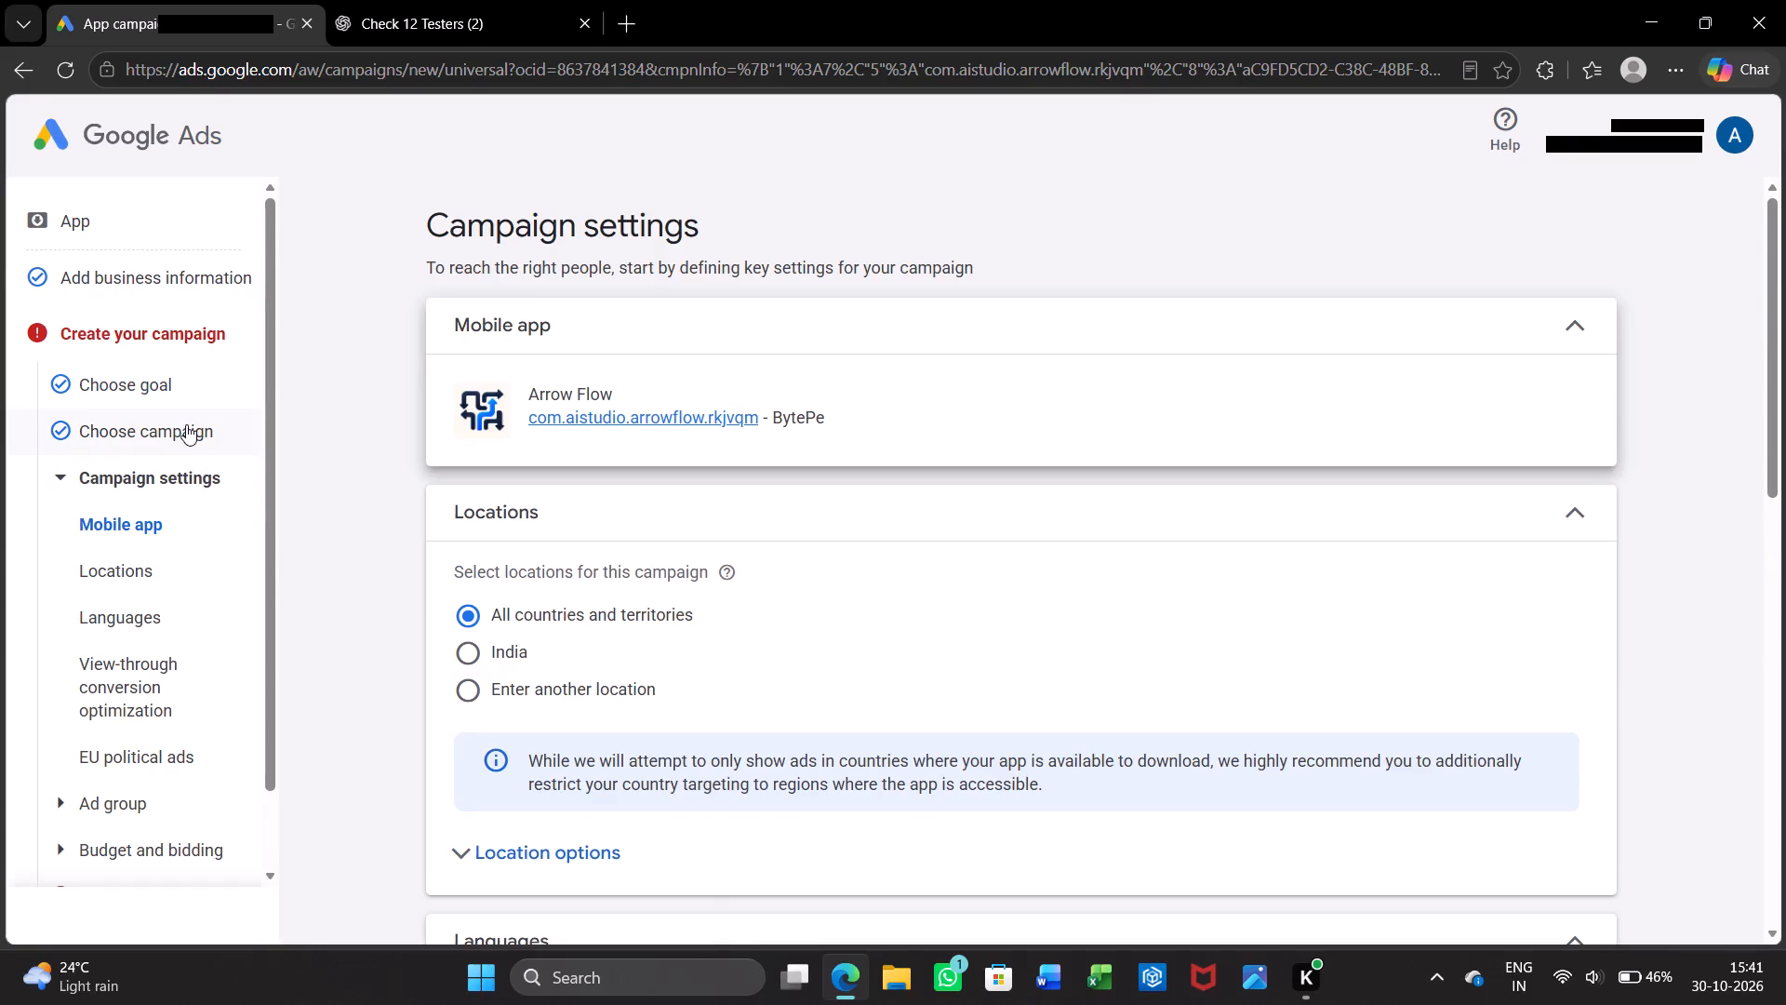
scroll(642, 628, down, 3)
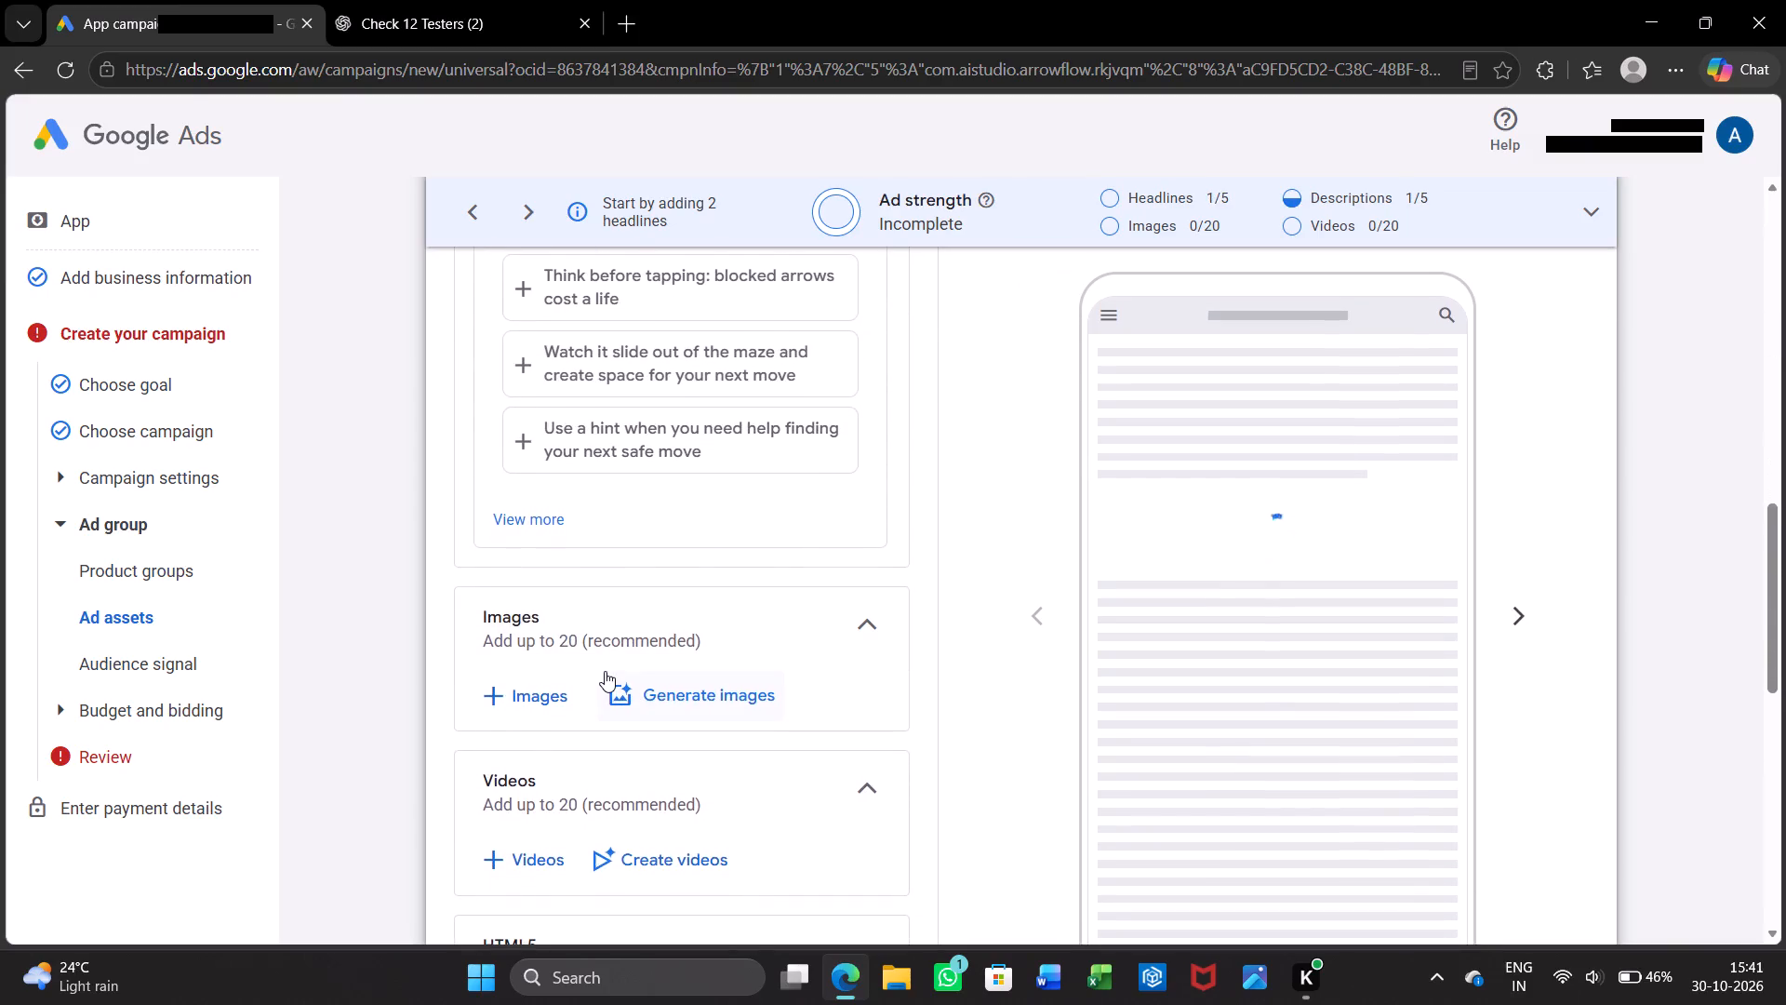
scroll(605, 671, down, 1)
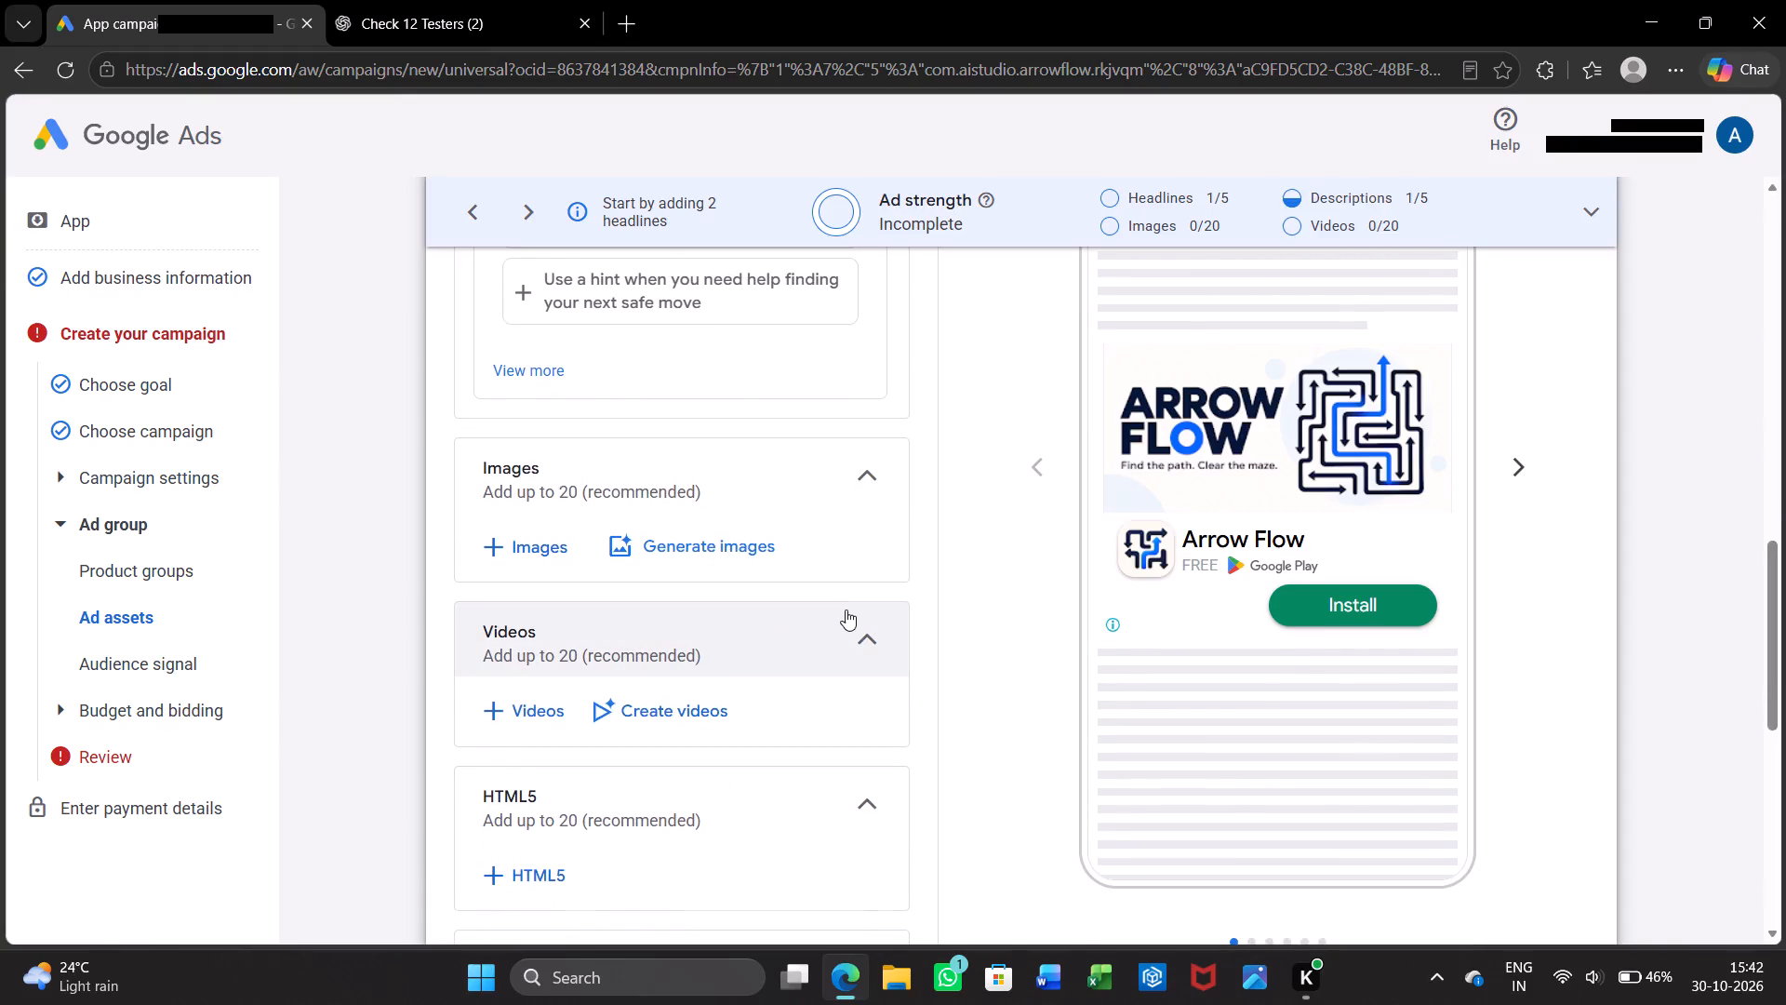
scroll(767, 764, up, 4)
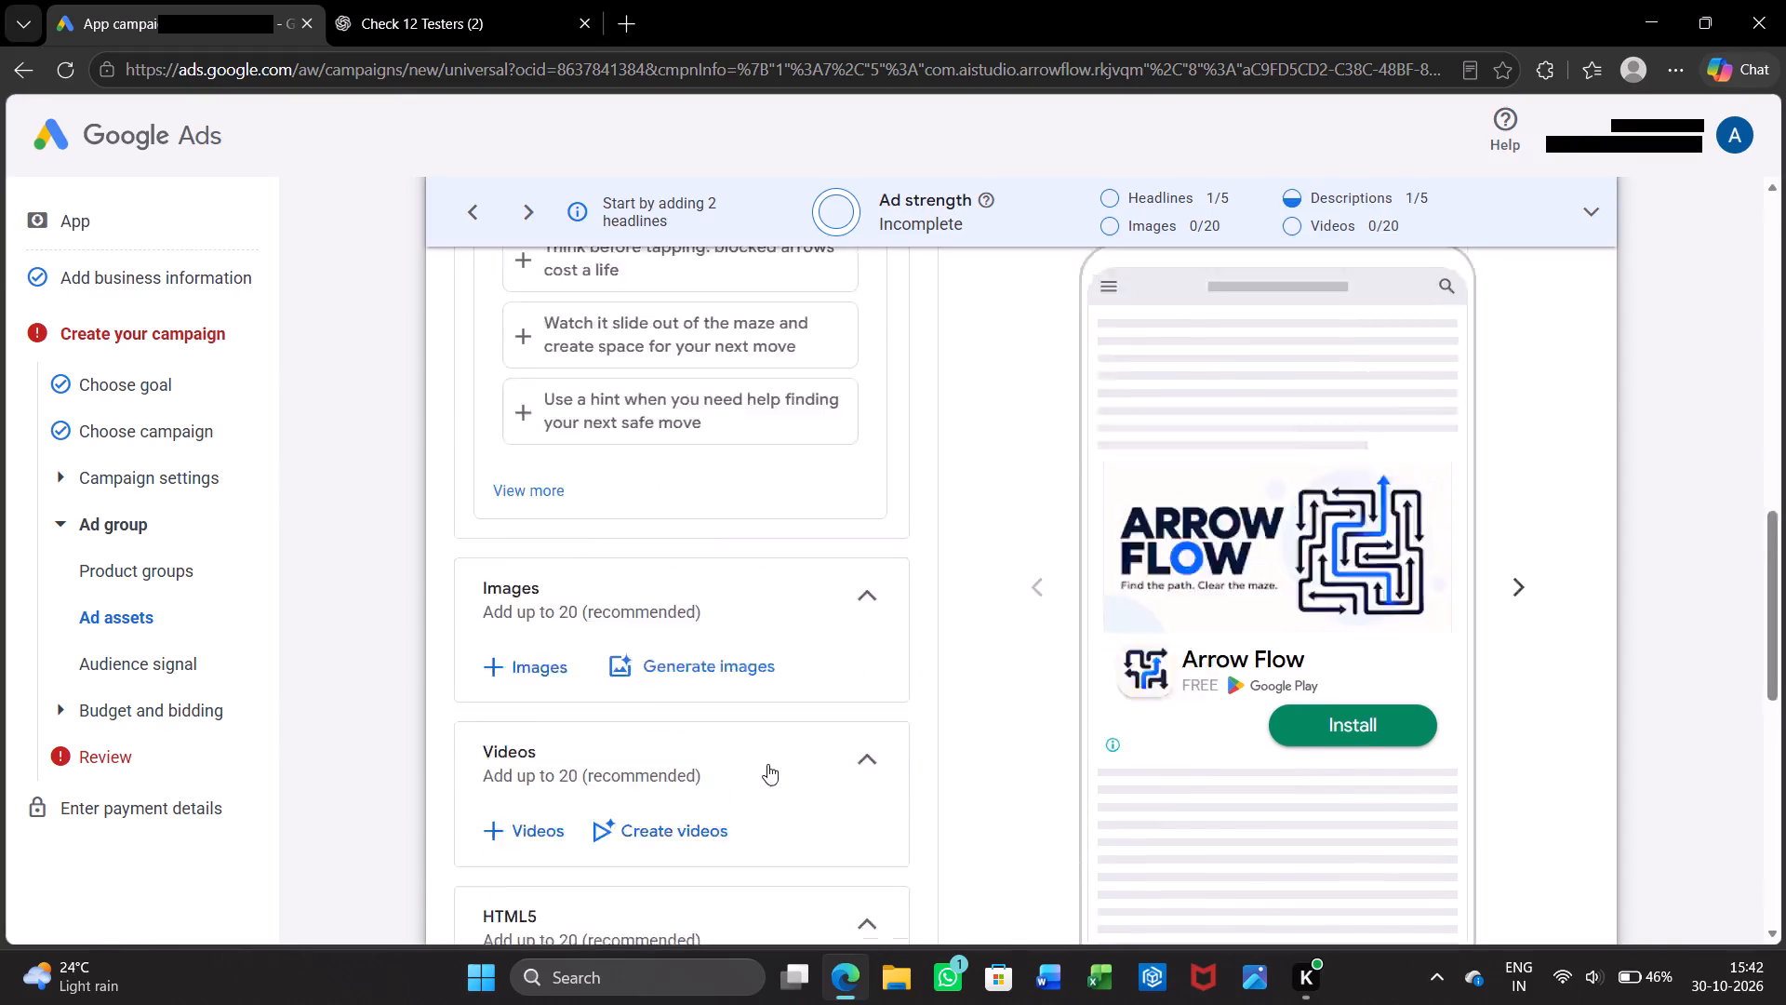
click(1278, 338)
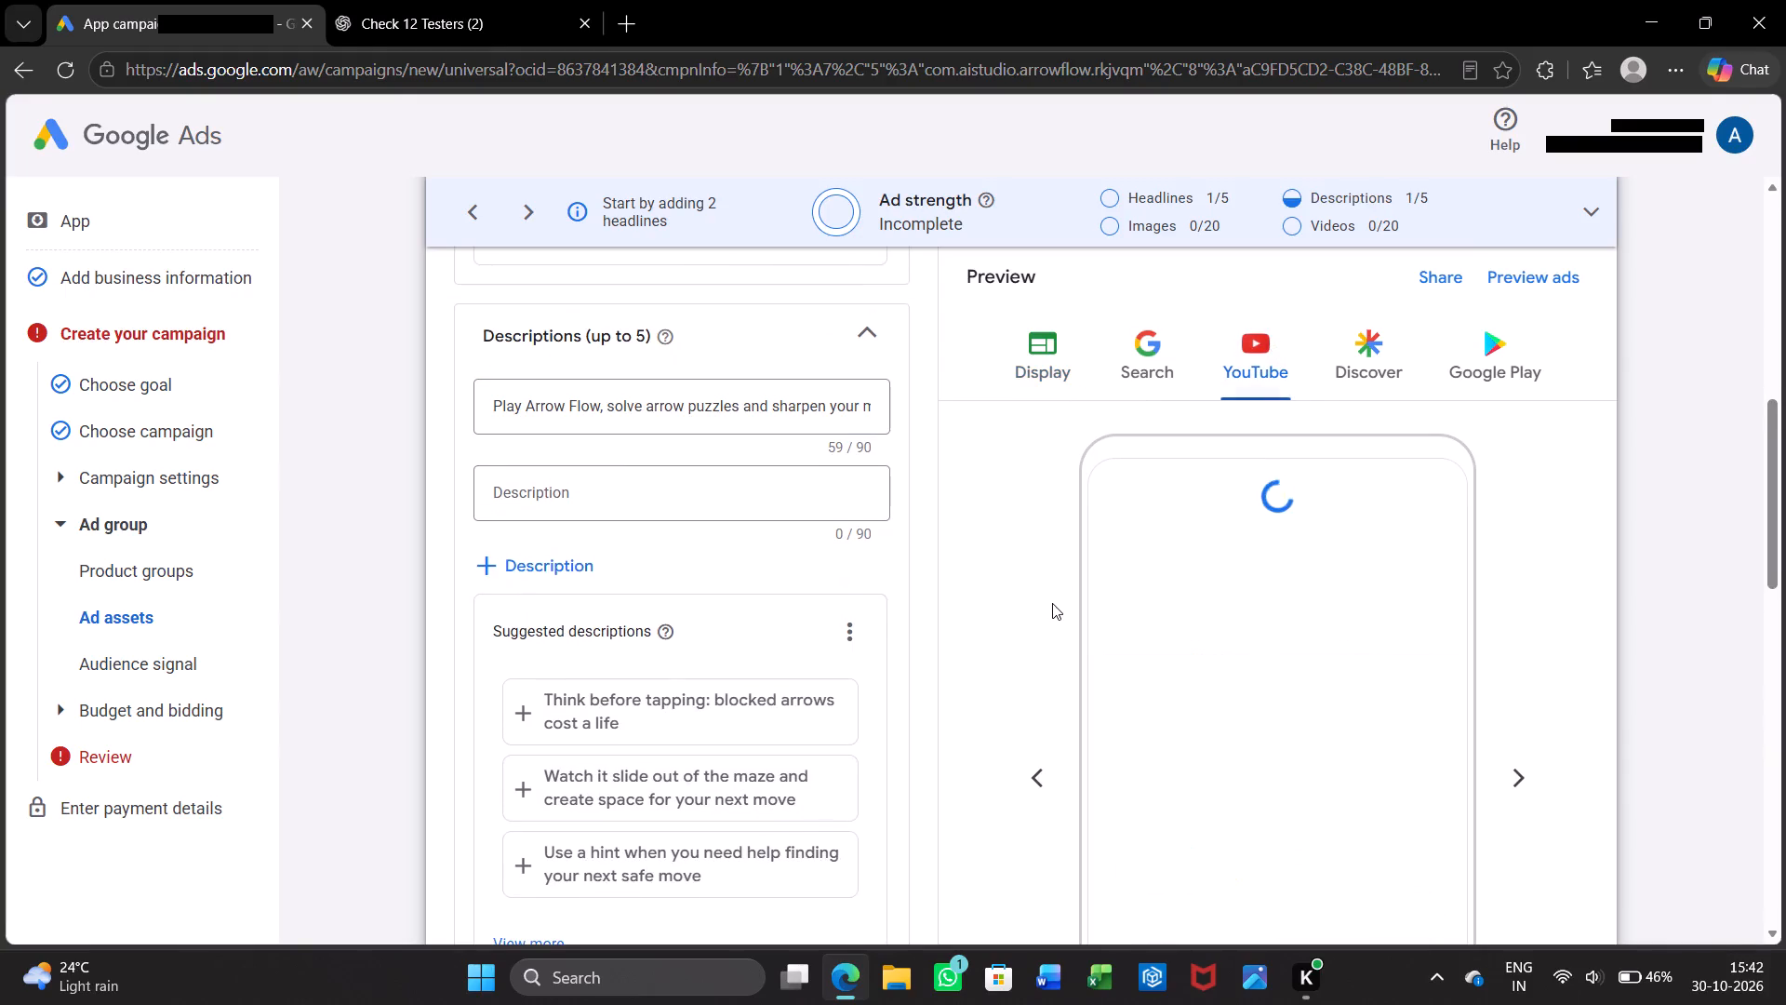
scroll(1052, 603, down, 1)
scroll(1169, 578, down, 1)
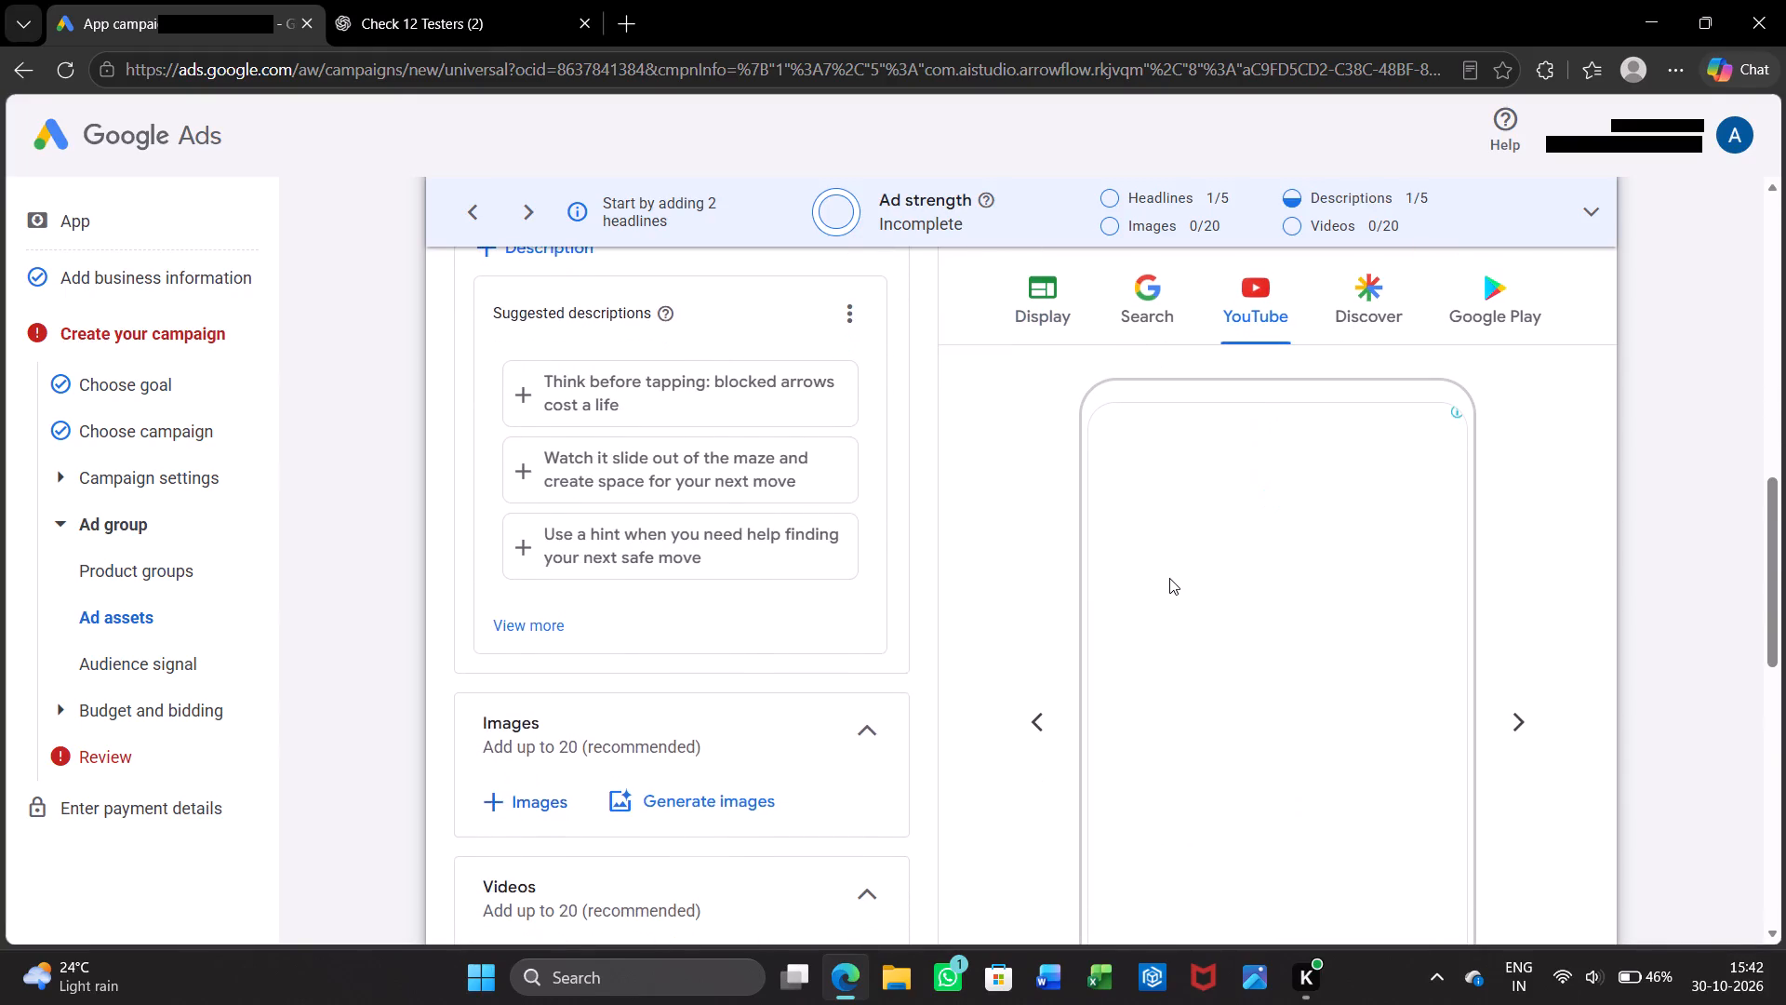
scroll(1169, 578, down, 2)
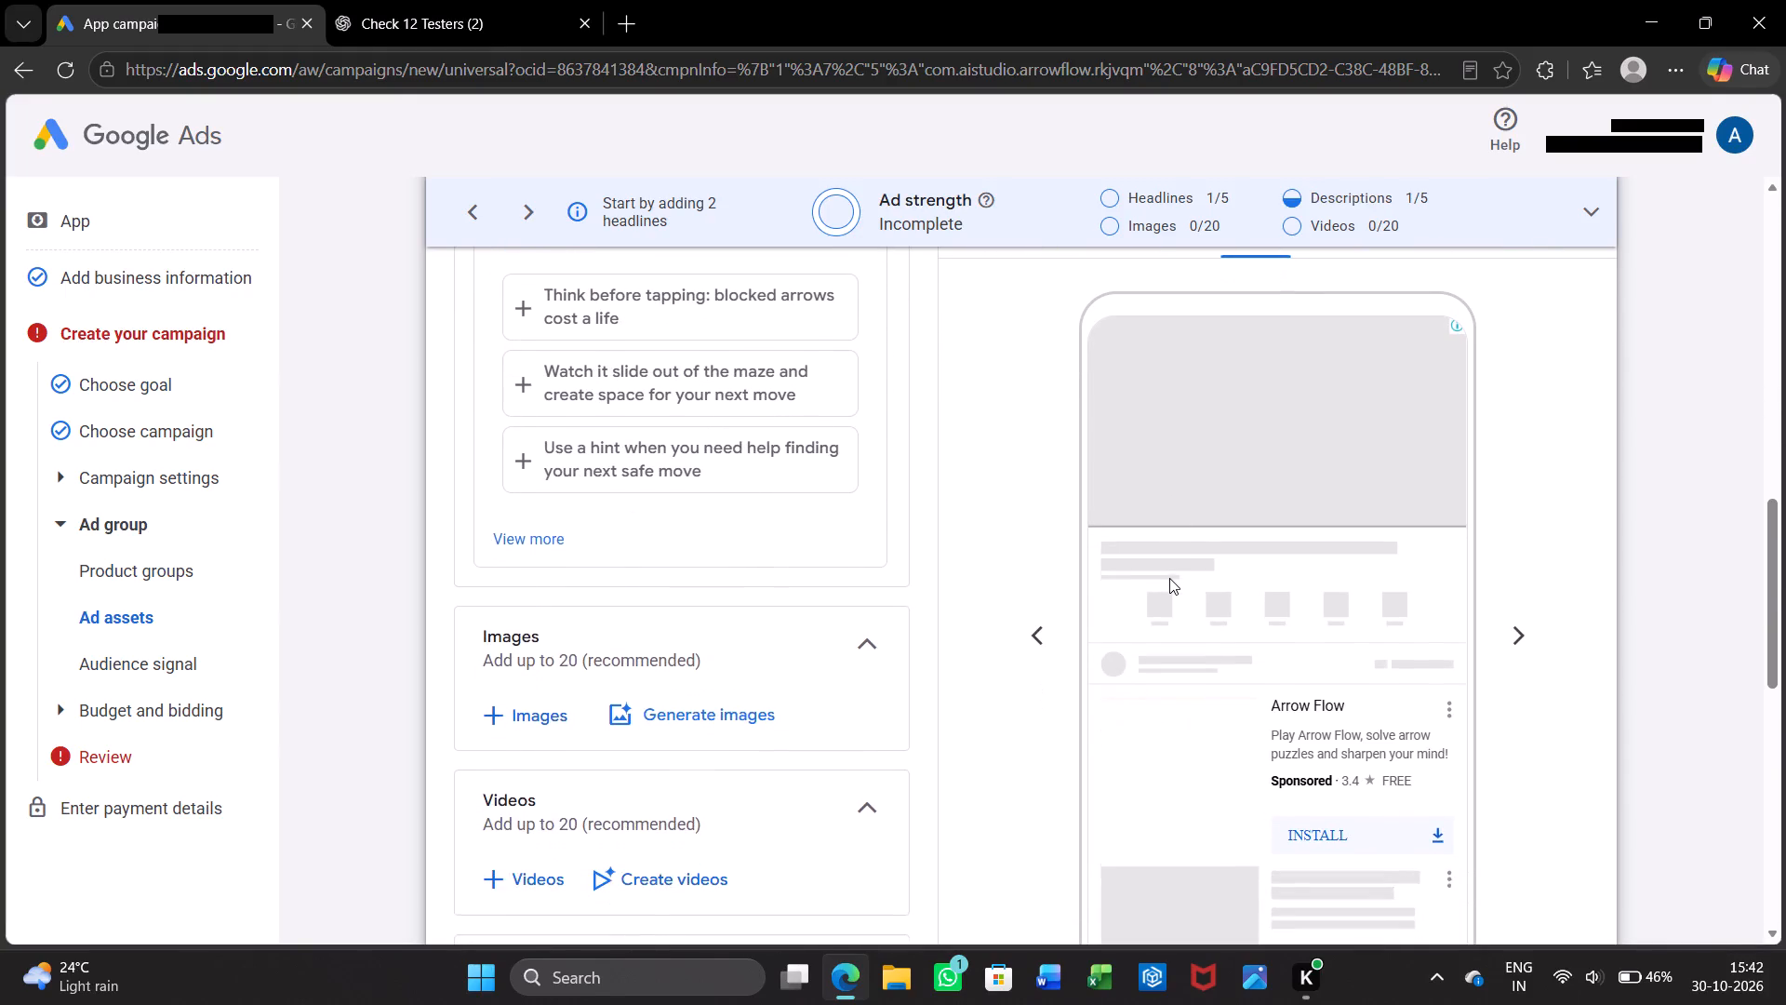
scroll(1169, 578, down, 1)
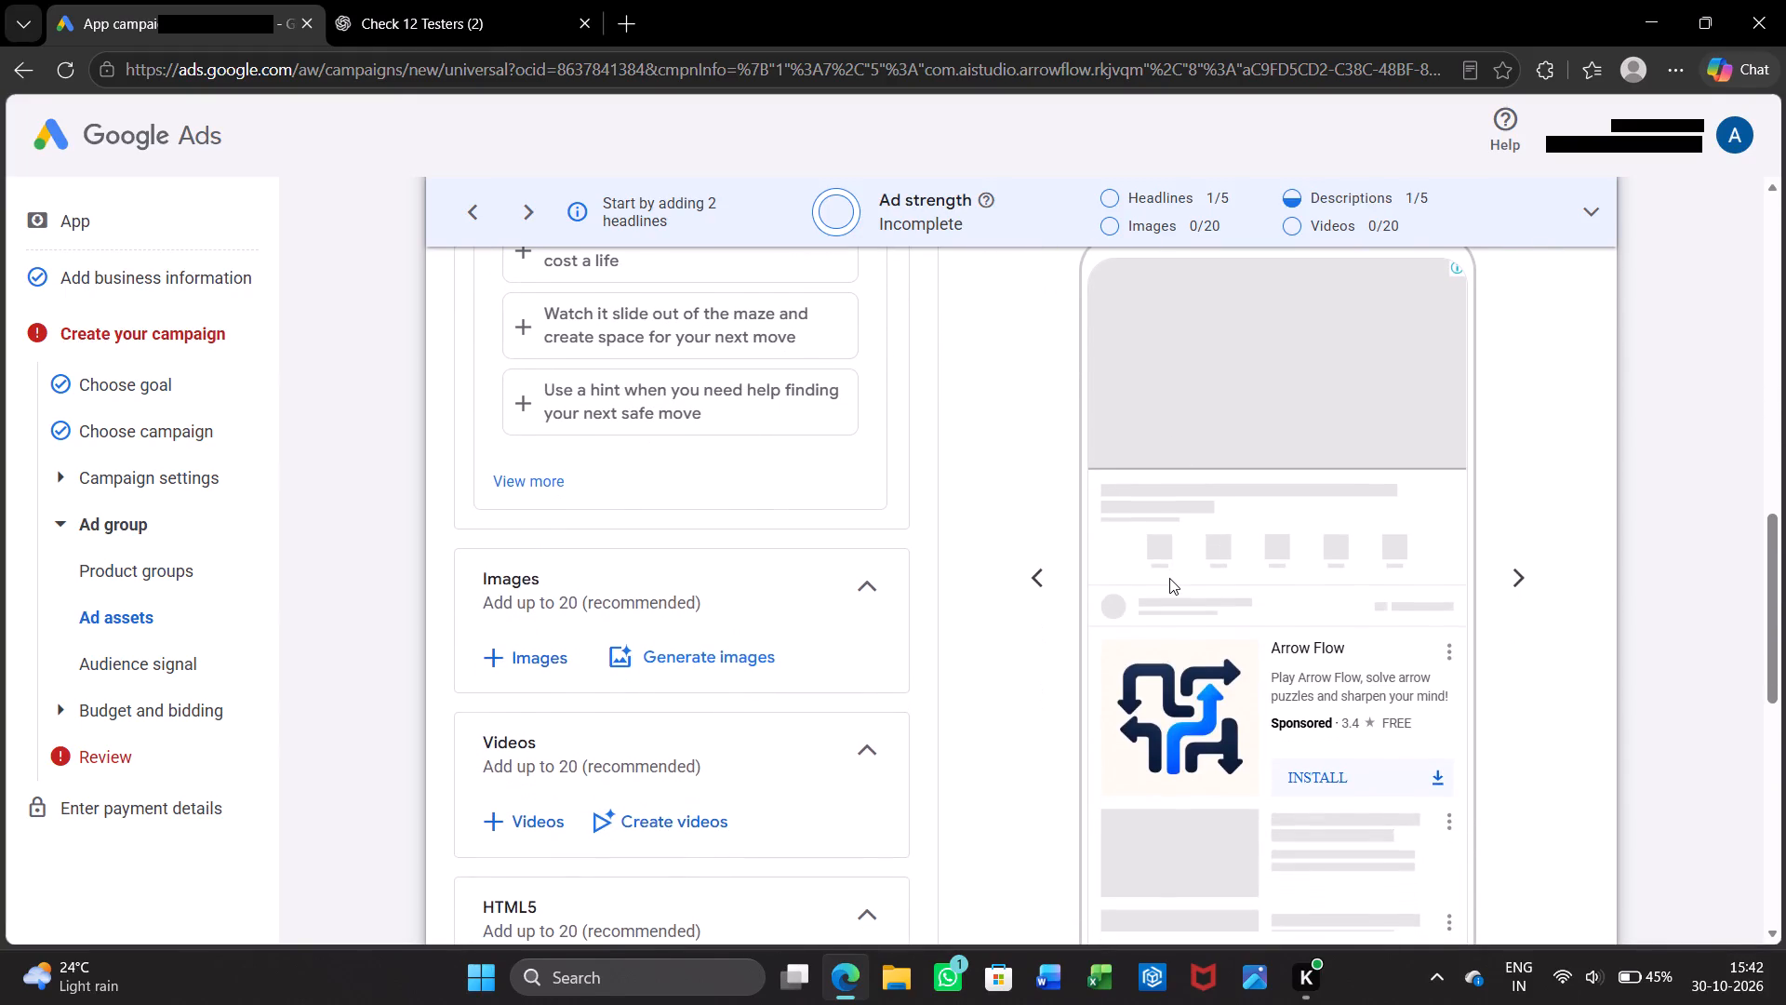
scroll(1169, 578, up, 2)
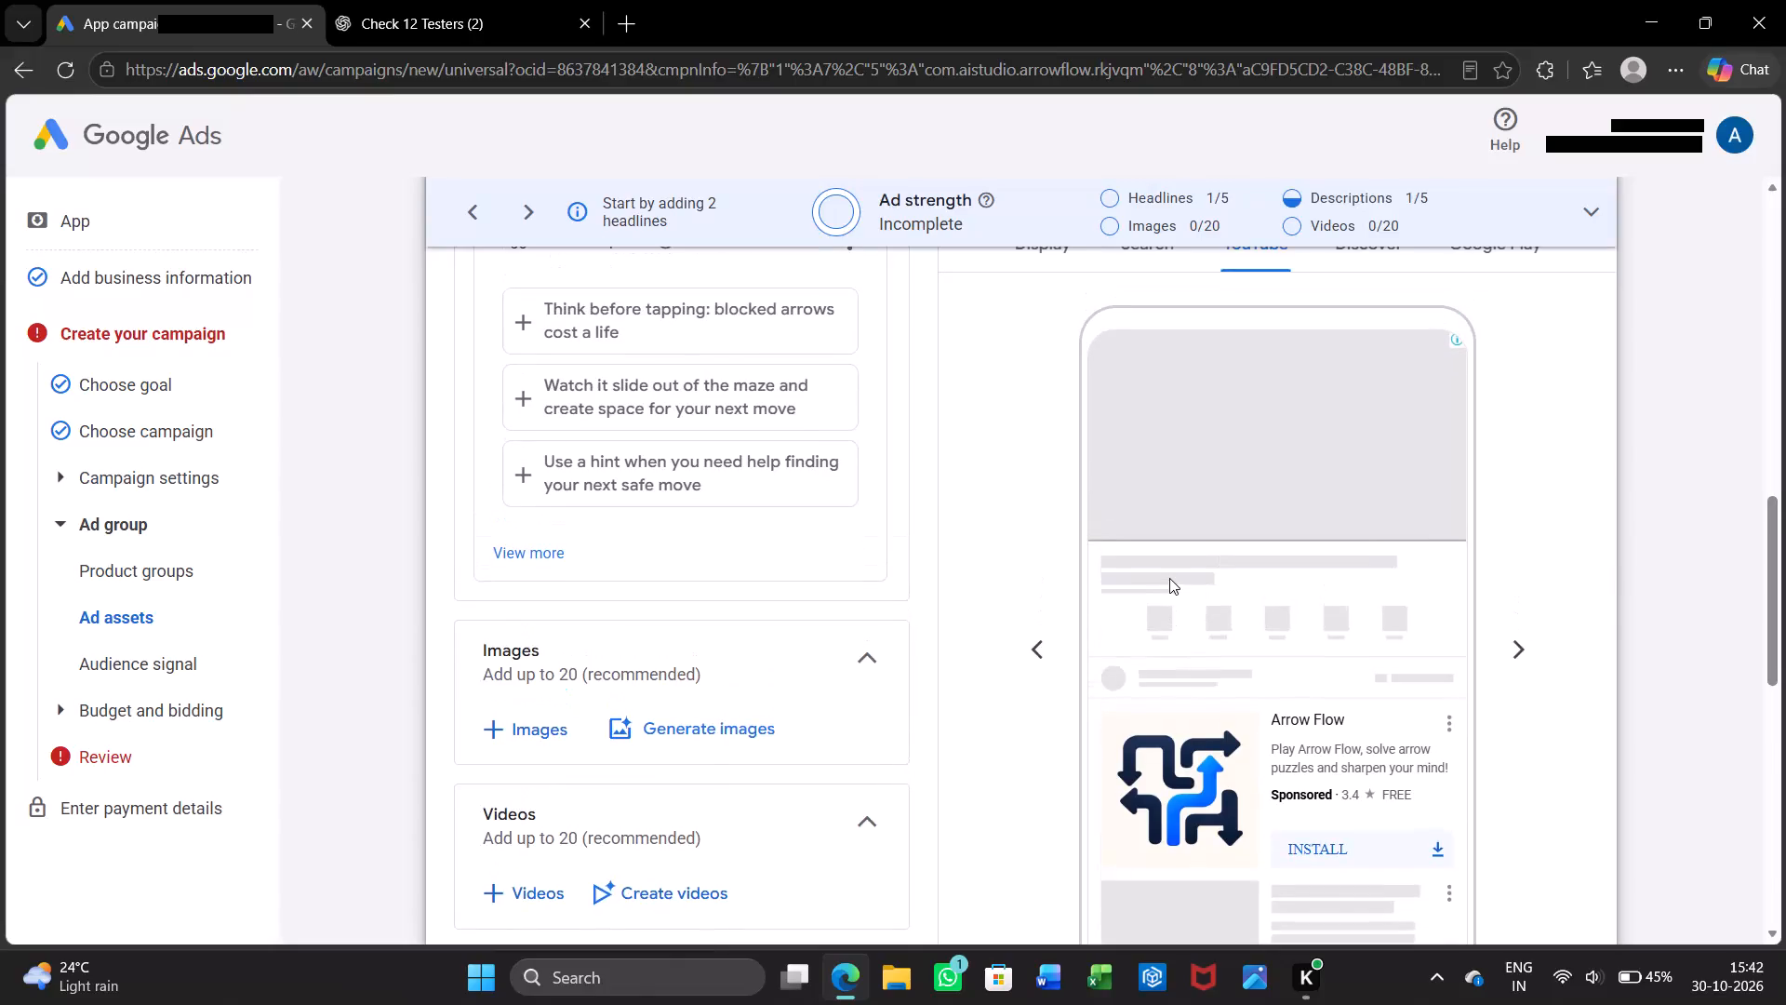
scroll(1169, 578, up, 1)
scroll(1169, 578, down, 1)
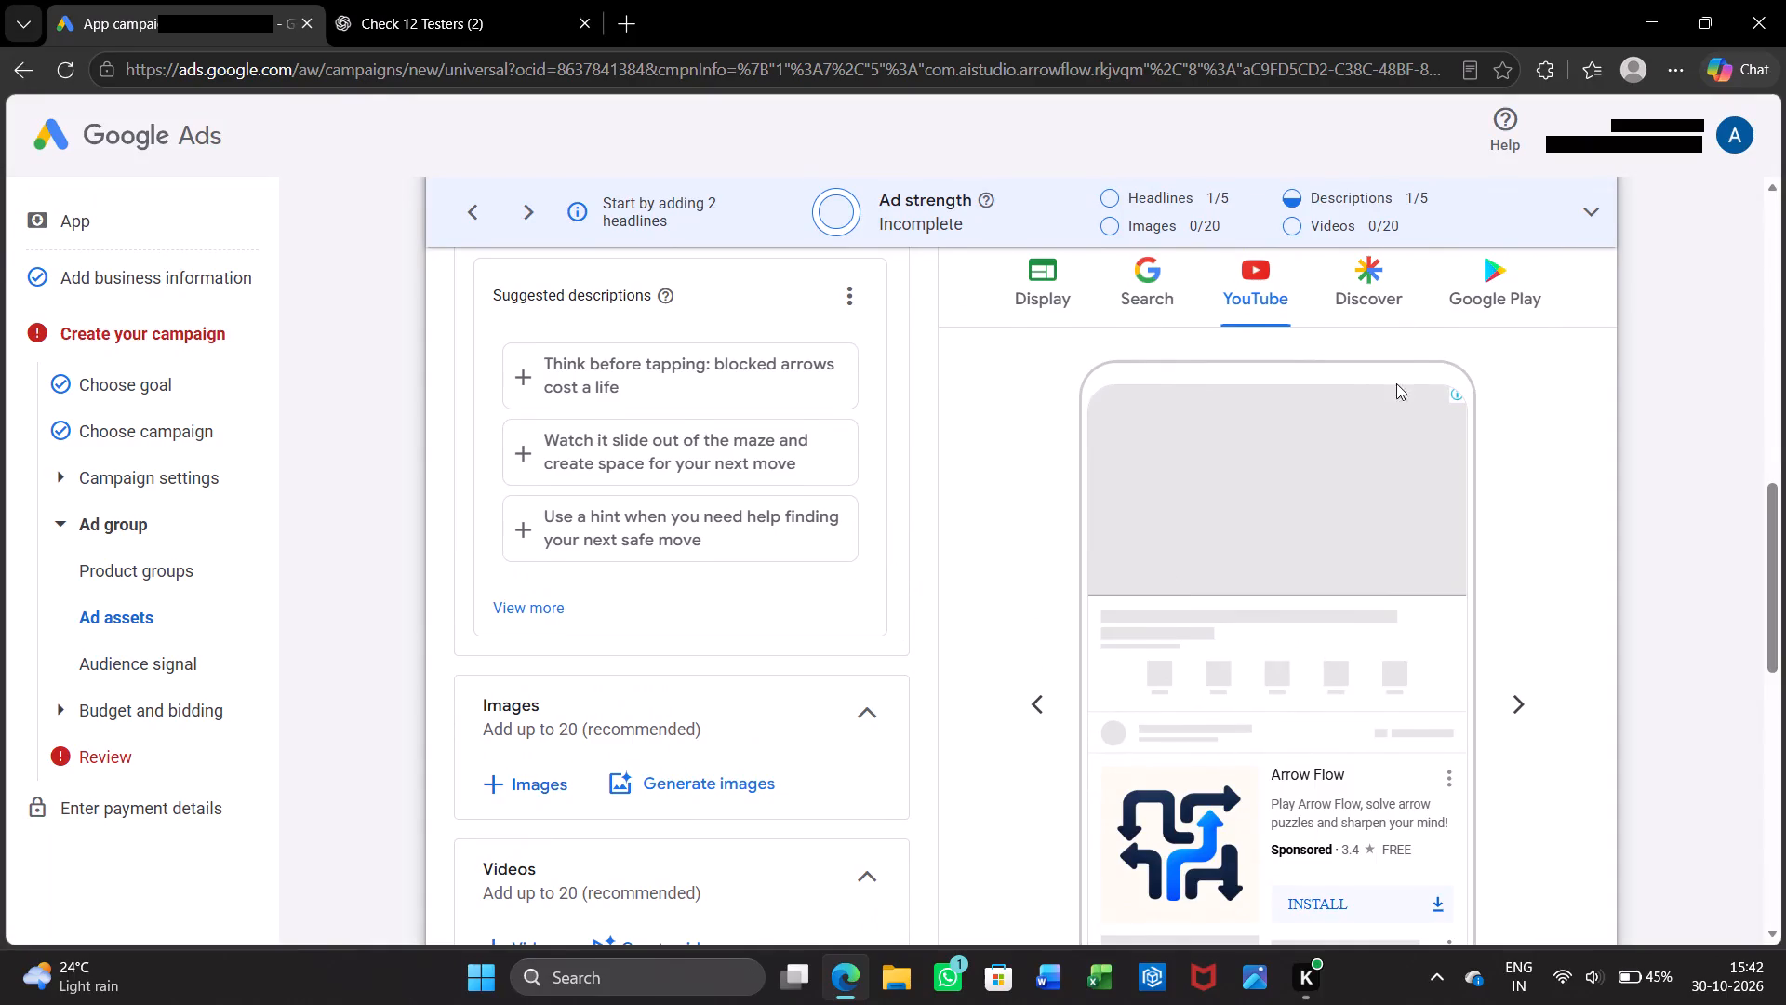
click(1501, 305)
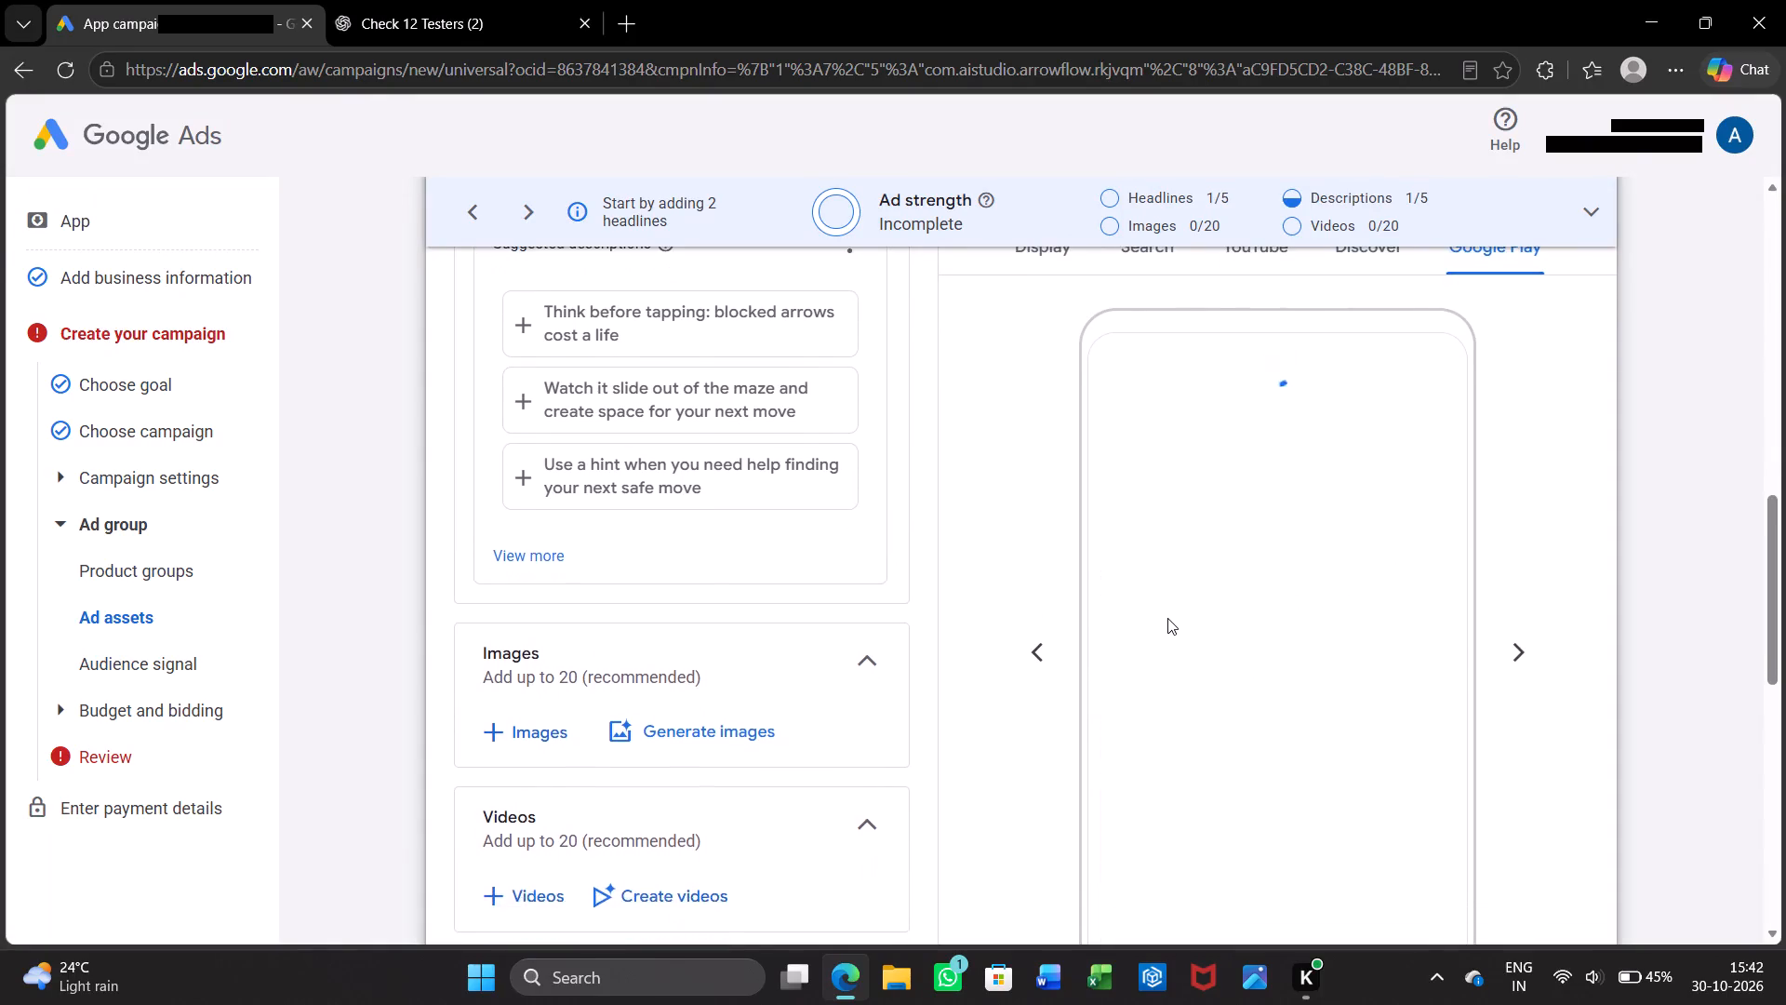
scroll(1167, 618, down, 1)
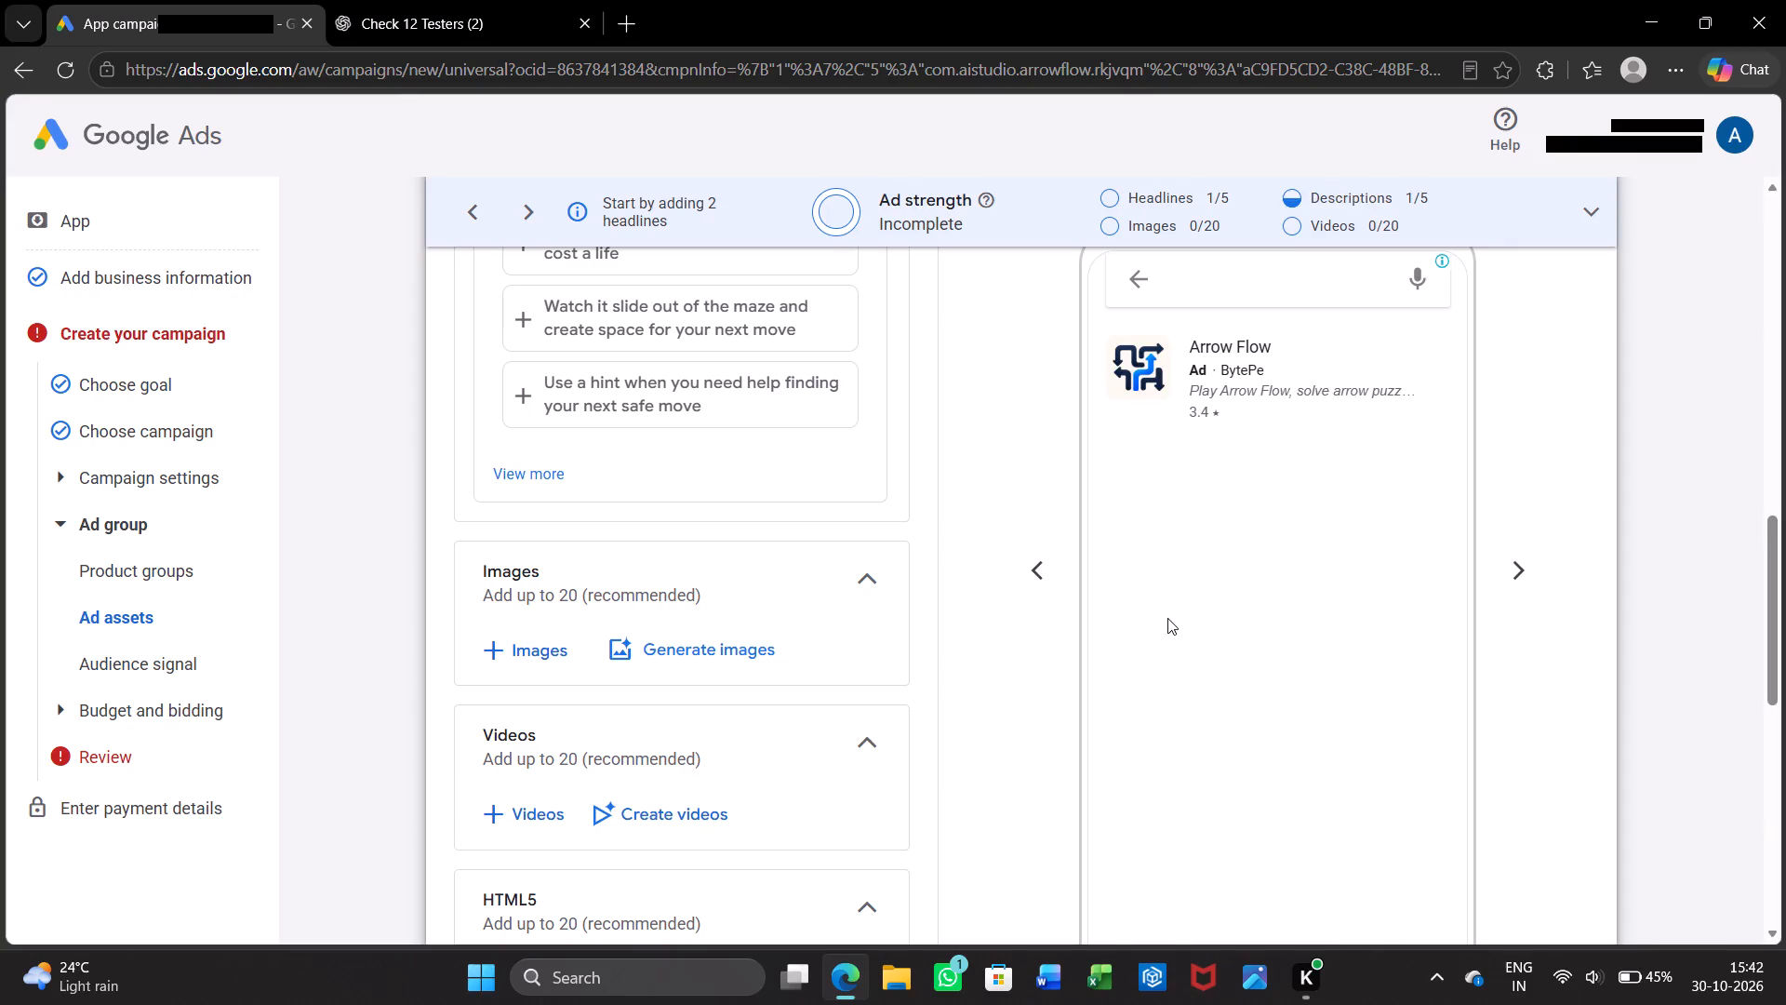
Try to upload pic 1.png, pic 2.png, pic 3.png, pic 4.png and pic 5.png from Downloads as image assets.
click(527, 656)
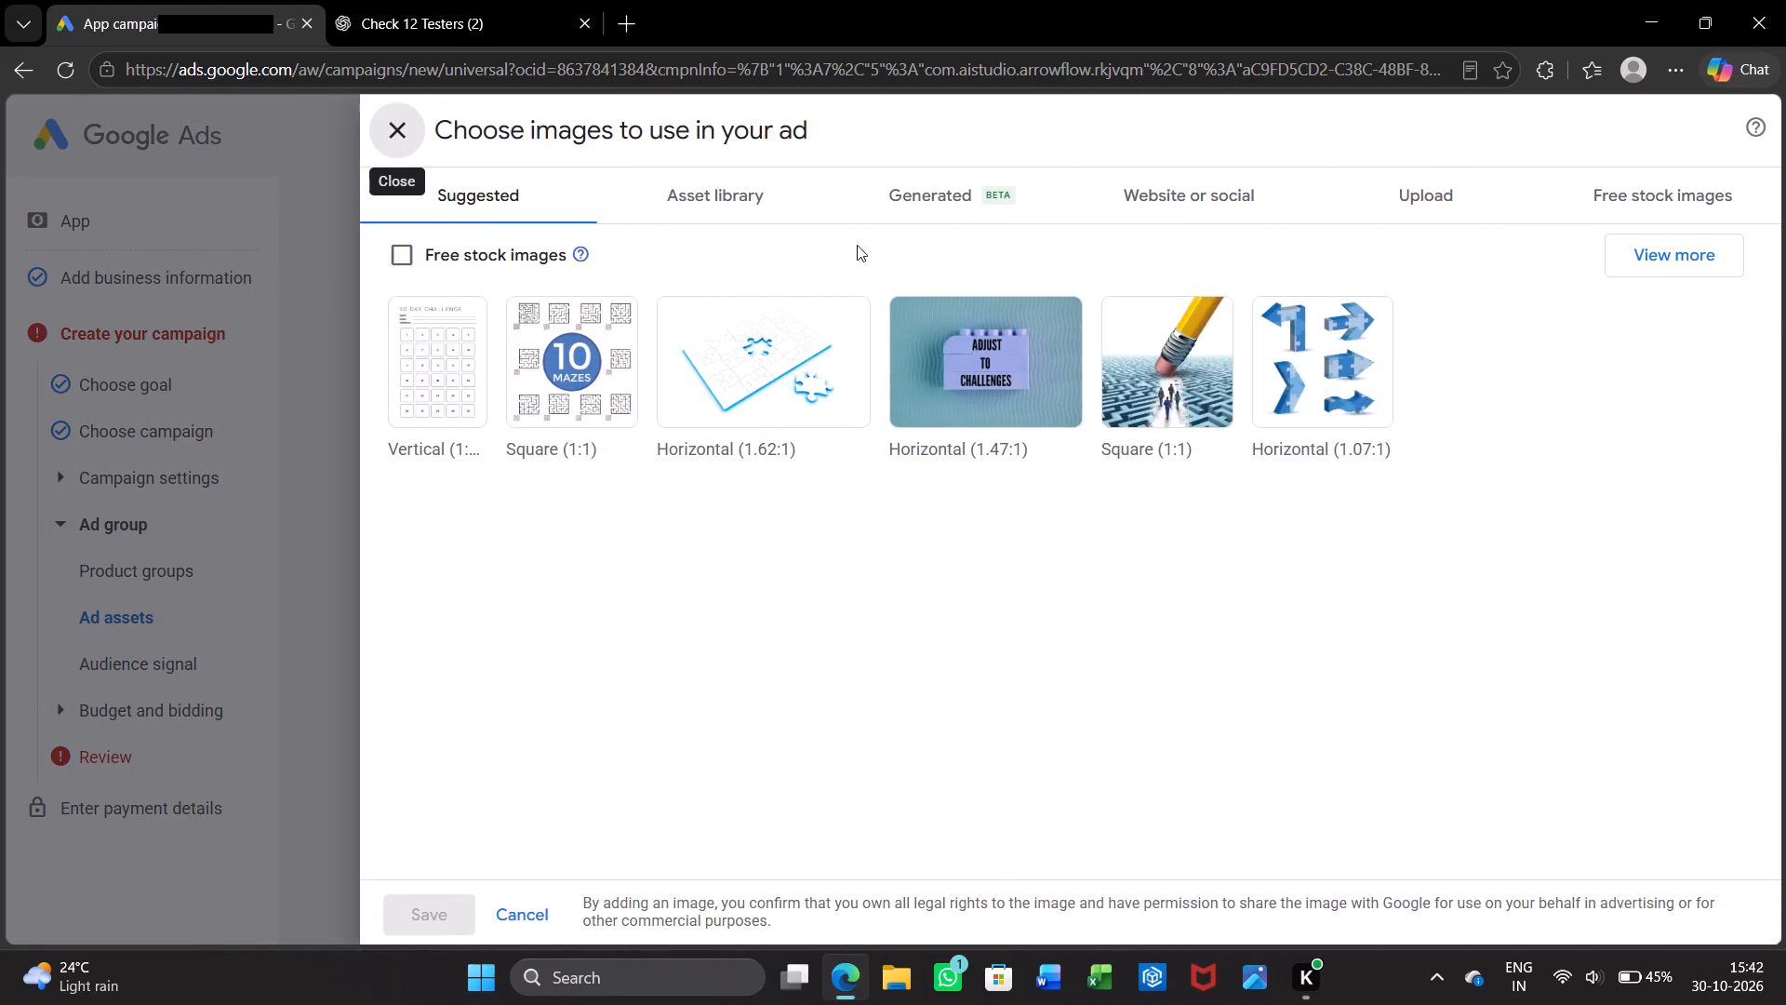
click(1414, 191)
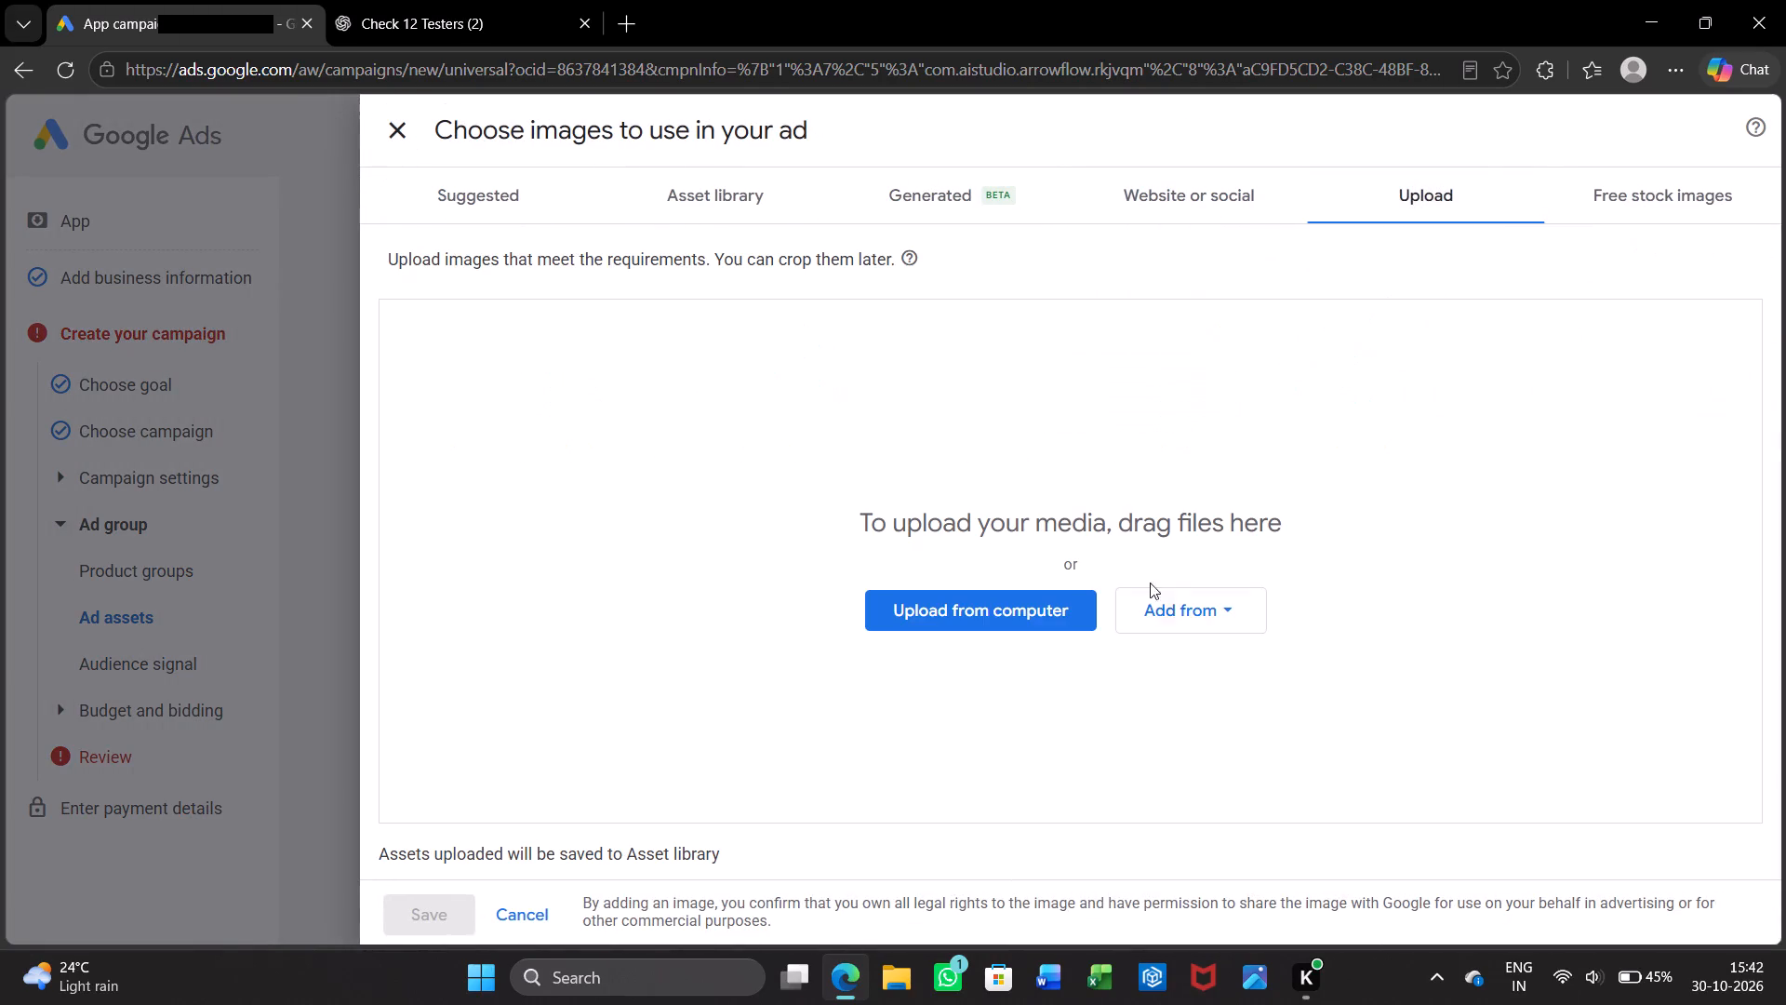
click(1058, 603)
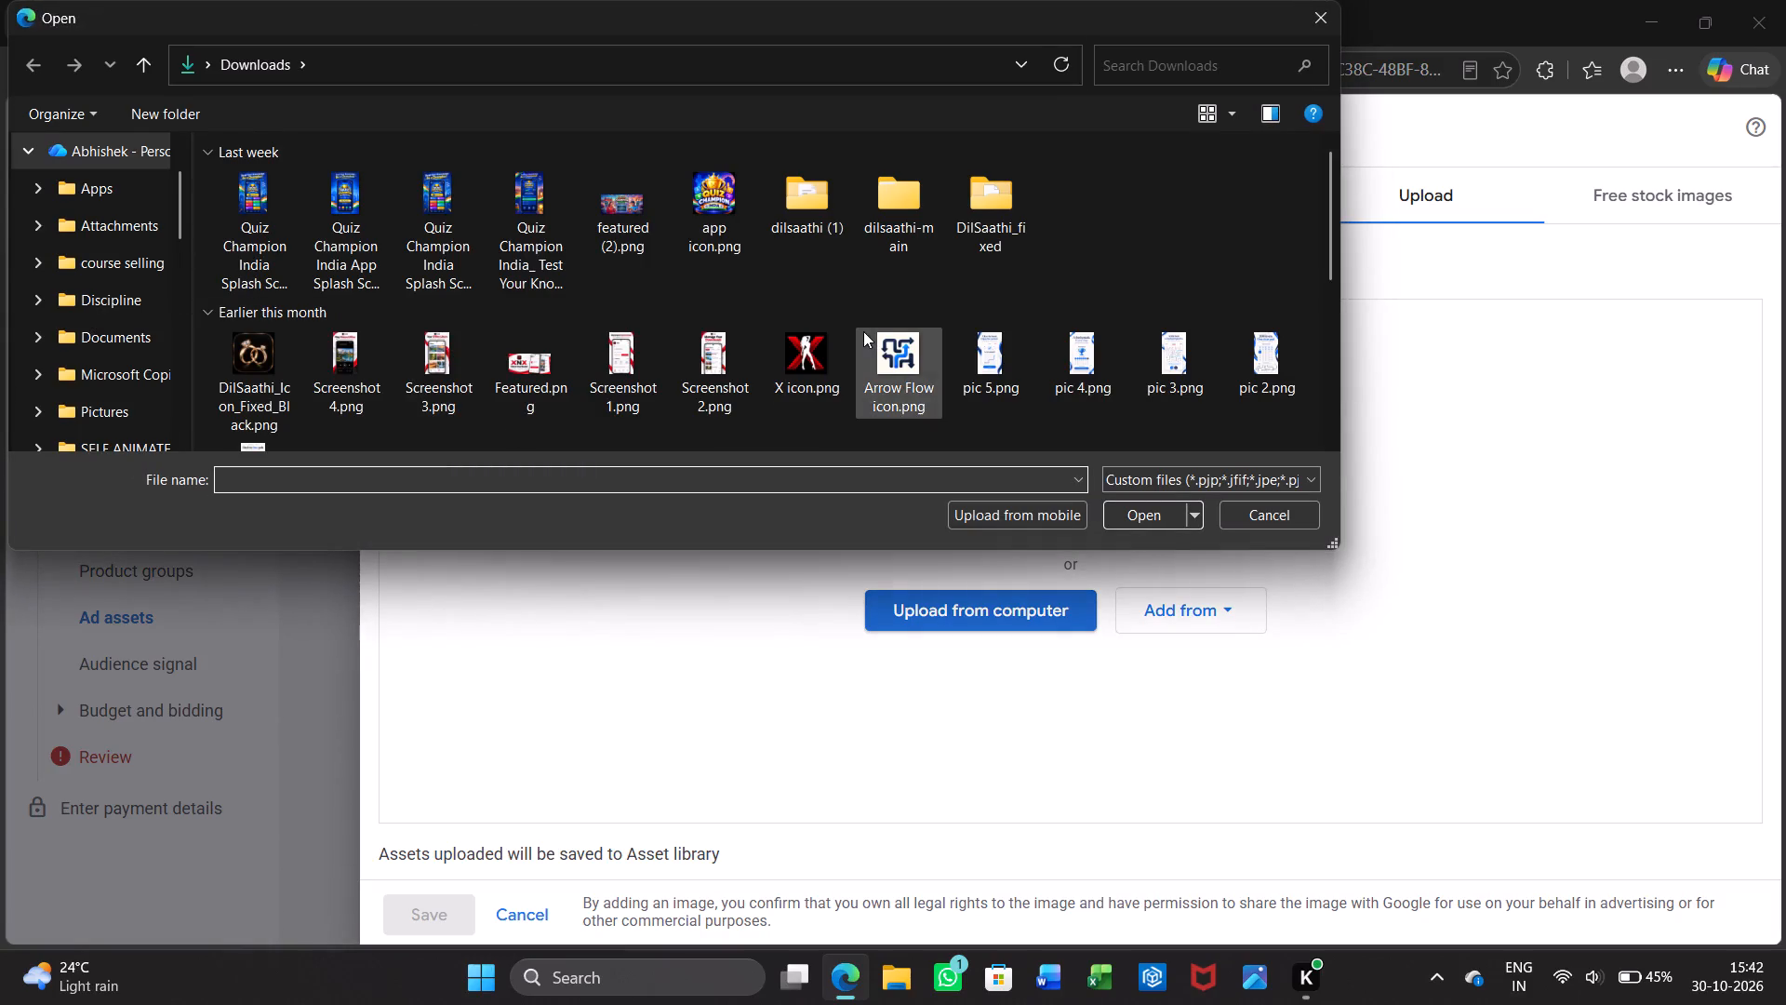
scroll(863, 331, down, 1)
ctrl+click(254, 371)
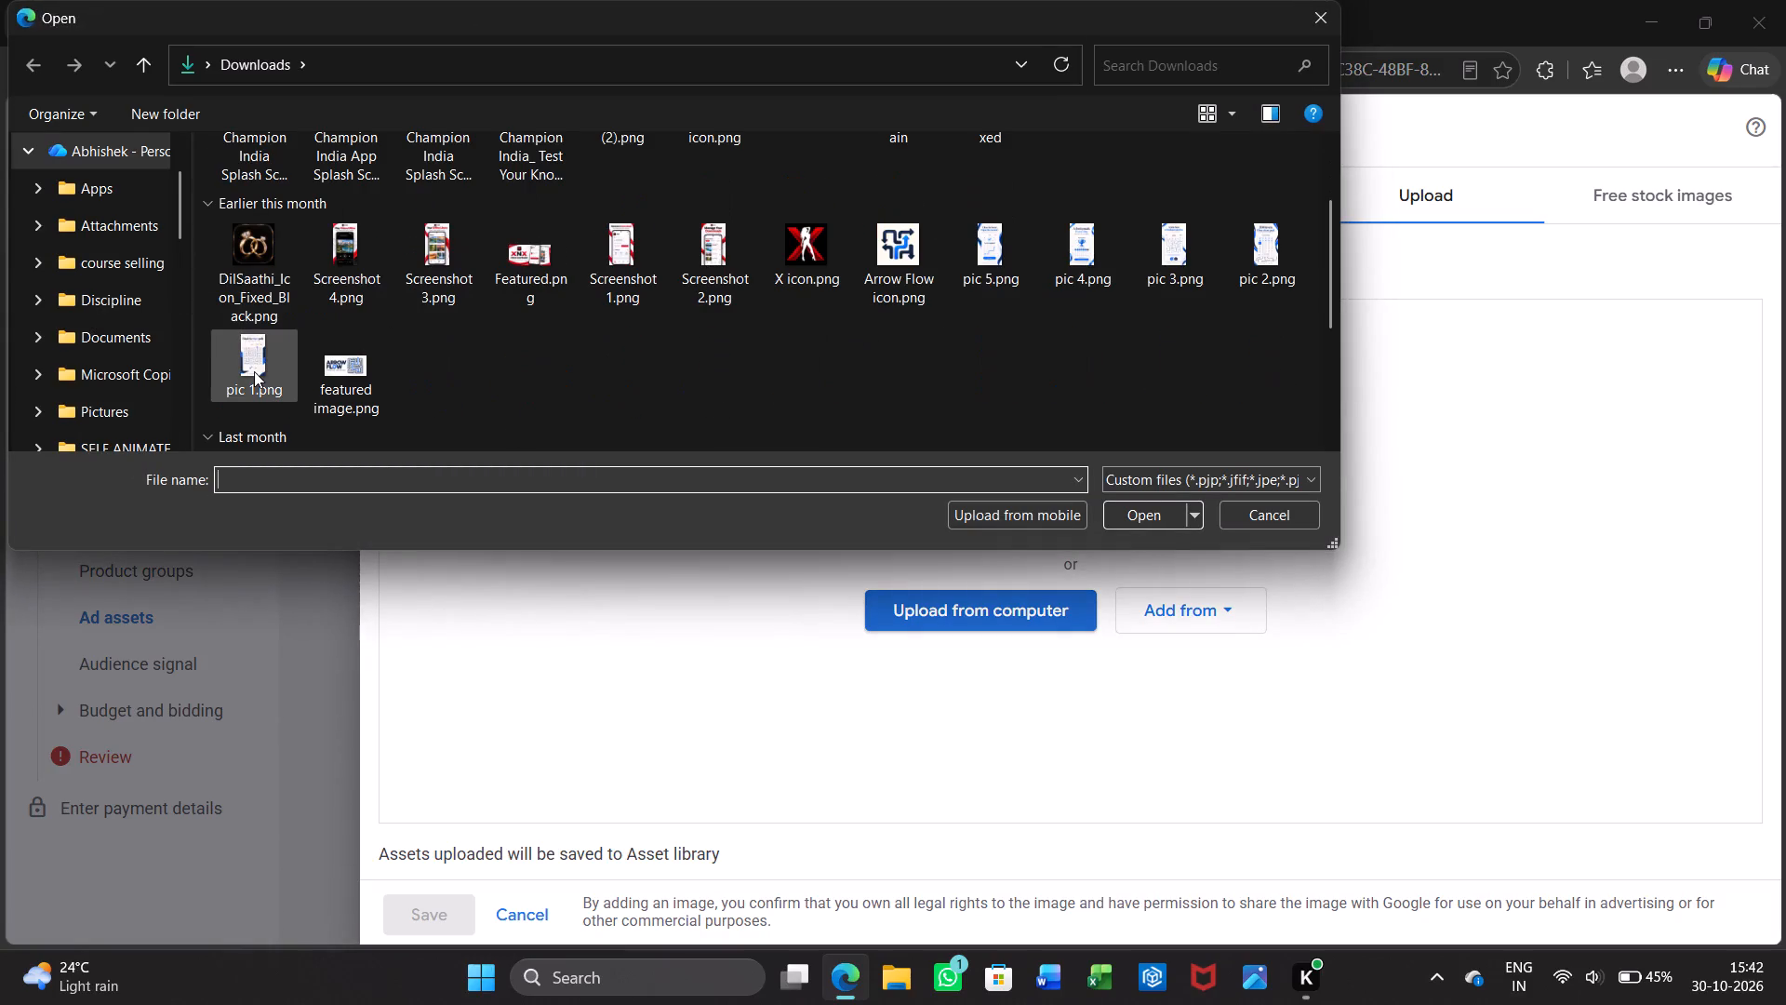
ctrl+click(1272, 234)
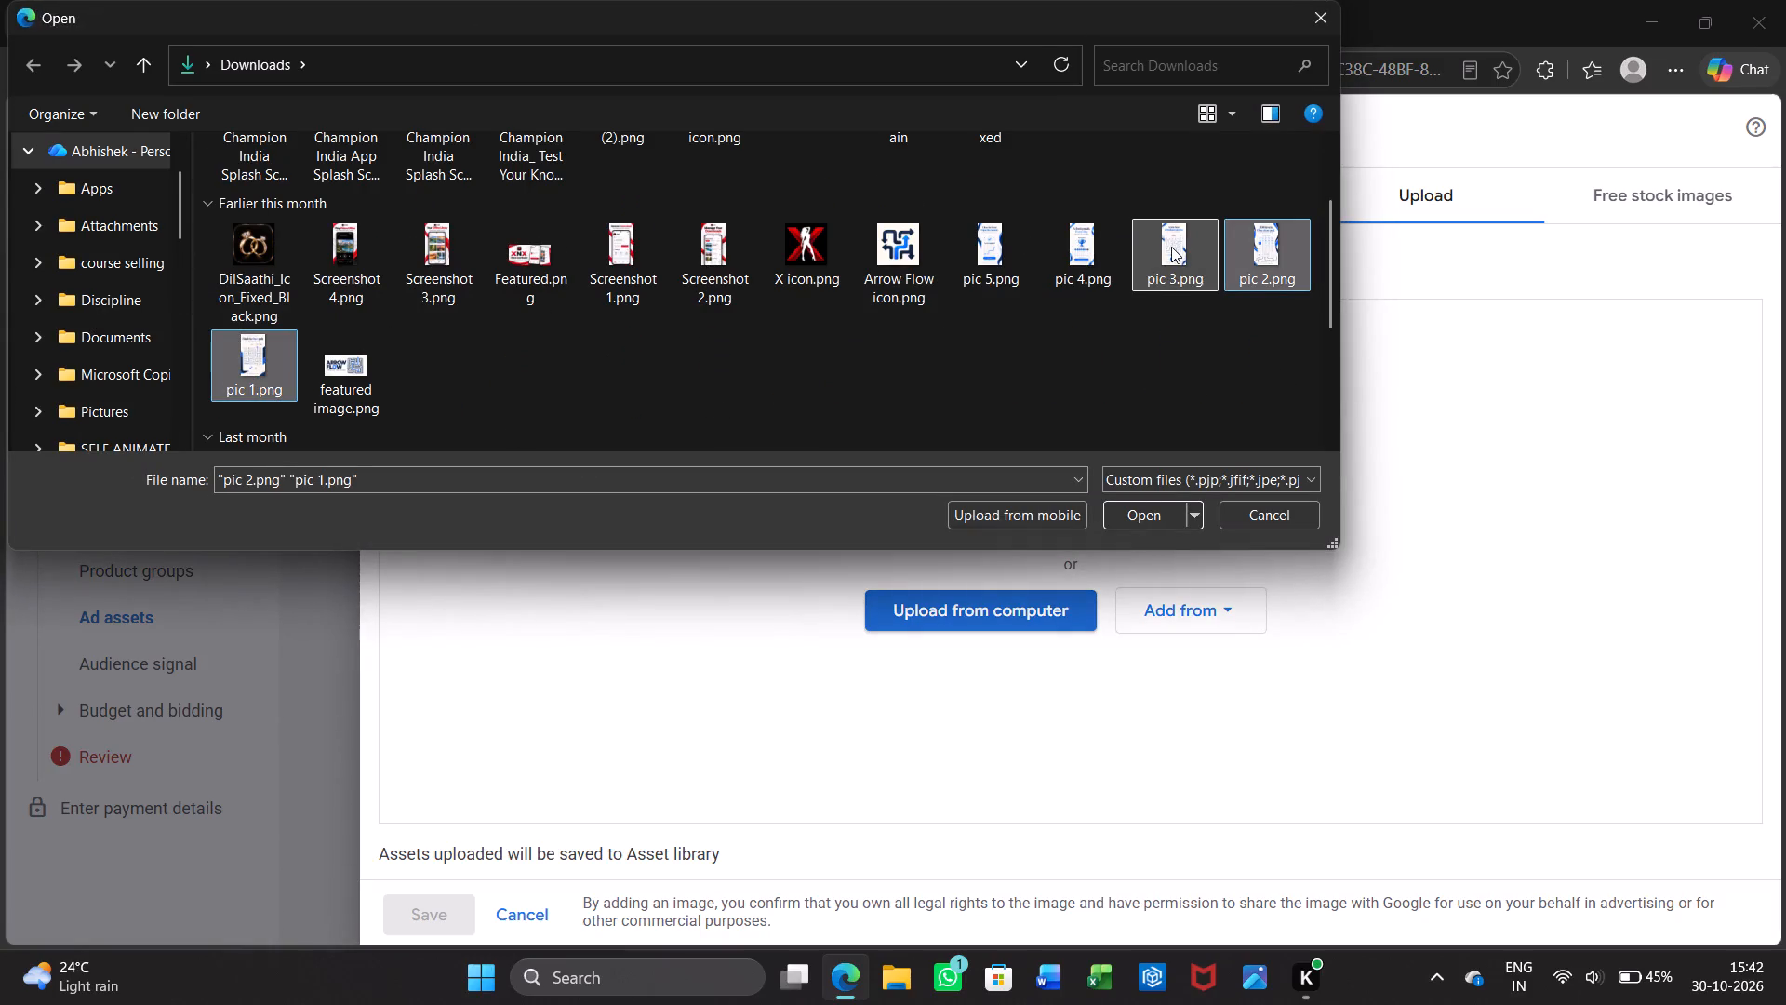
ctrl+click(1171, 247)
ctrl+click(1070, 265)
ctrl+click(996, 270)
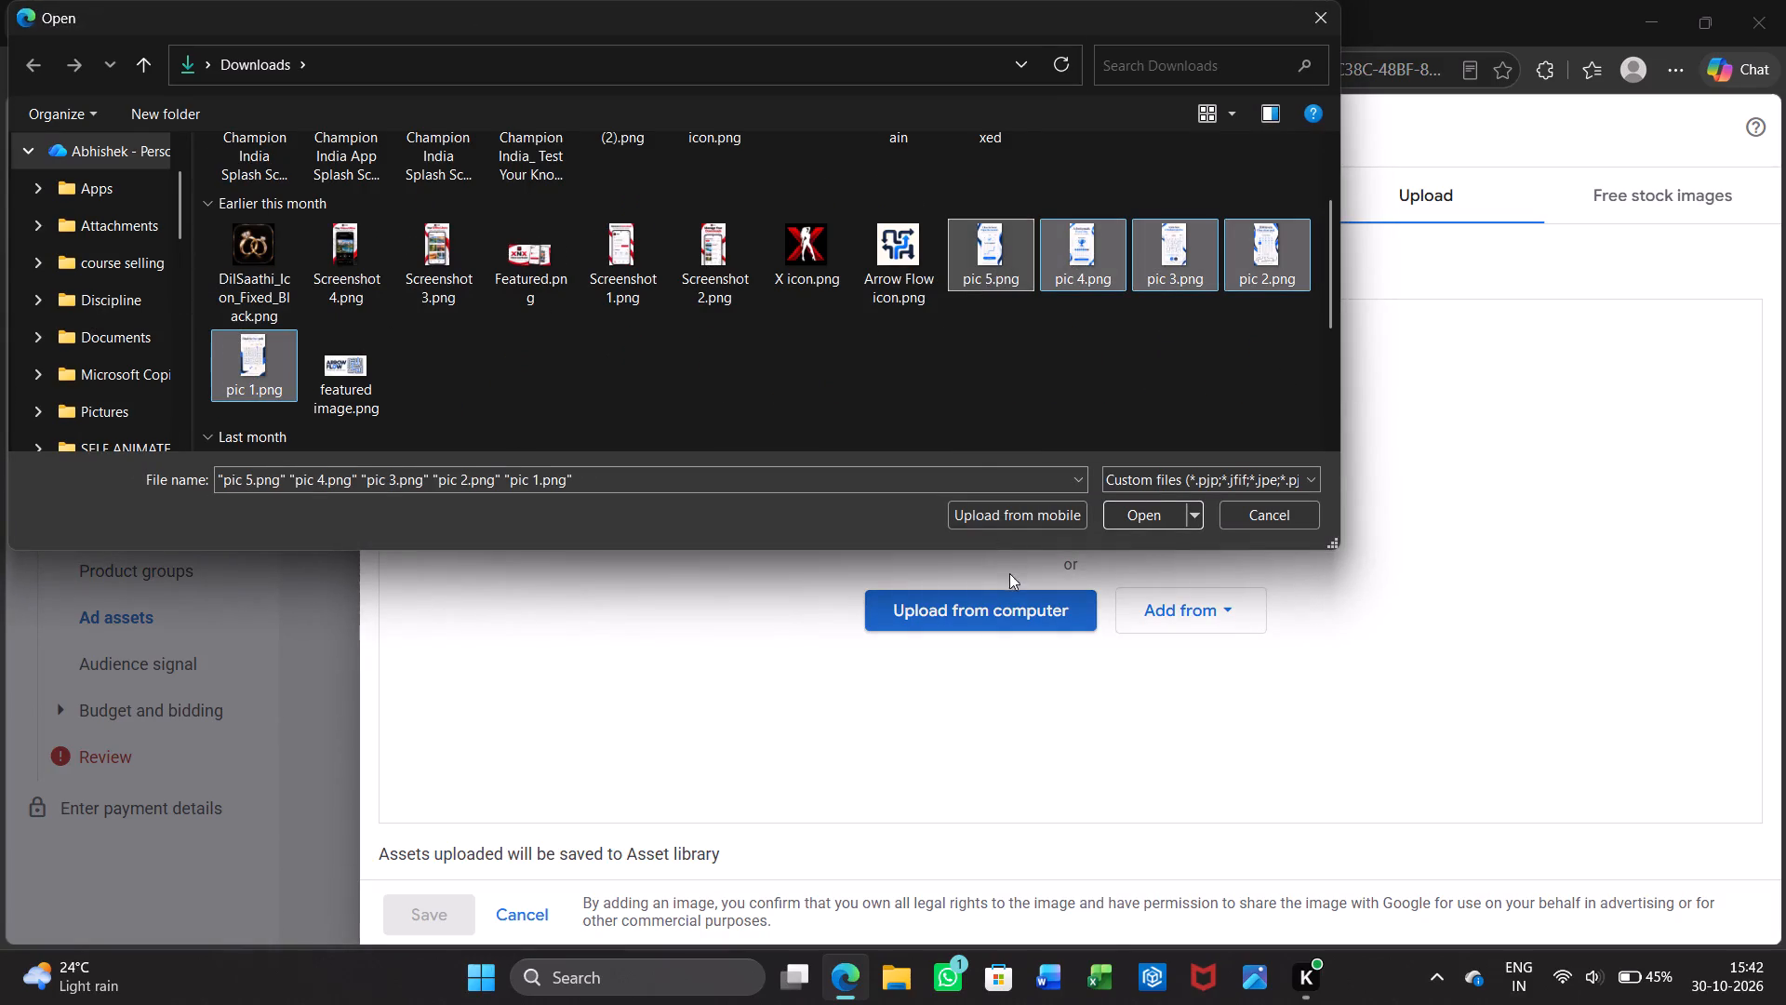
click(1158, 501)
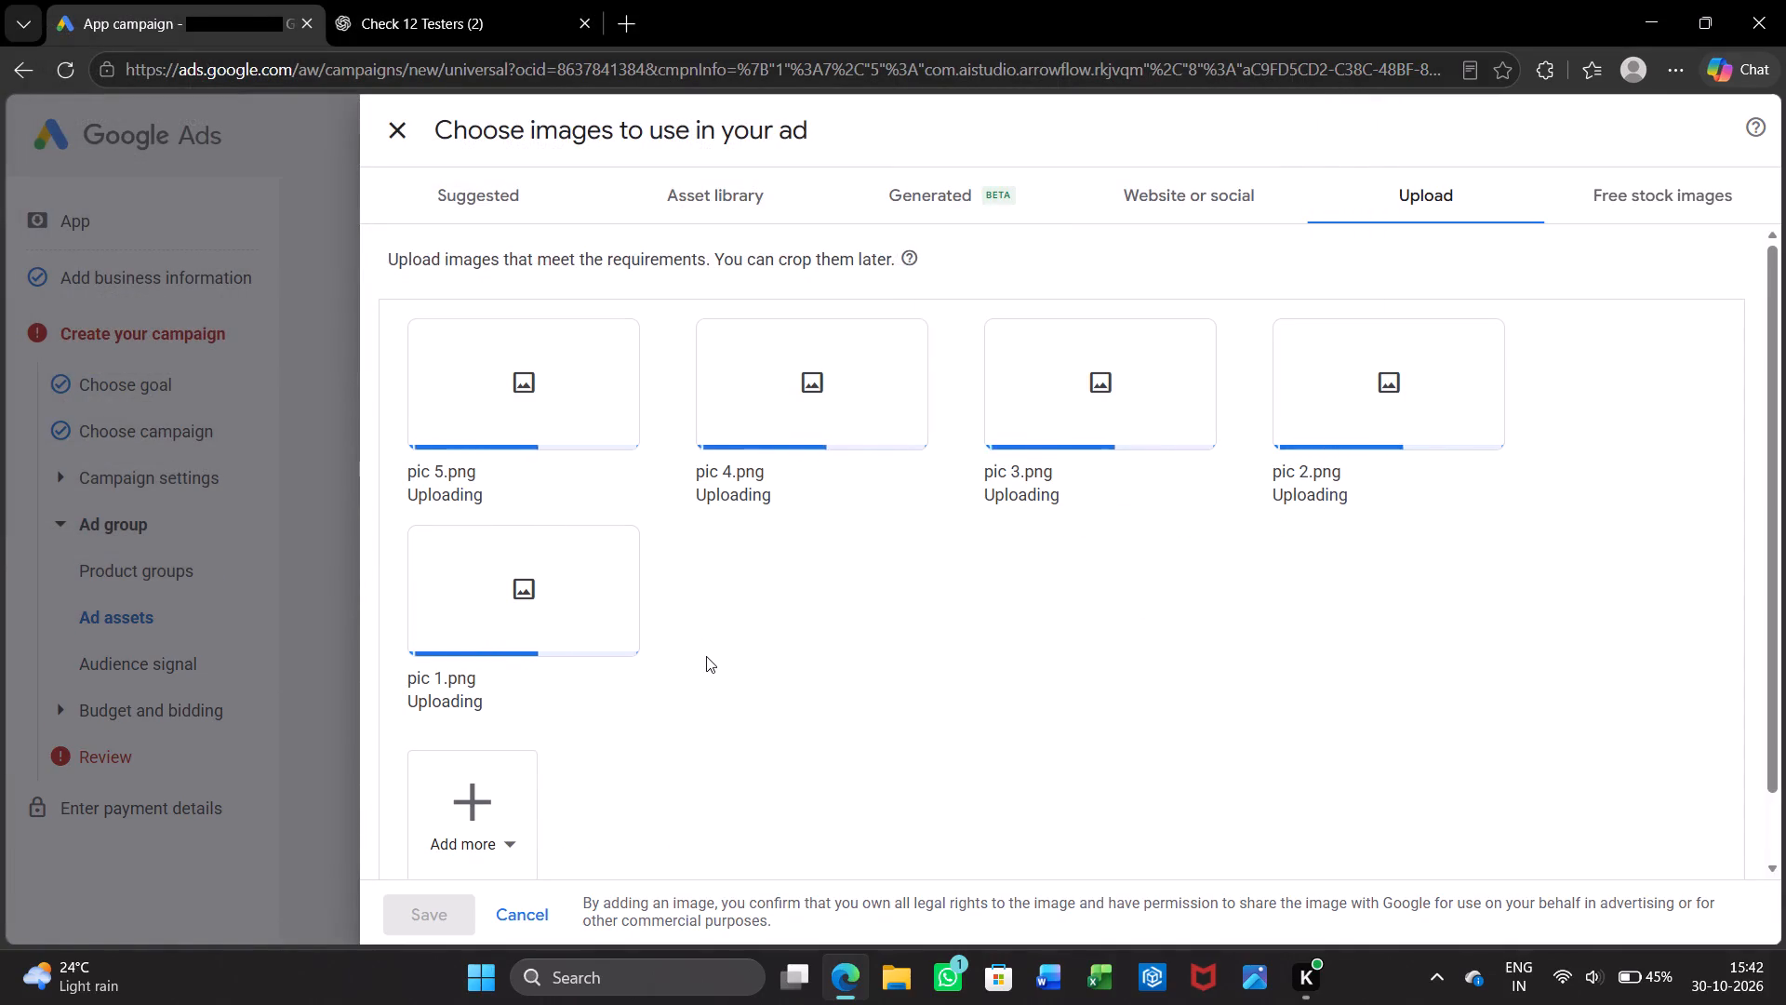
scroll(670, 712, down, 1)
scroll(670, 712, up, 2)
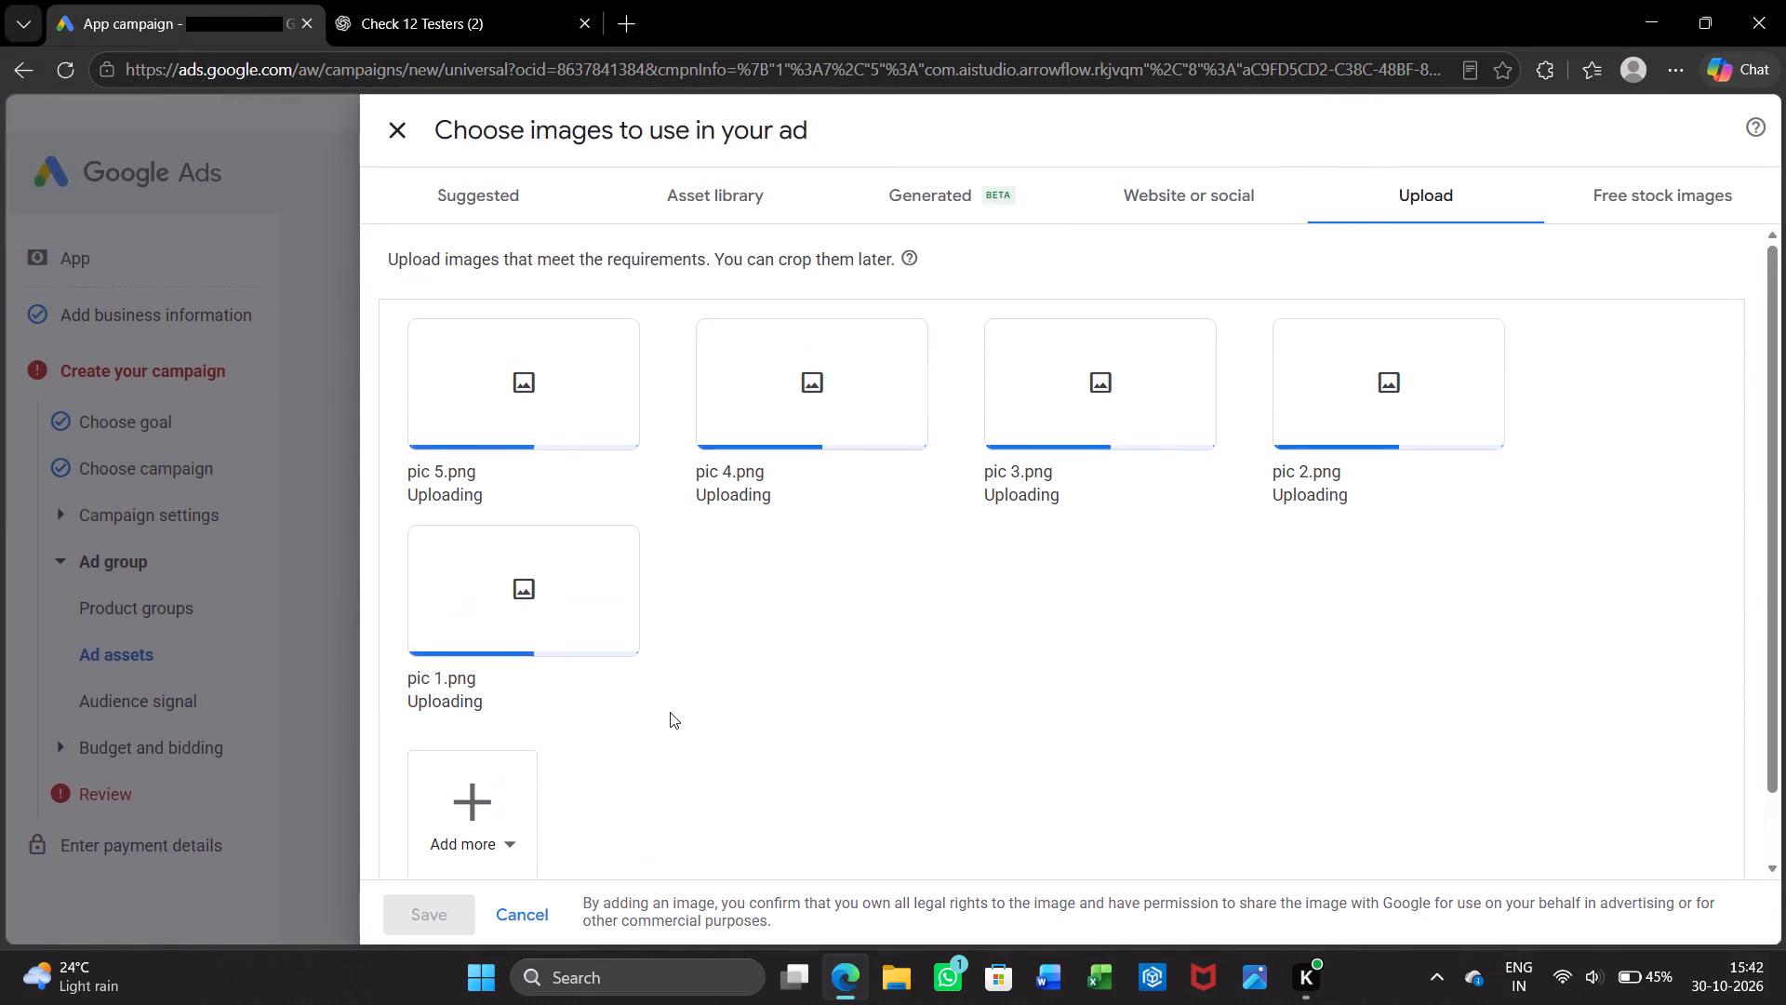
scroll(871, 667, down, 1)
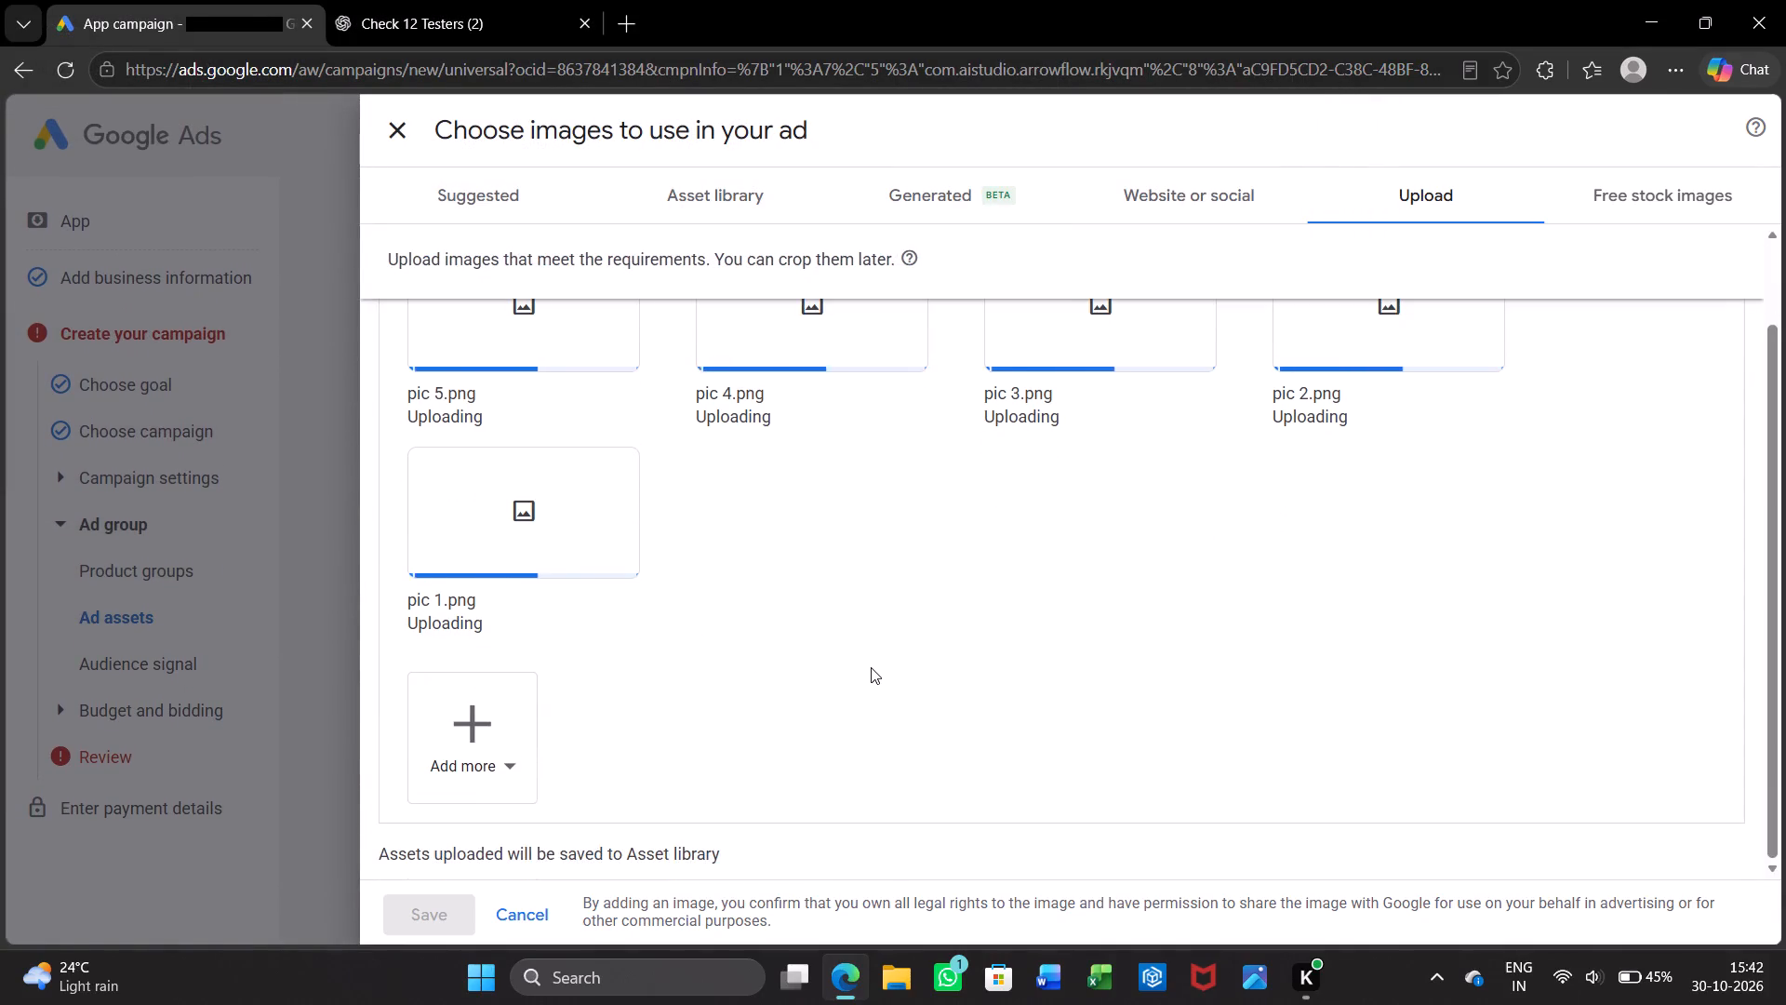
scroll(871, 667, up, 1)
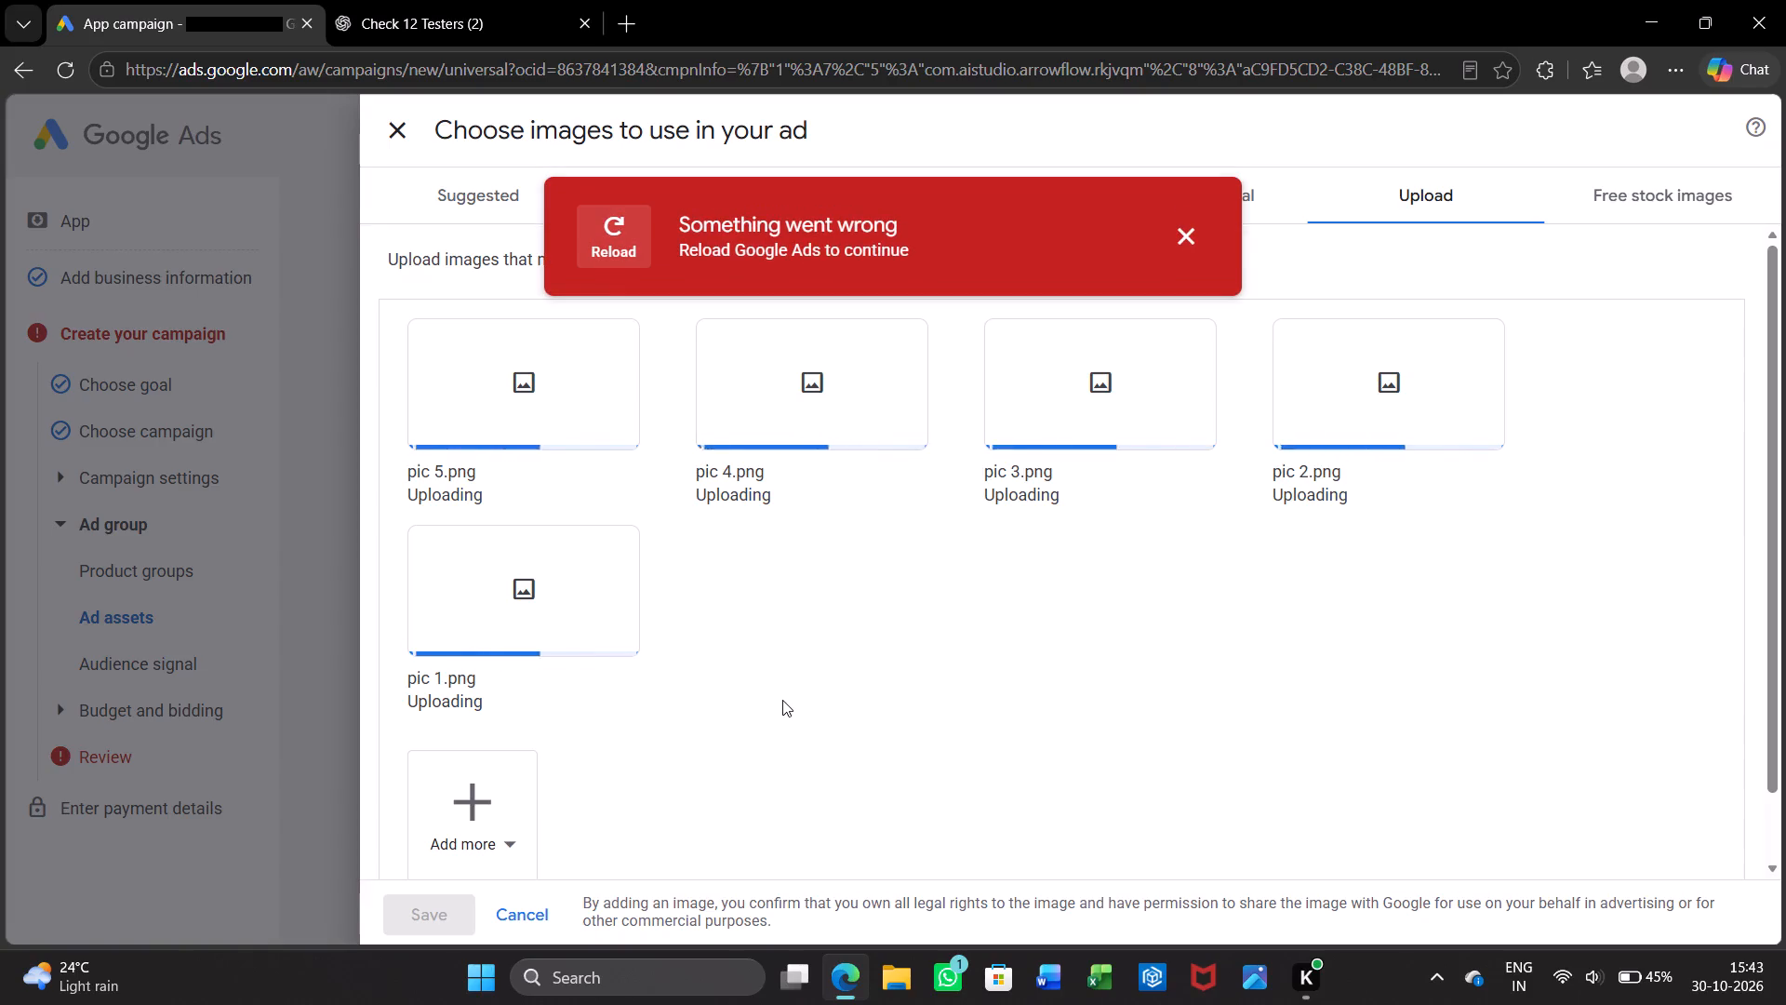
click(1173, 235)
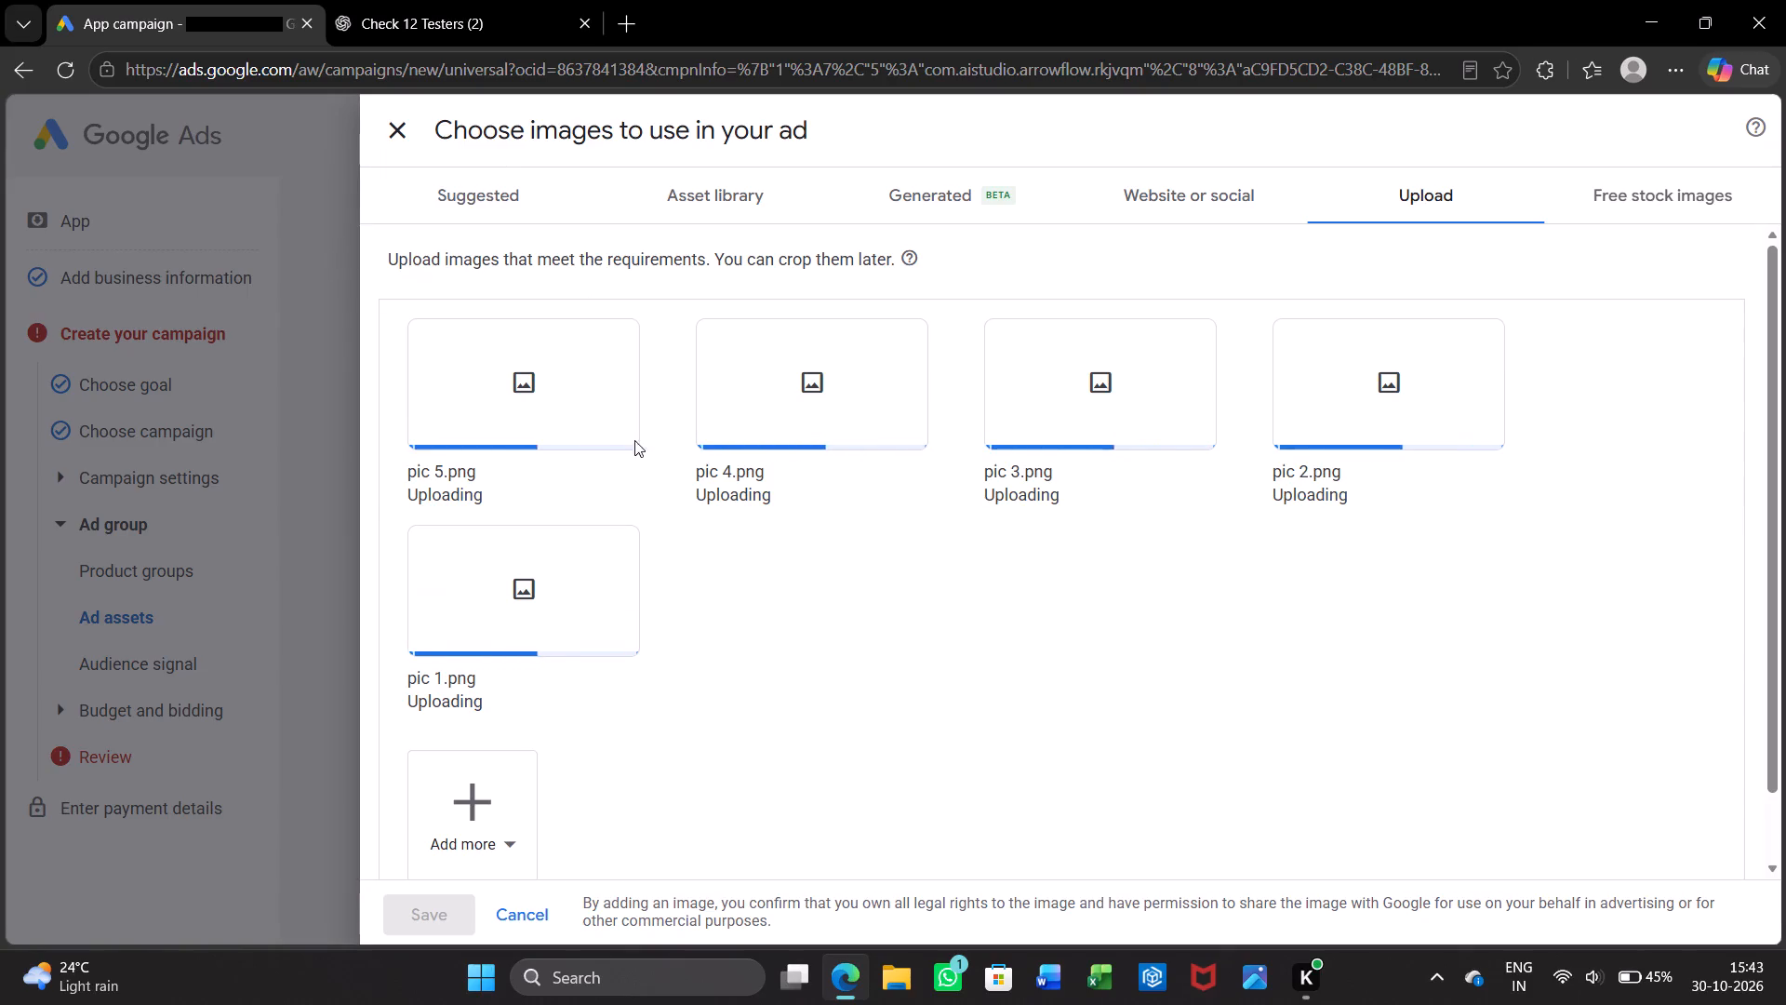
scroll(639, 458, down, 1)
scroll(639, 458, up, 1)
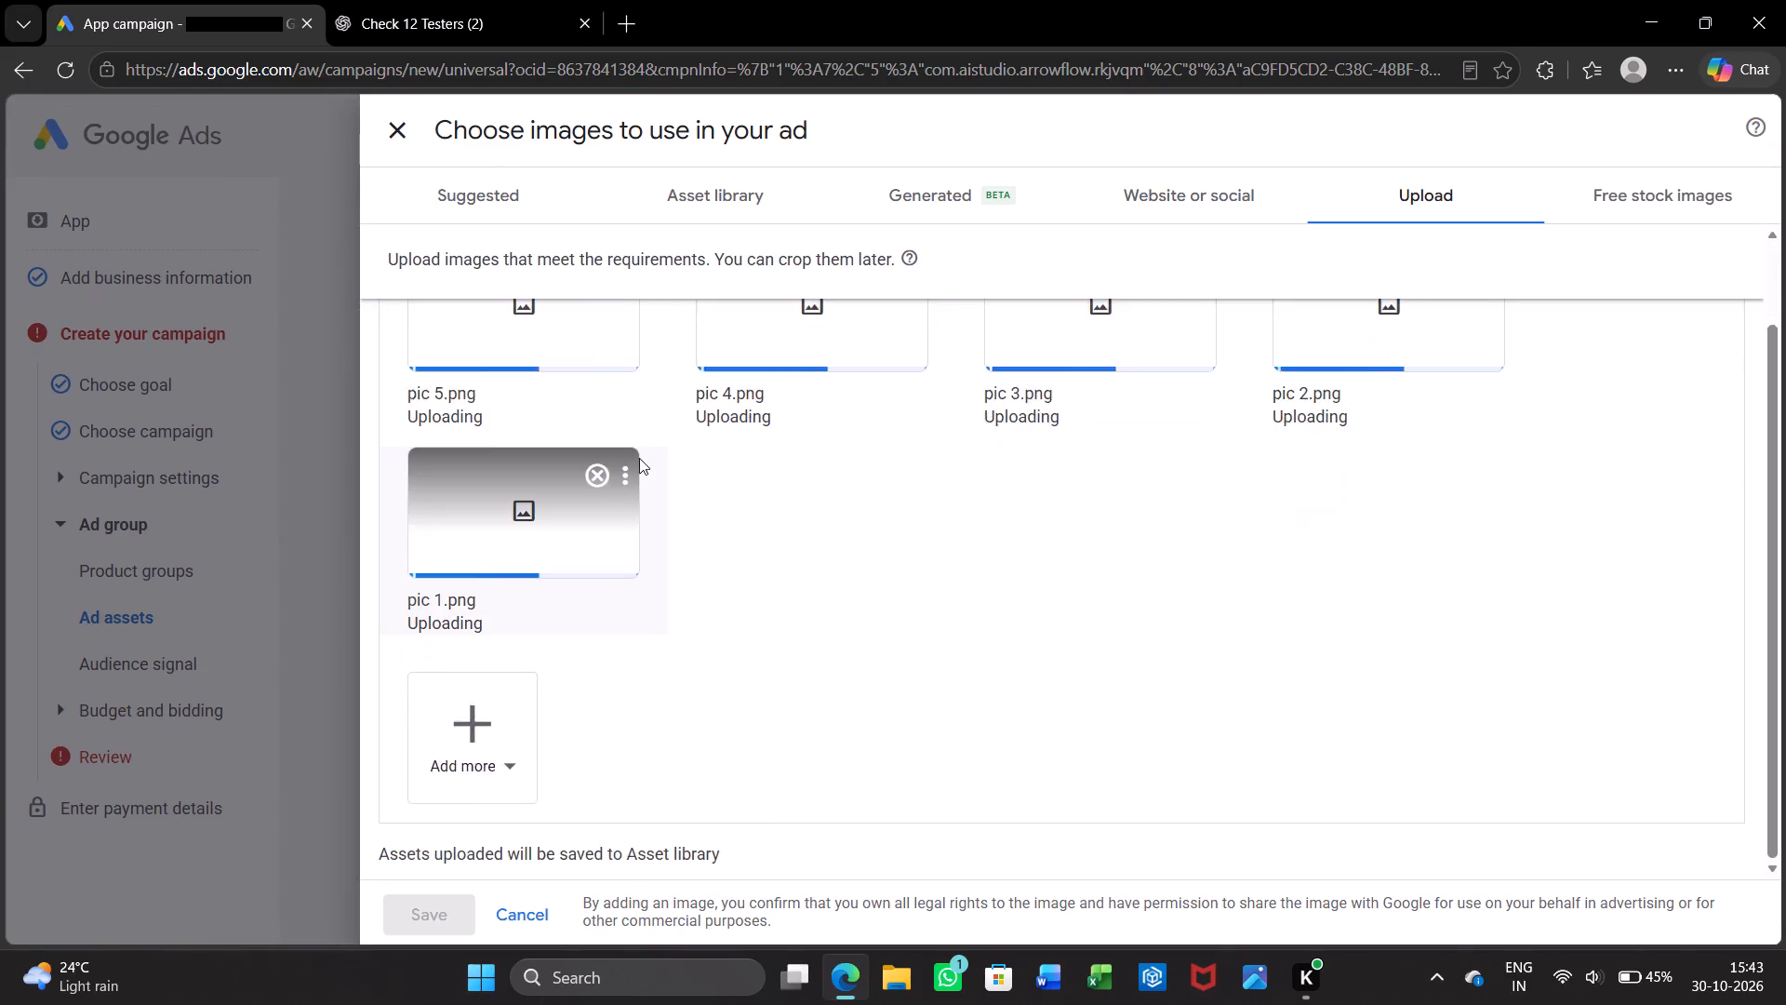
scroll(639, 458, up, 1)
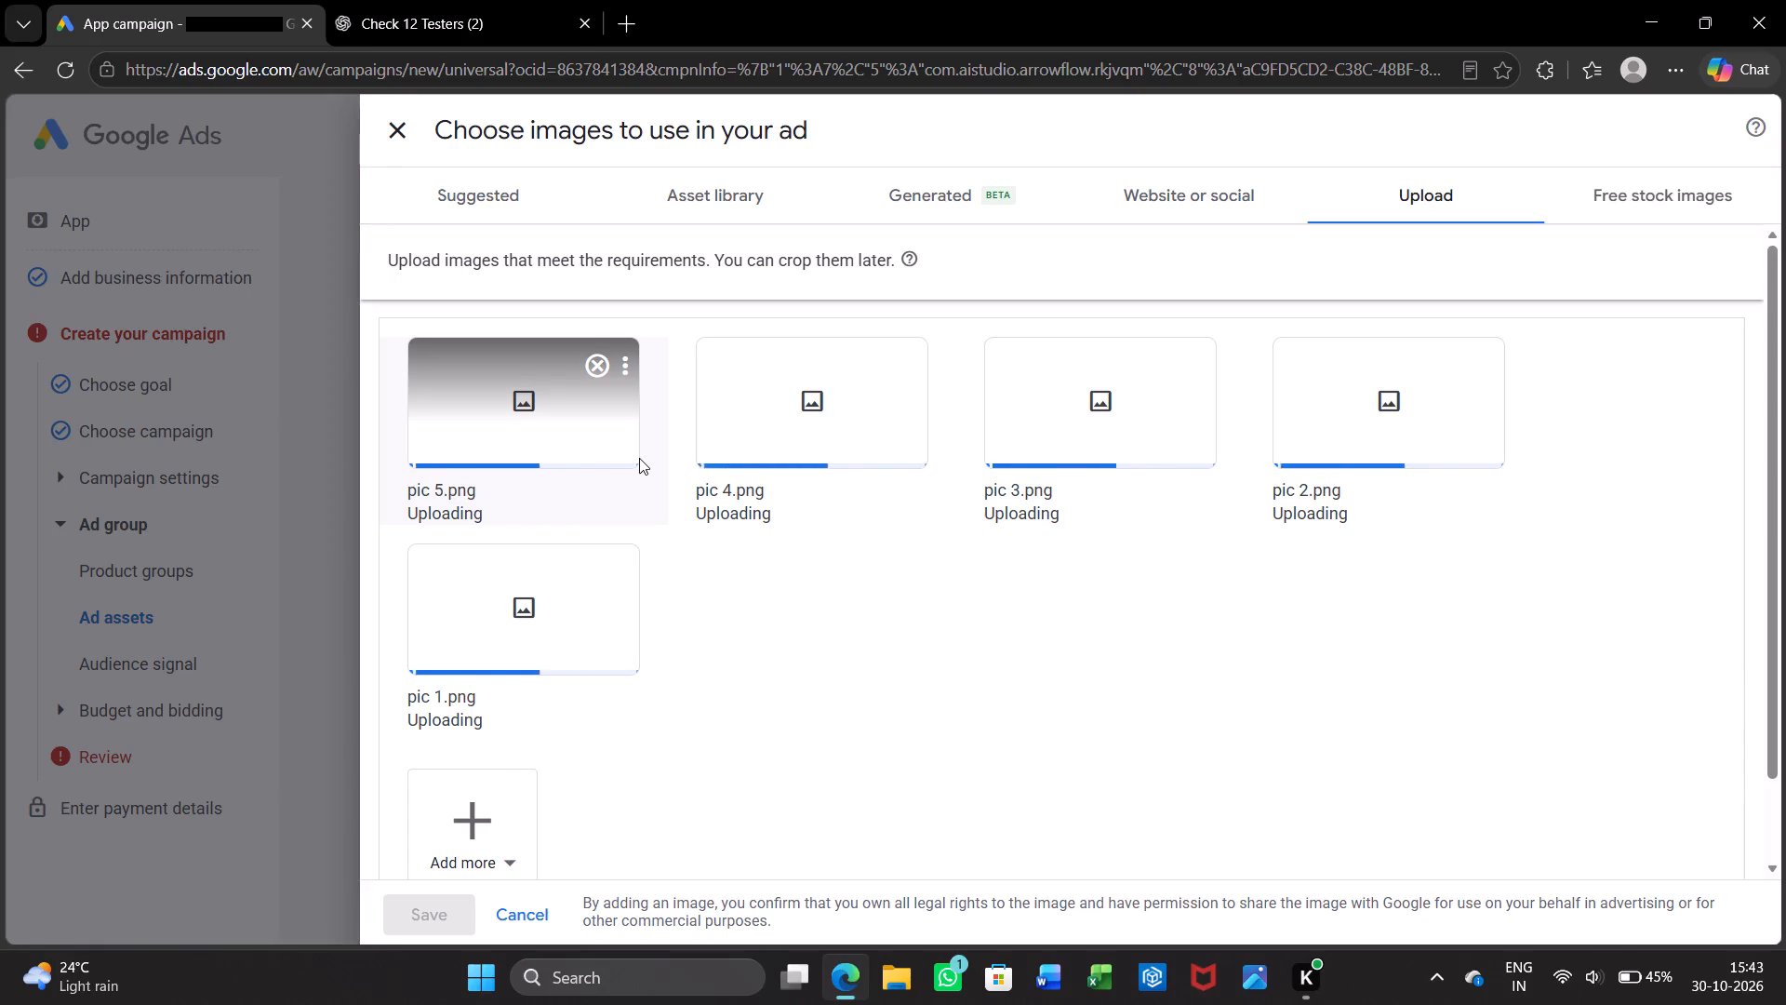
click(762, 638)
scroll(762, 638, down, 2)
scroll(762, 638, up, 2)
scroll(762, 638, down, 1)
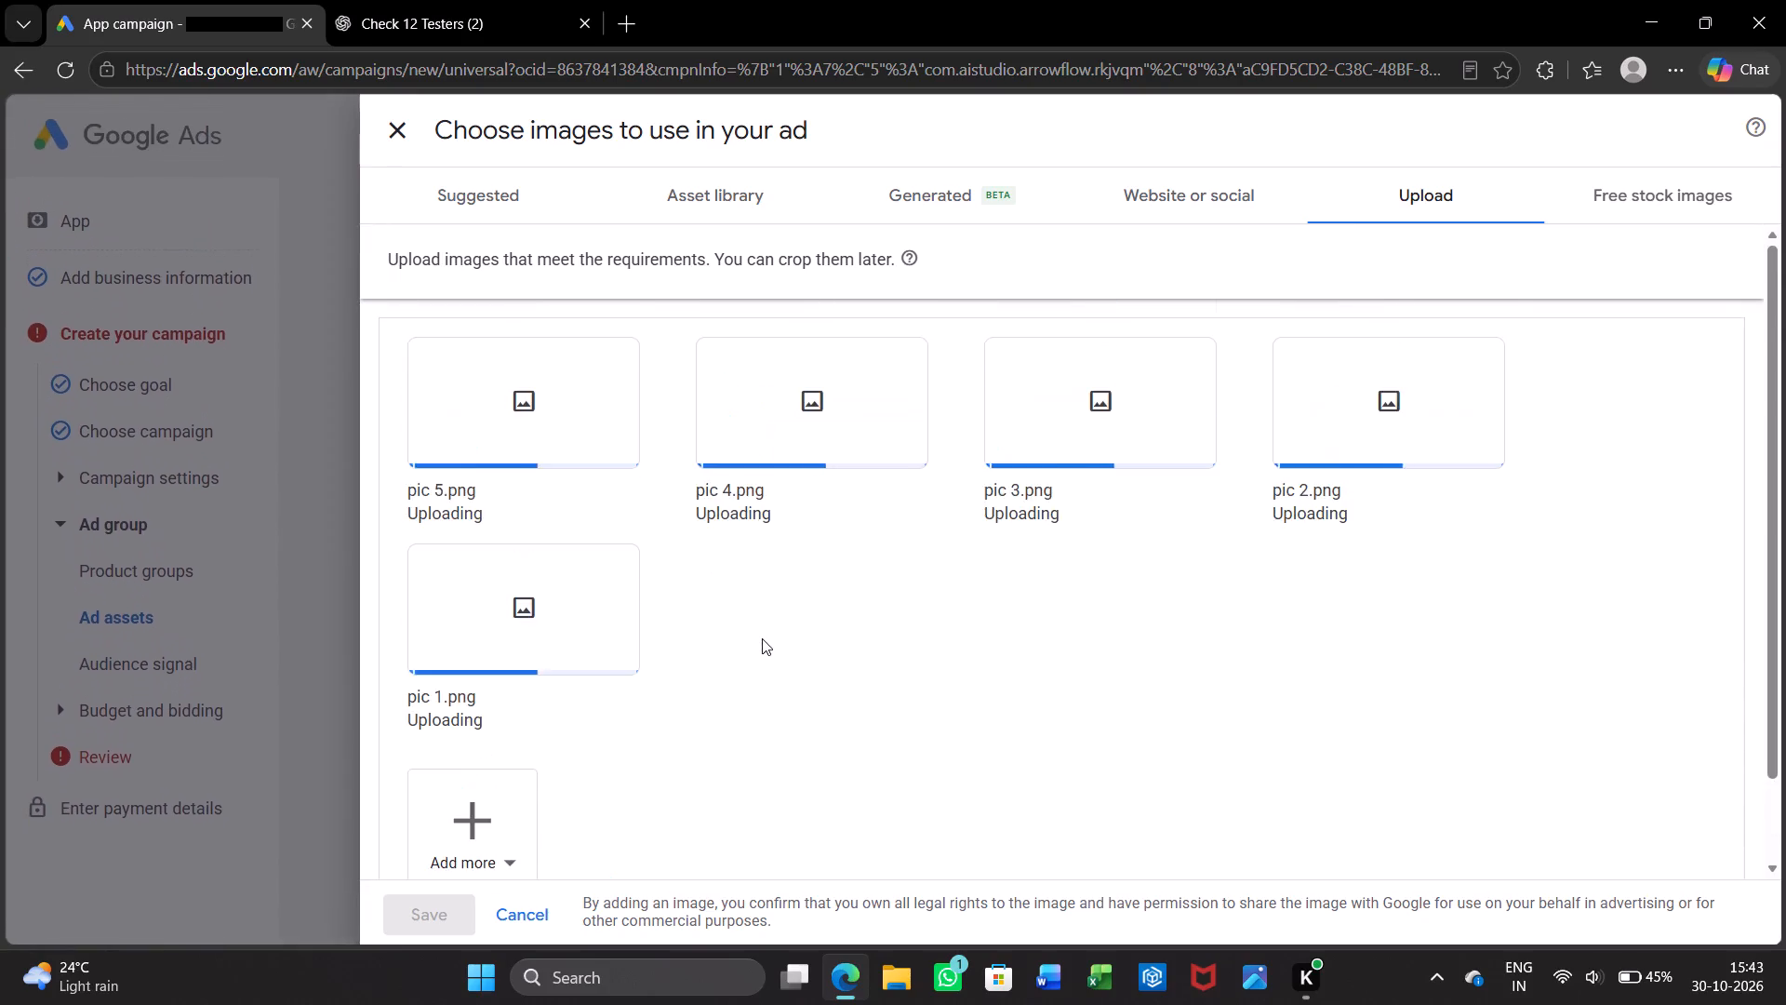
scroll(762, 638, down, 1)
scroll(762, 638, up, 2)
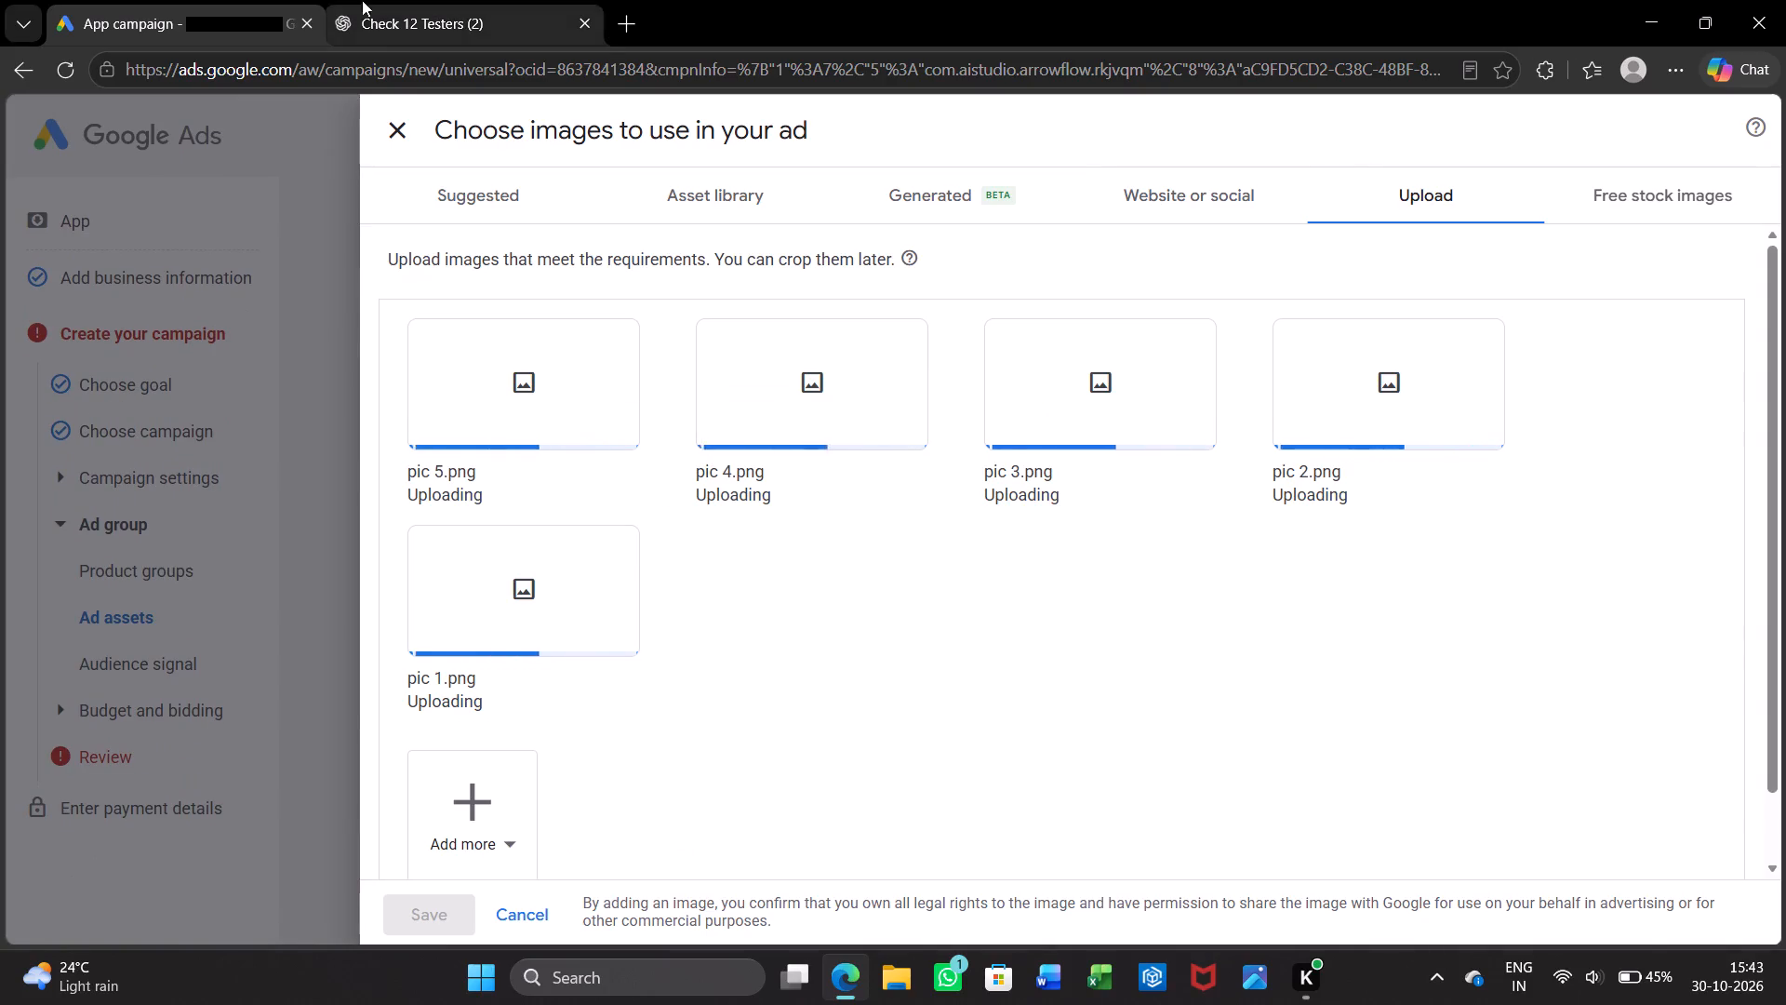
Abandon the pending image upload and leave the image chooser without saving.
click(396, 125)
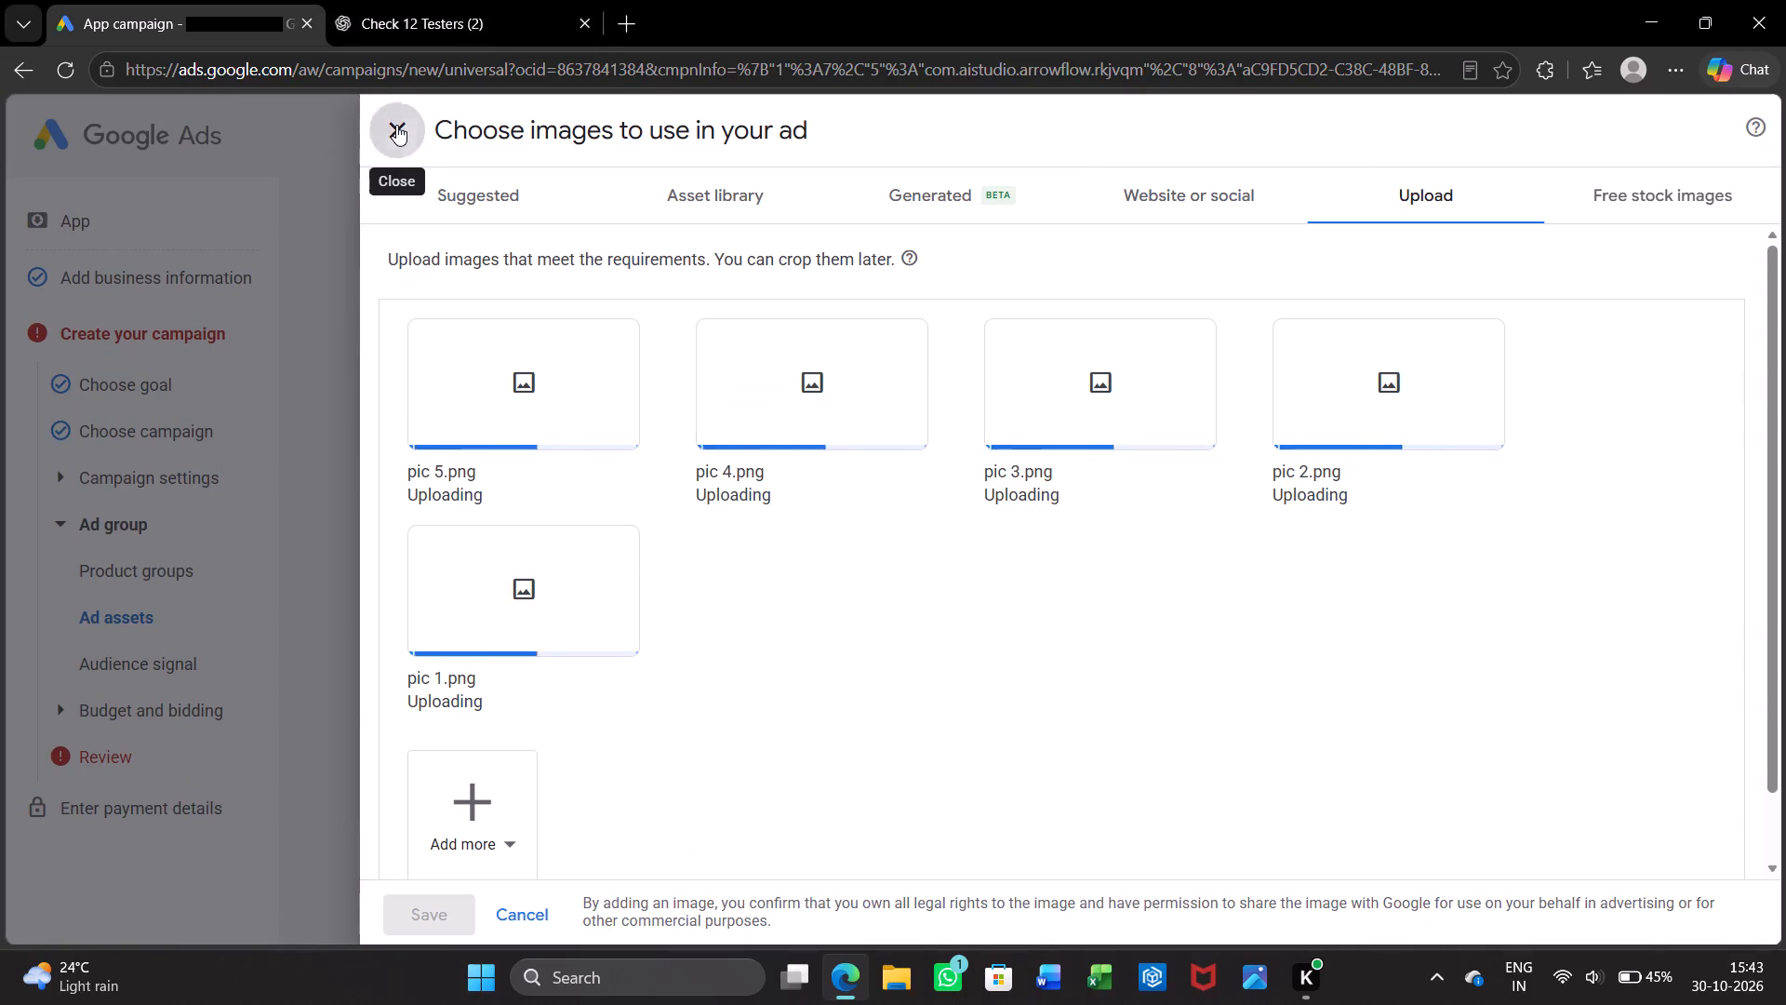
Continue from the ad group past the bidding and budget settings to the campaign review.
scroll(490, 574, down, 2)
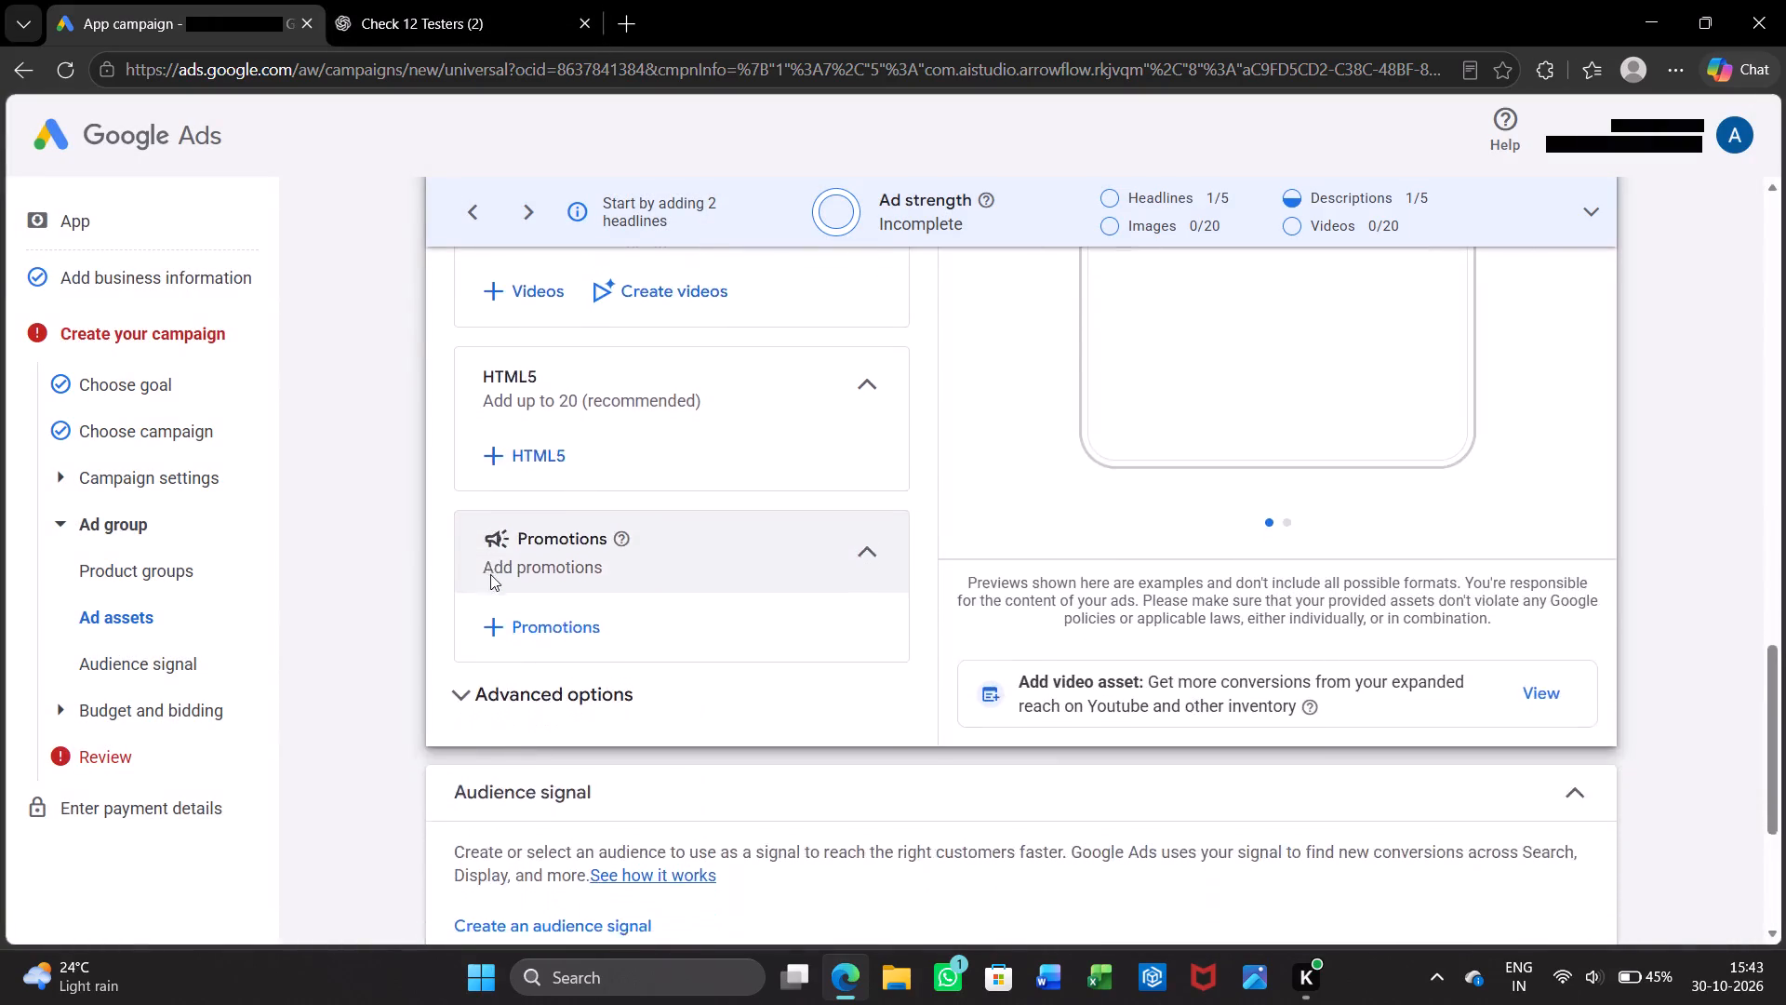
scroll(490, 574, down, 1)
click(1553, 669)
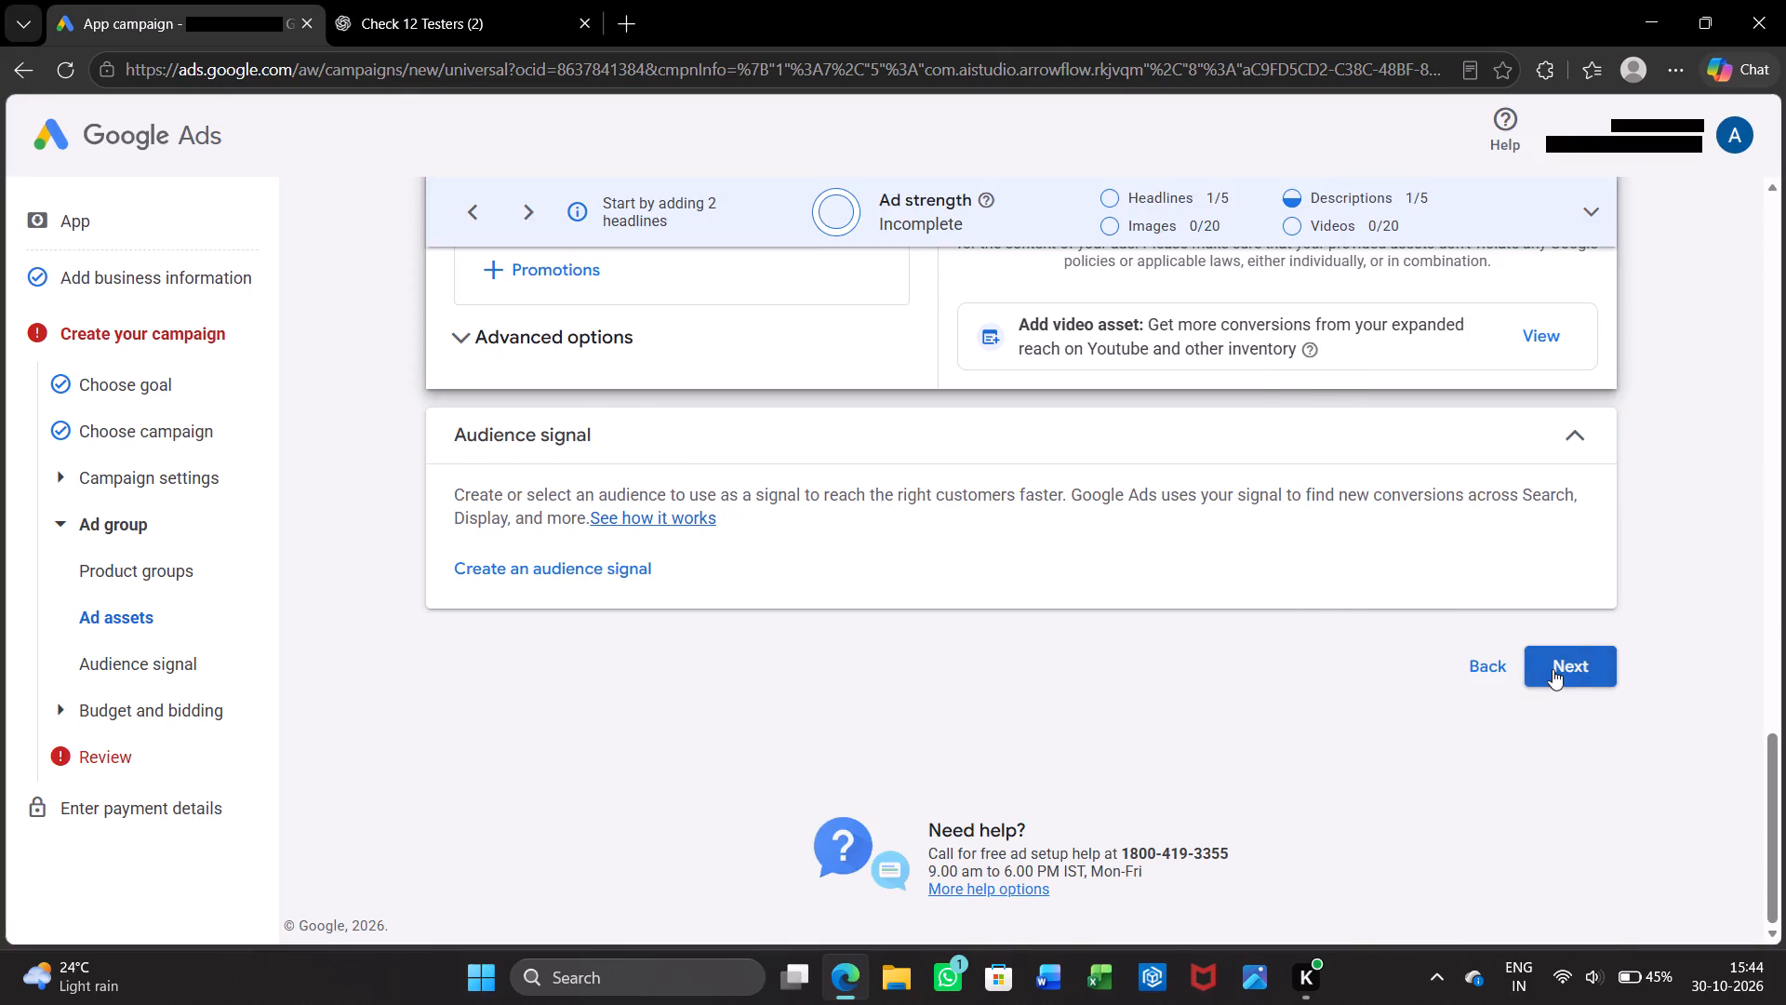
scroll(978, 587, down, 3)
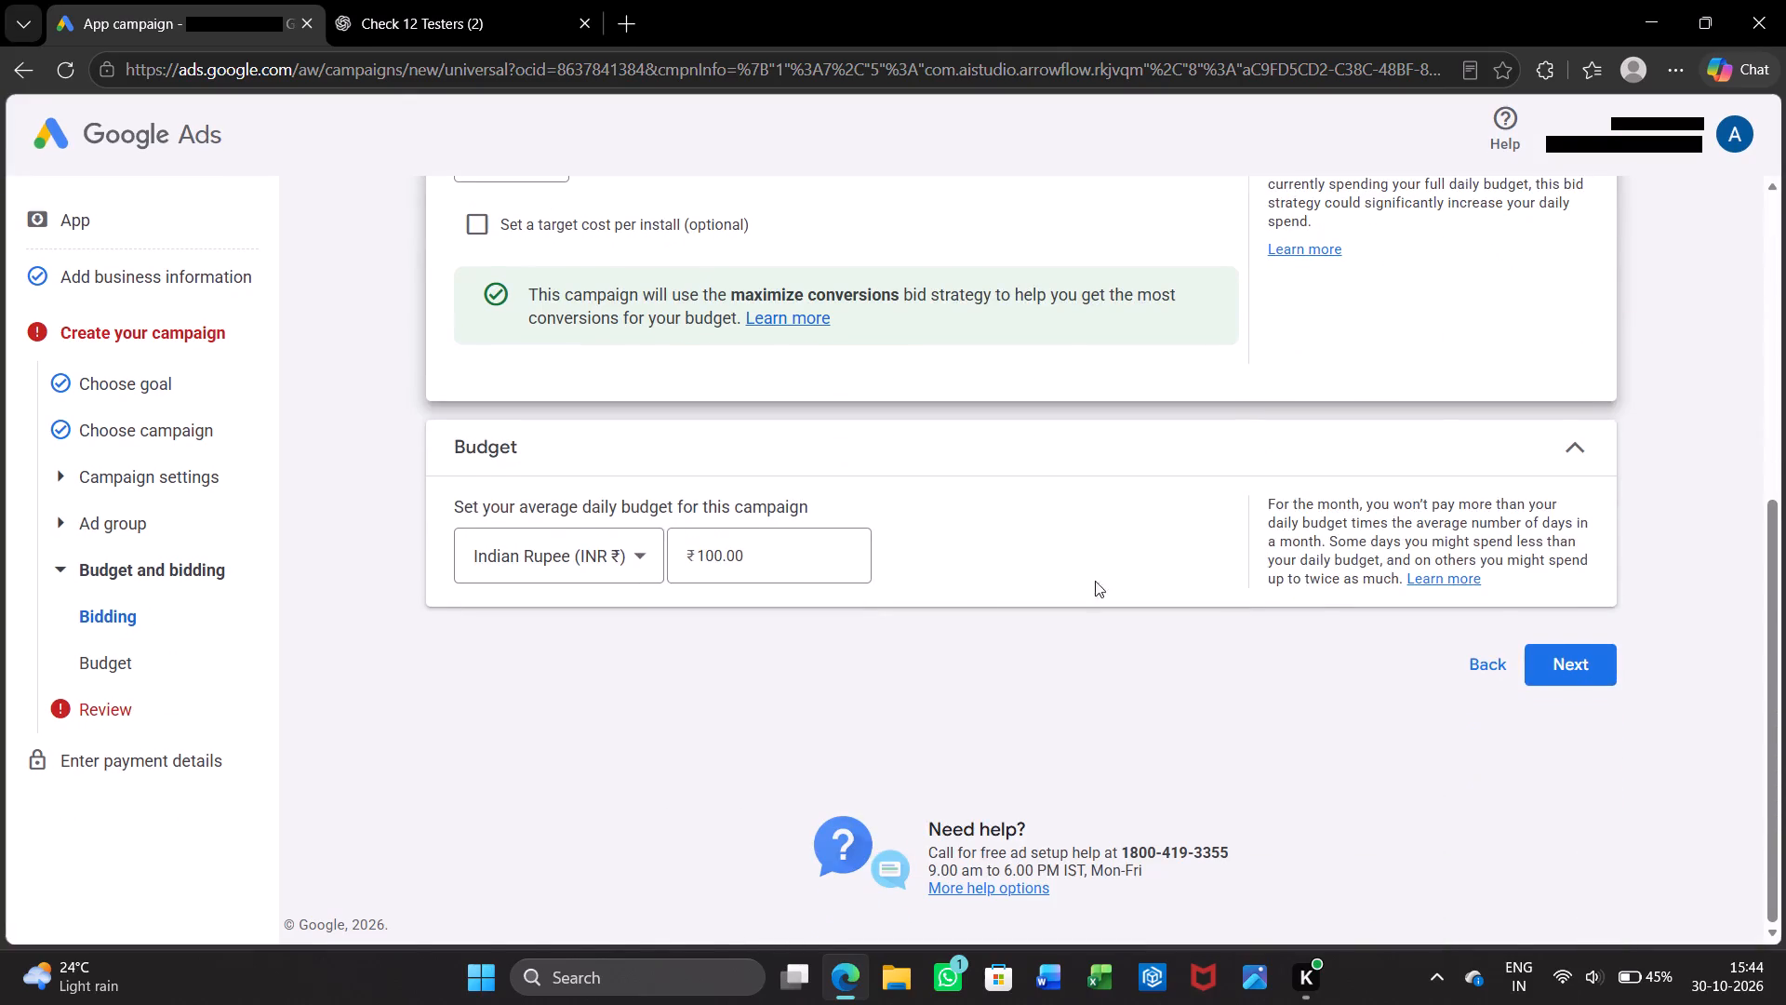
scroll(1128, 516, up, 4)
scroll(1128, 516, down, 3)
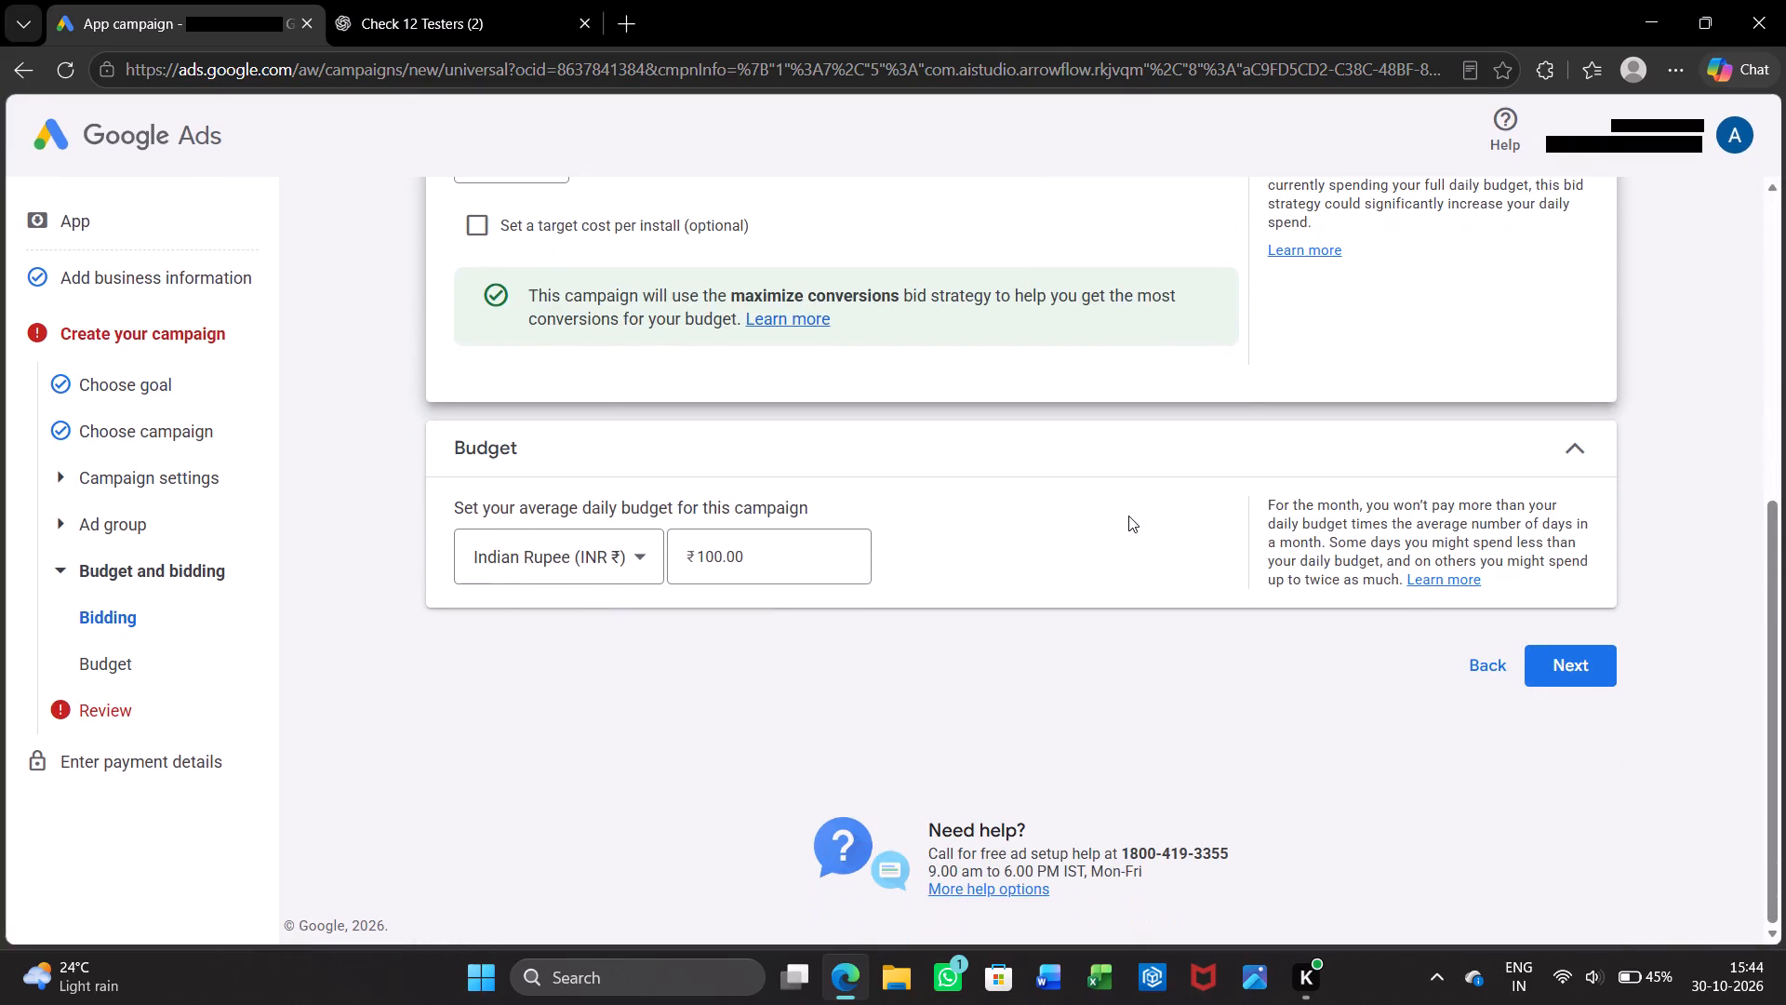
click(1564, 654)
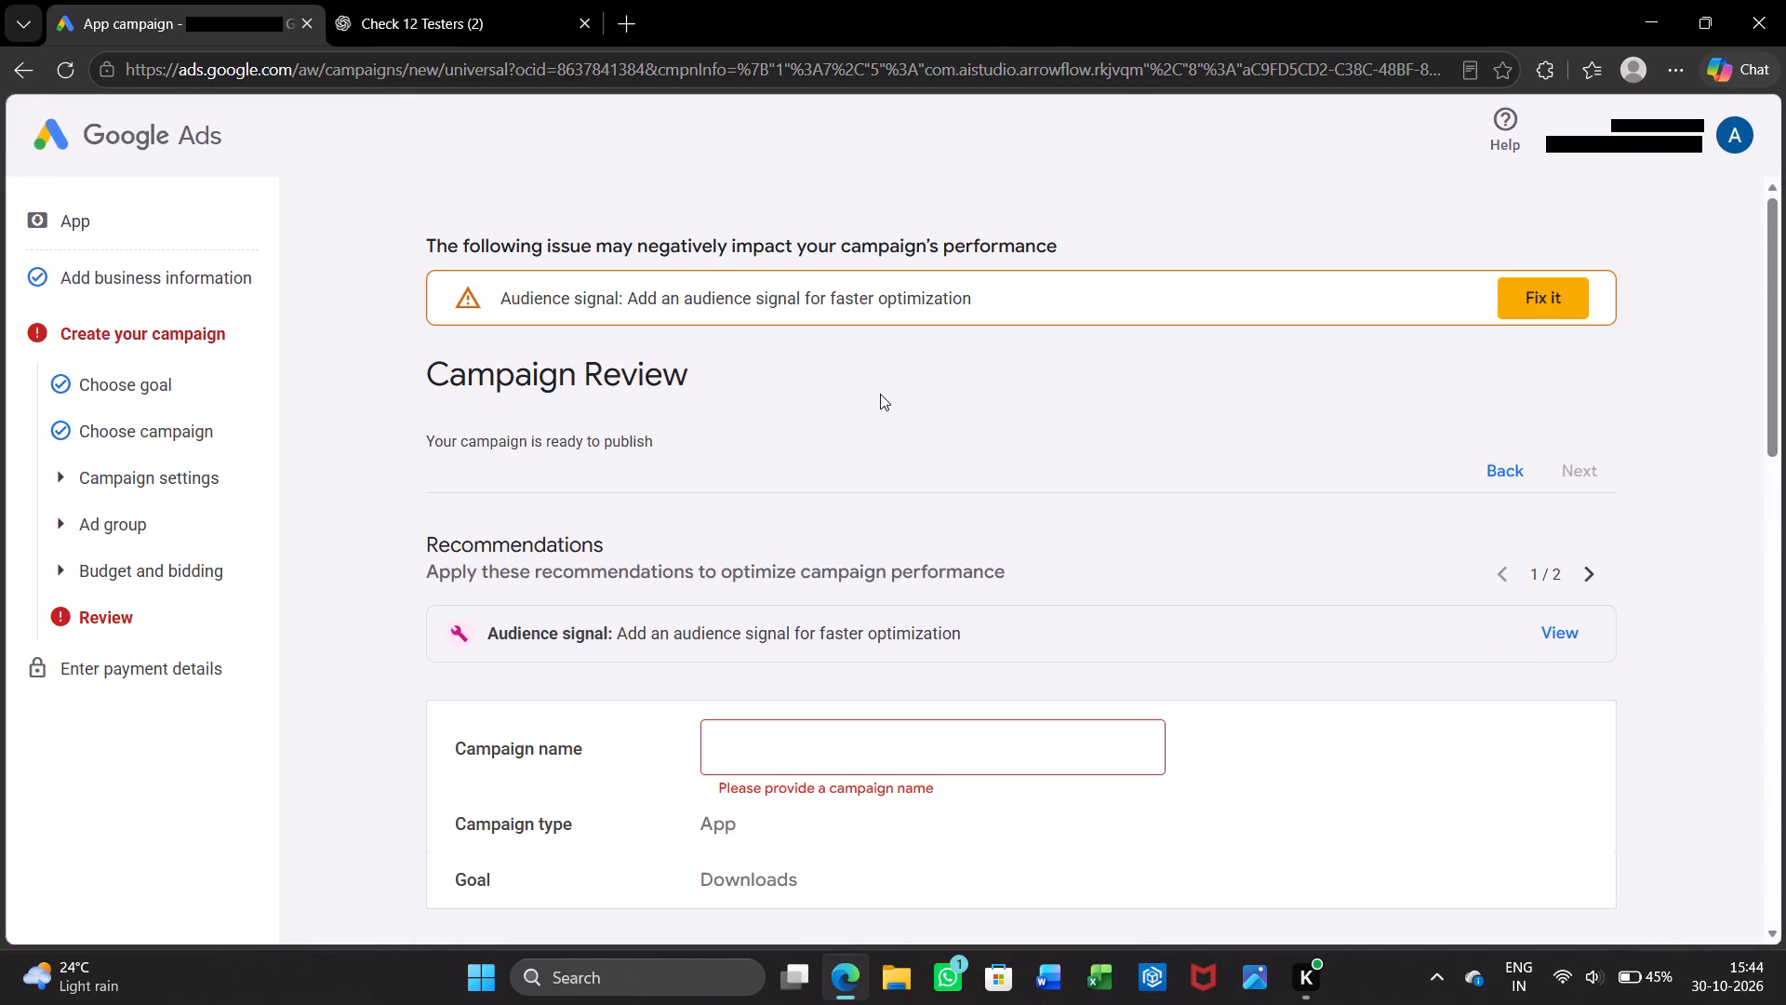
Go to the audience signal issue flagged in the campaign review and start creating an audience signal.
click(1519, 300)
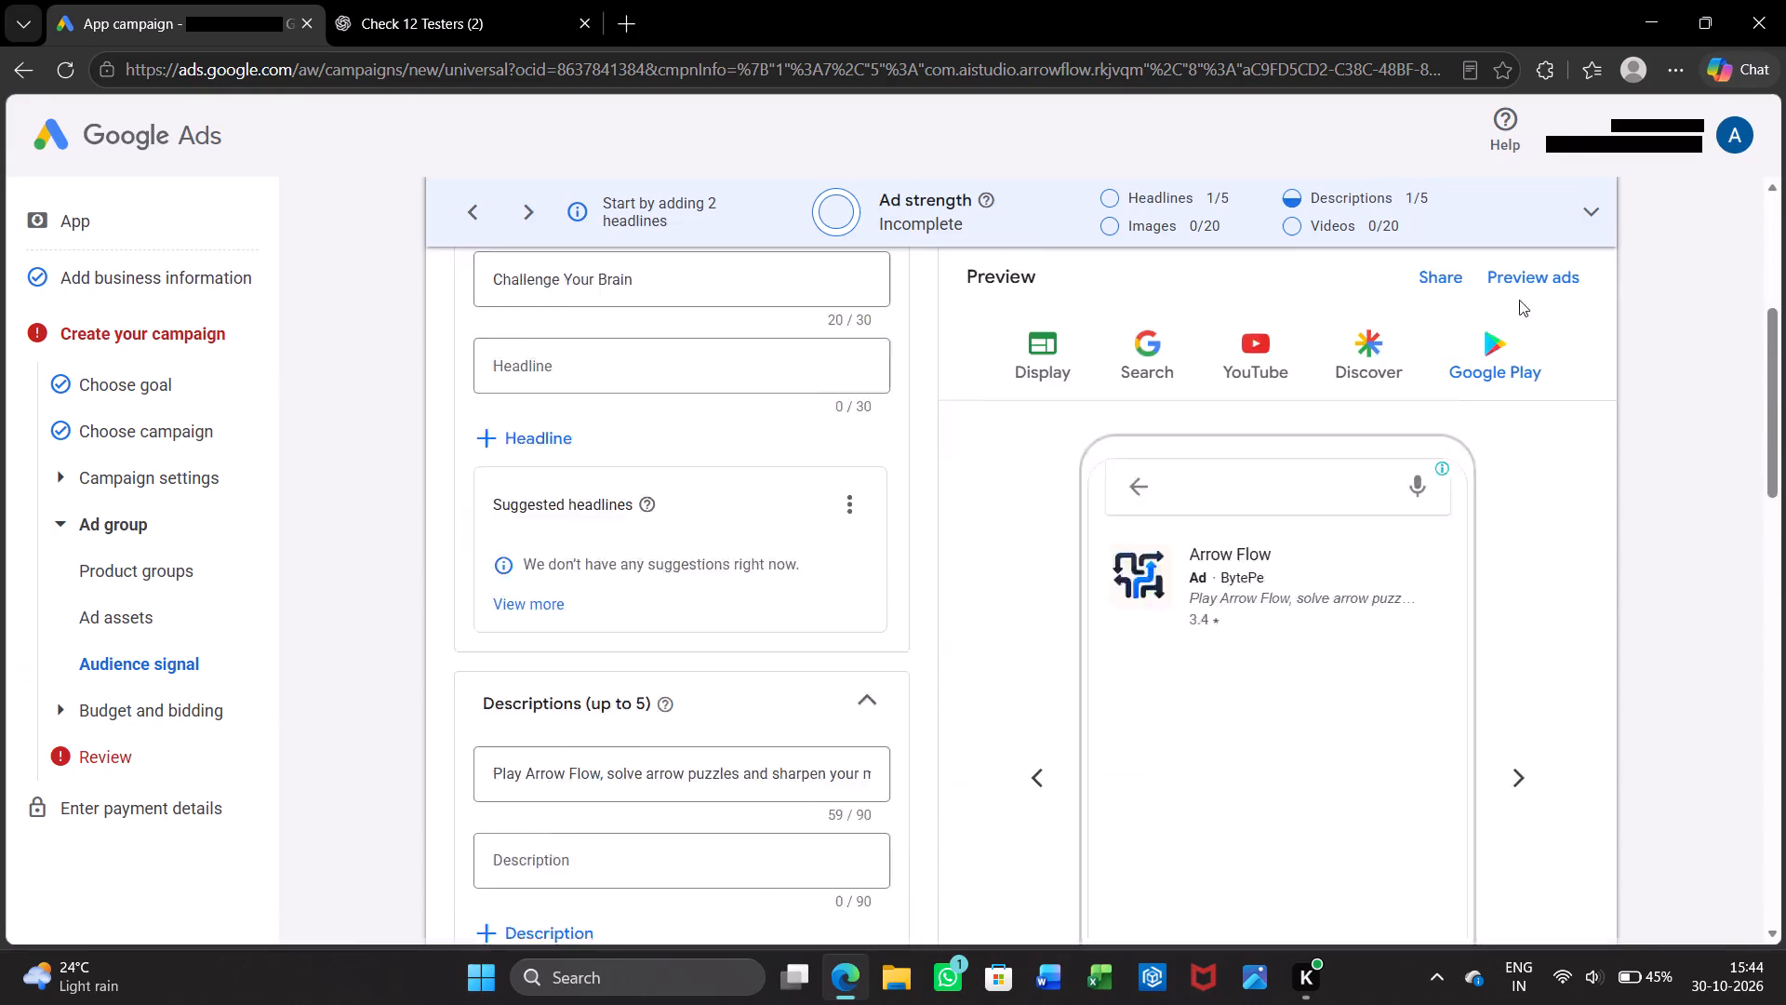
click(584, 572)
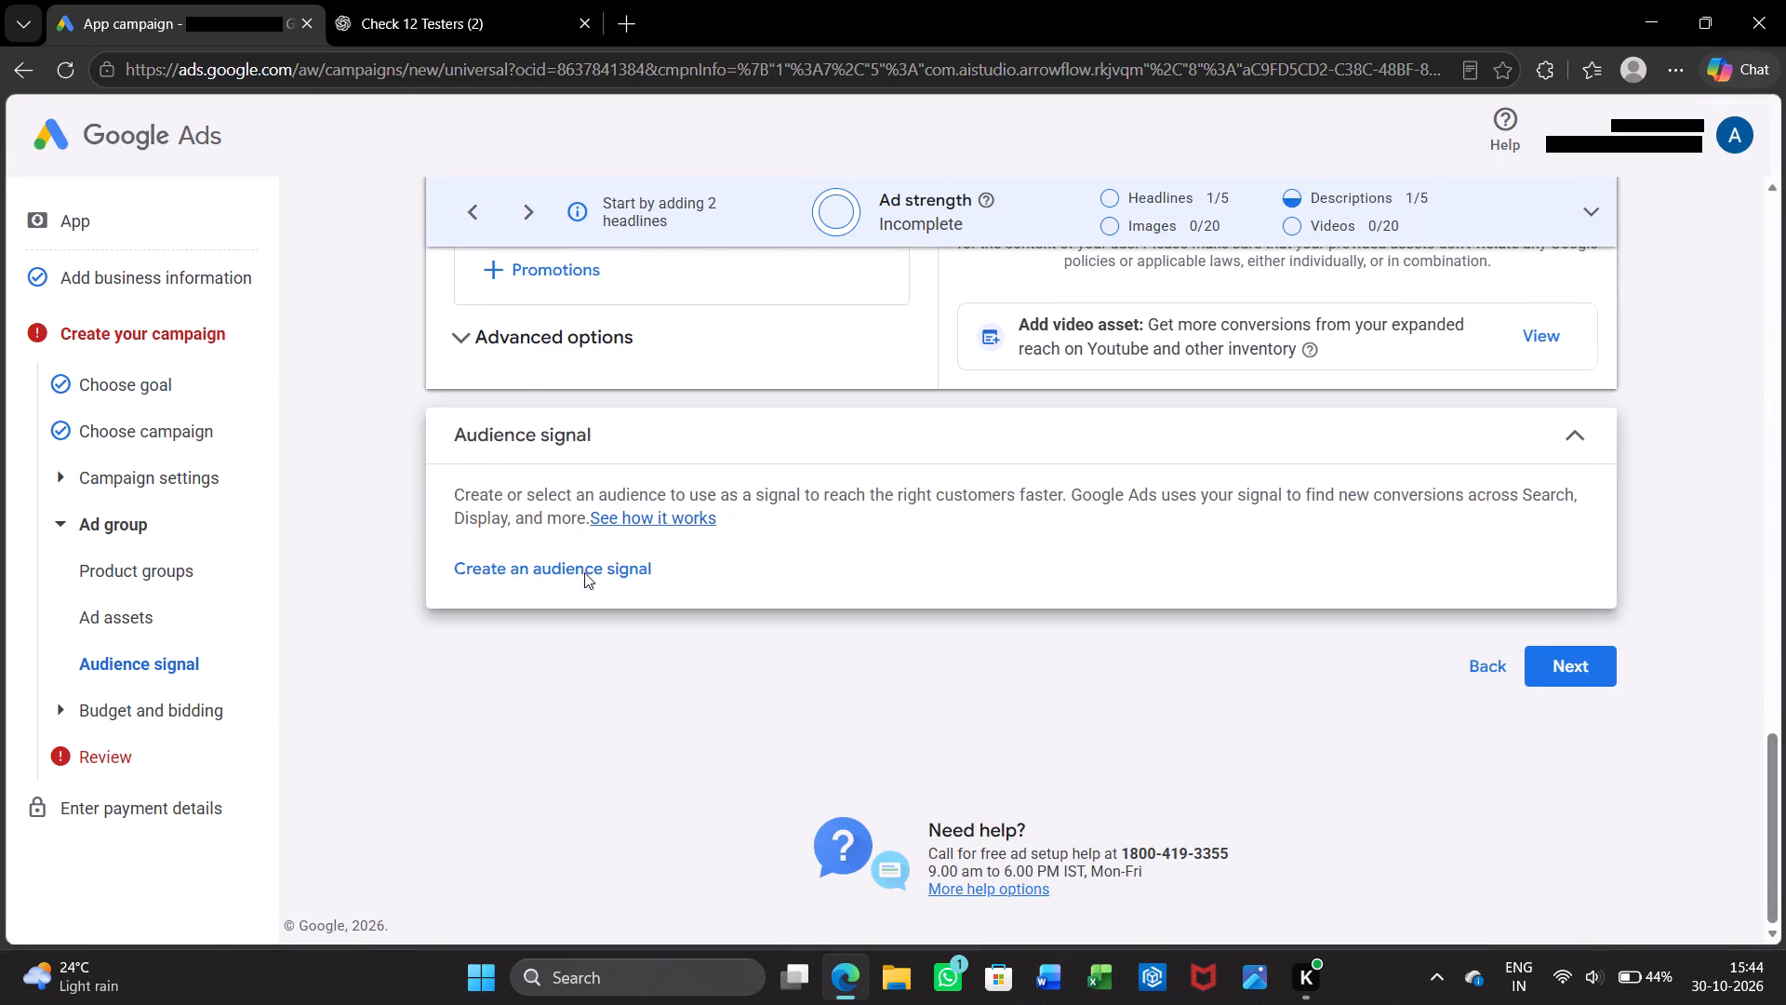
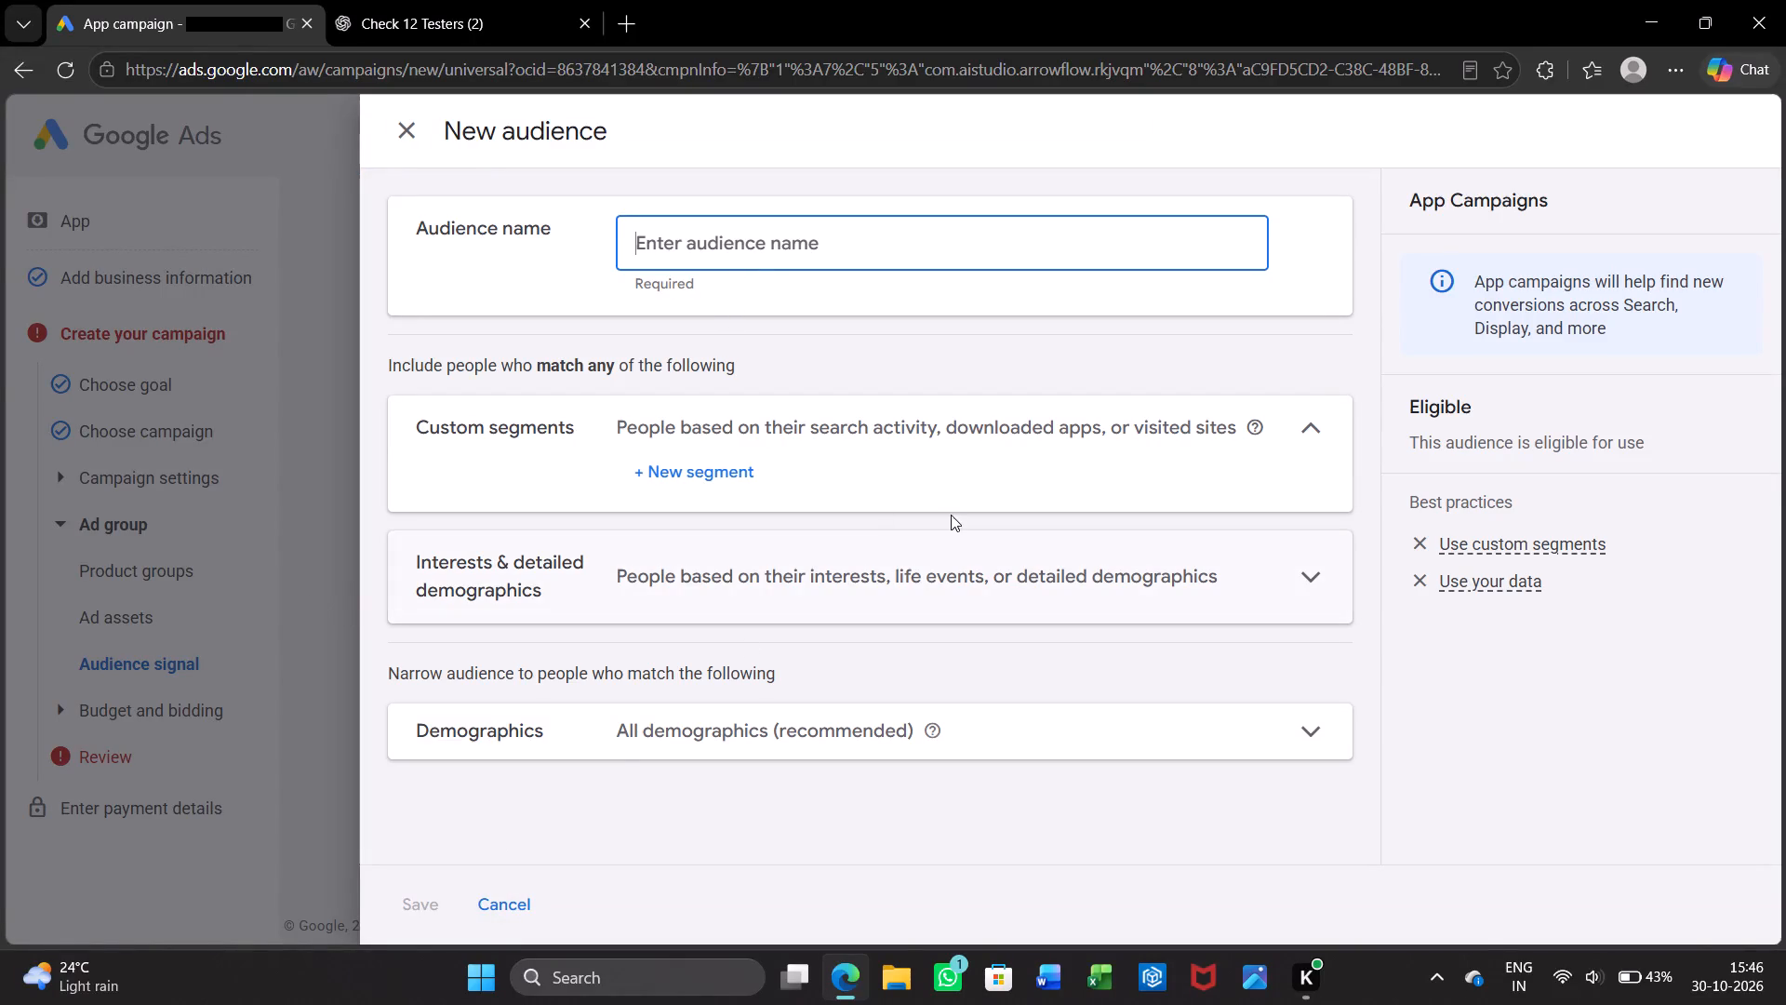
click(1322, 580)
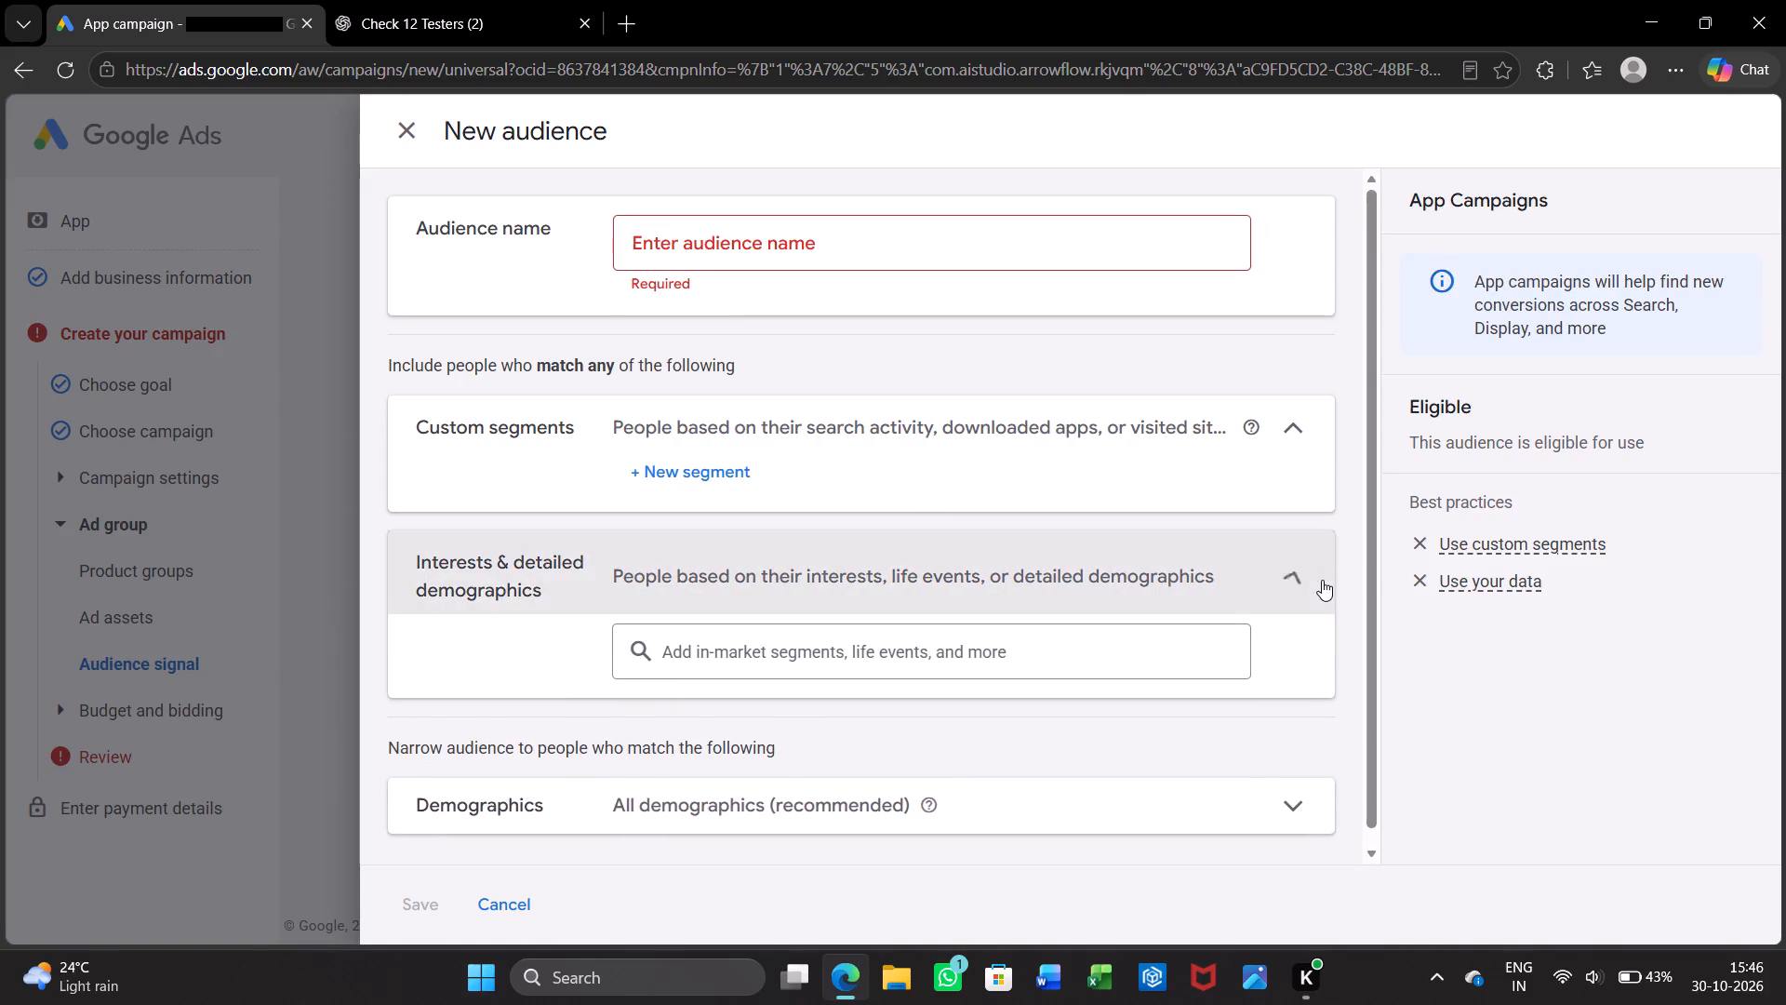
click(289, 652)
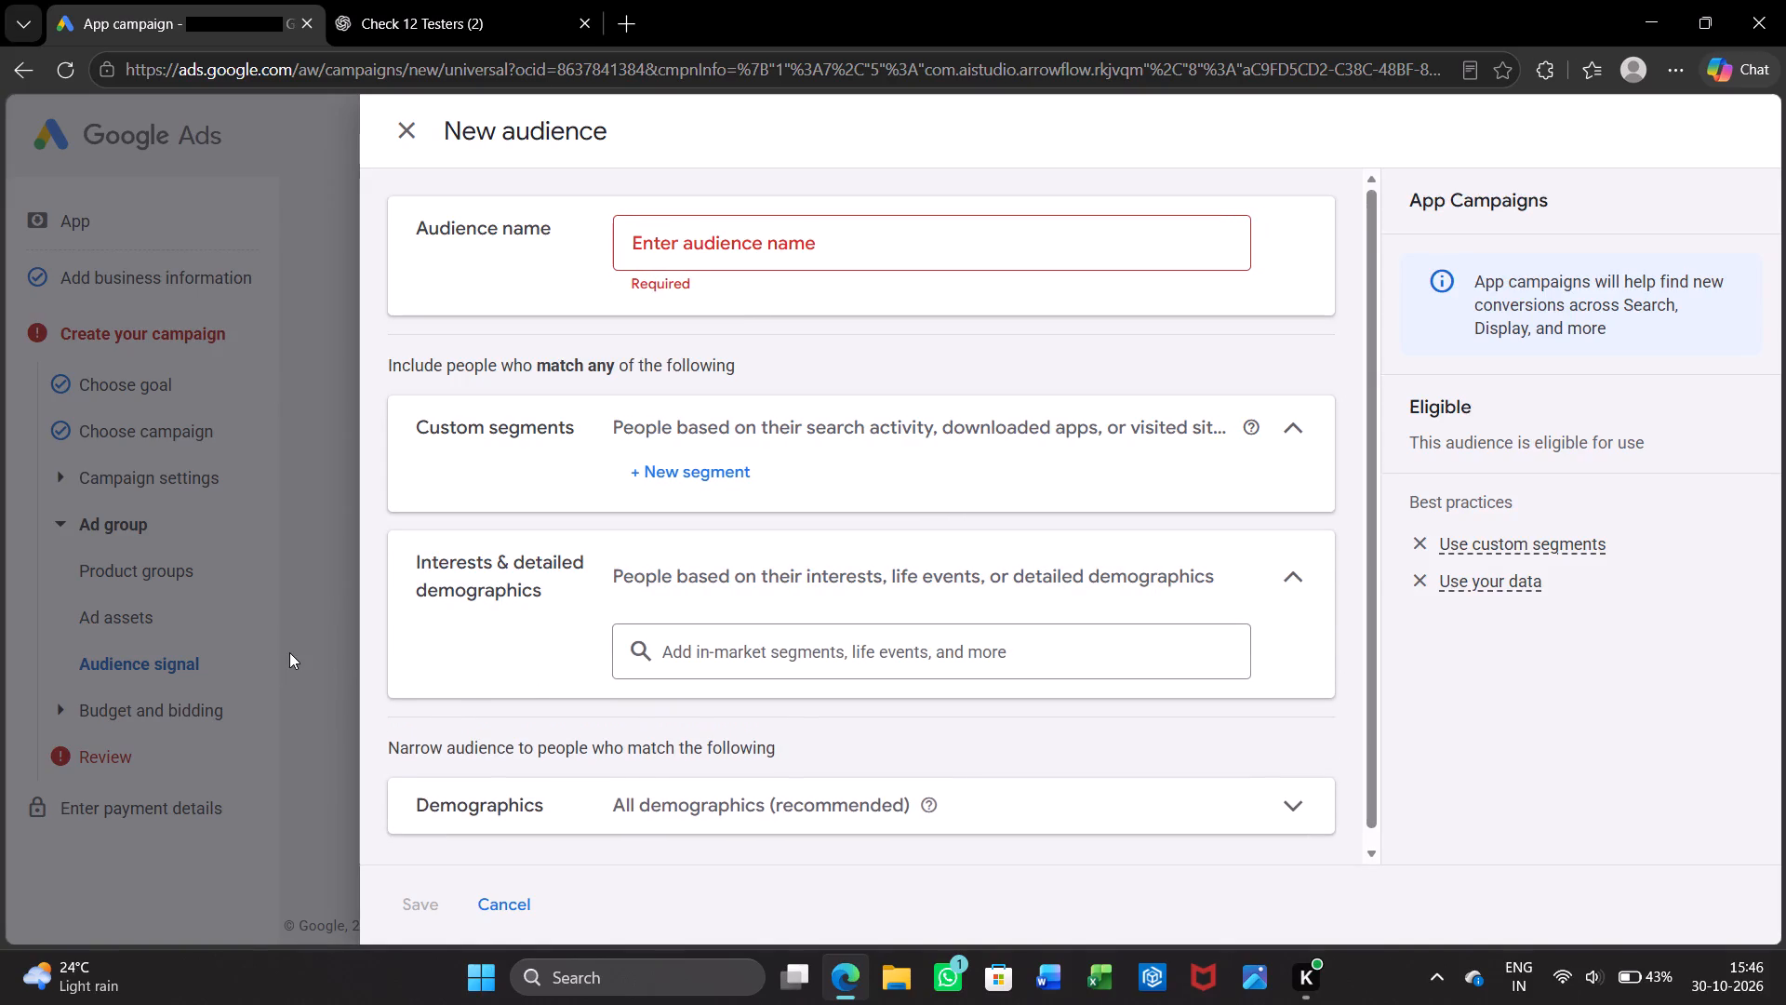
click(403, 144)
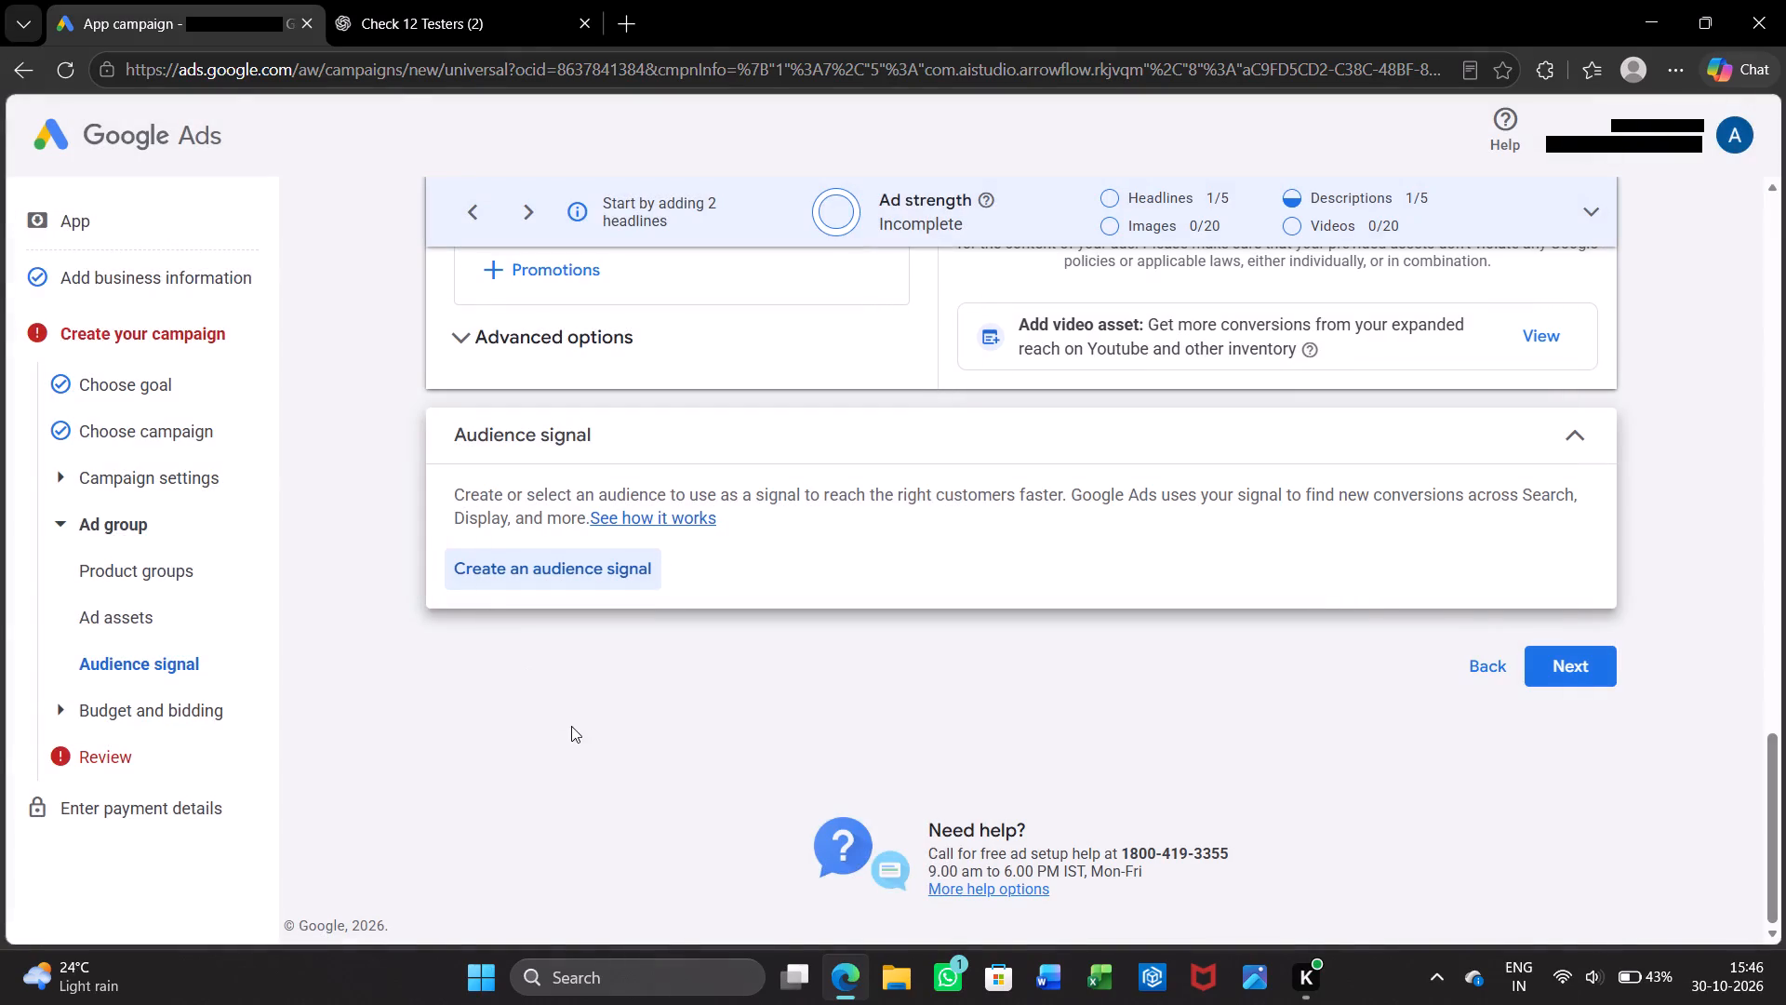
click(1563, 664)
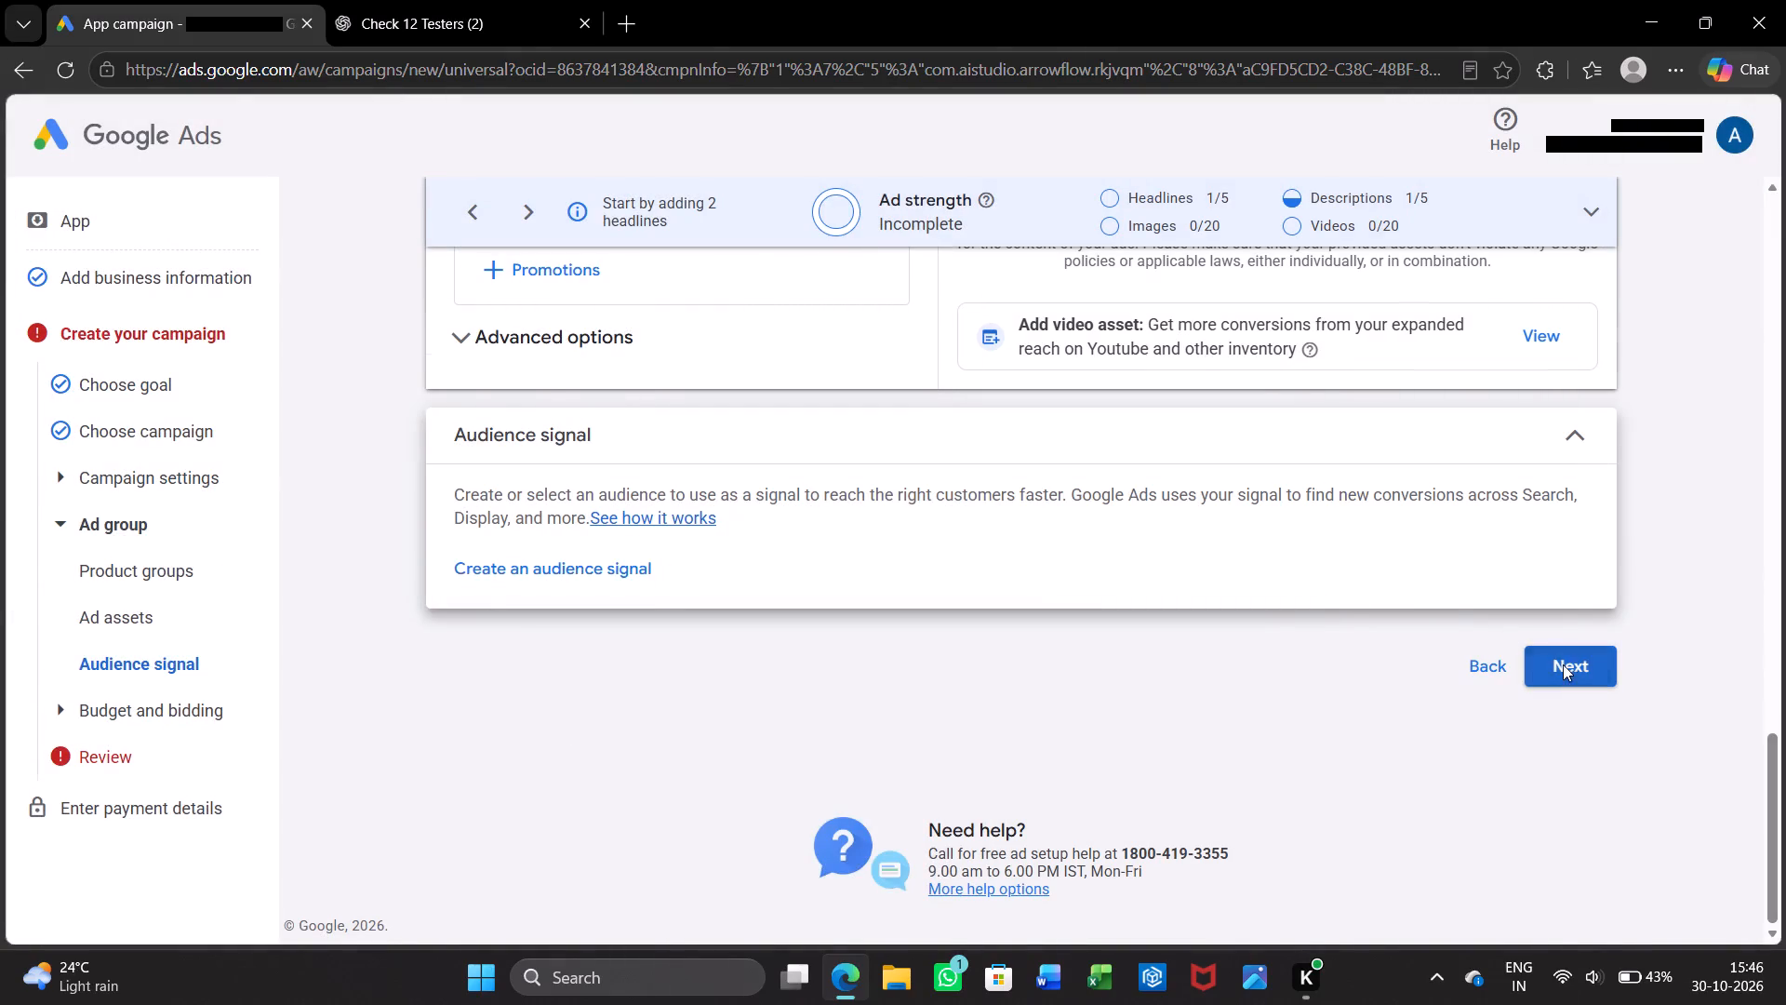
scroll(872, 703, down, 3)
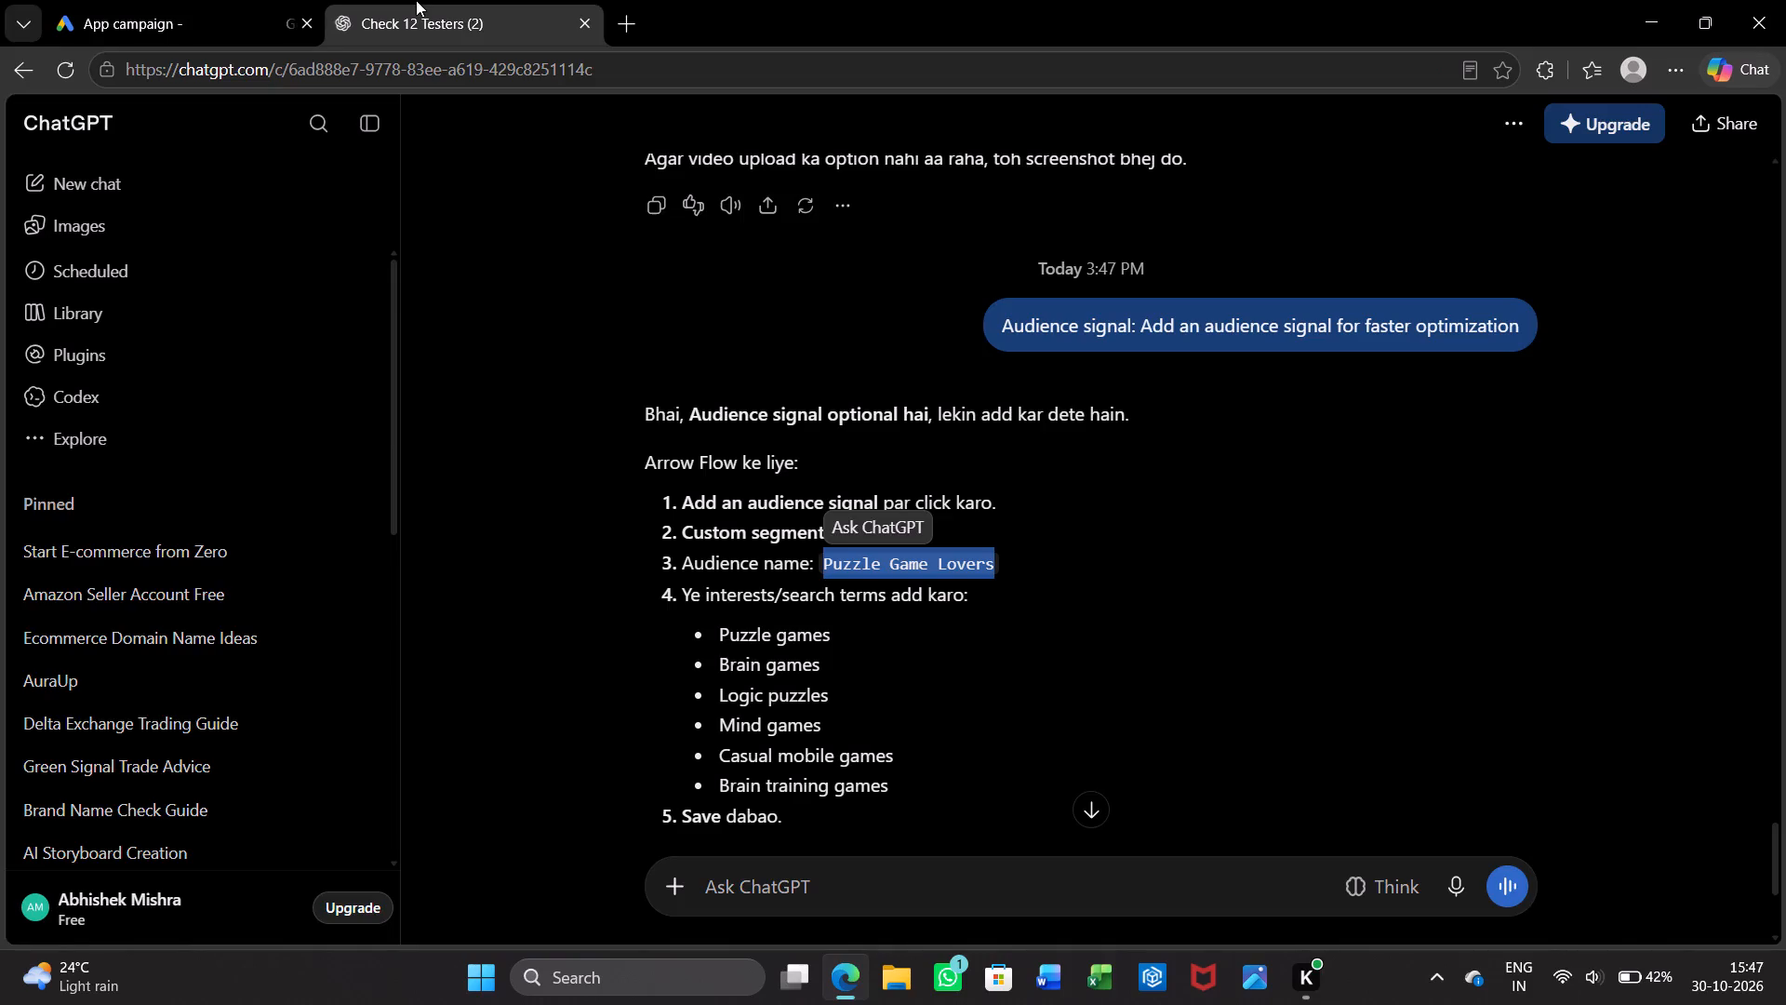
click(210, 0)
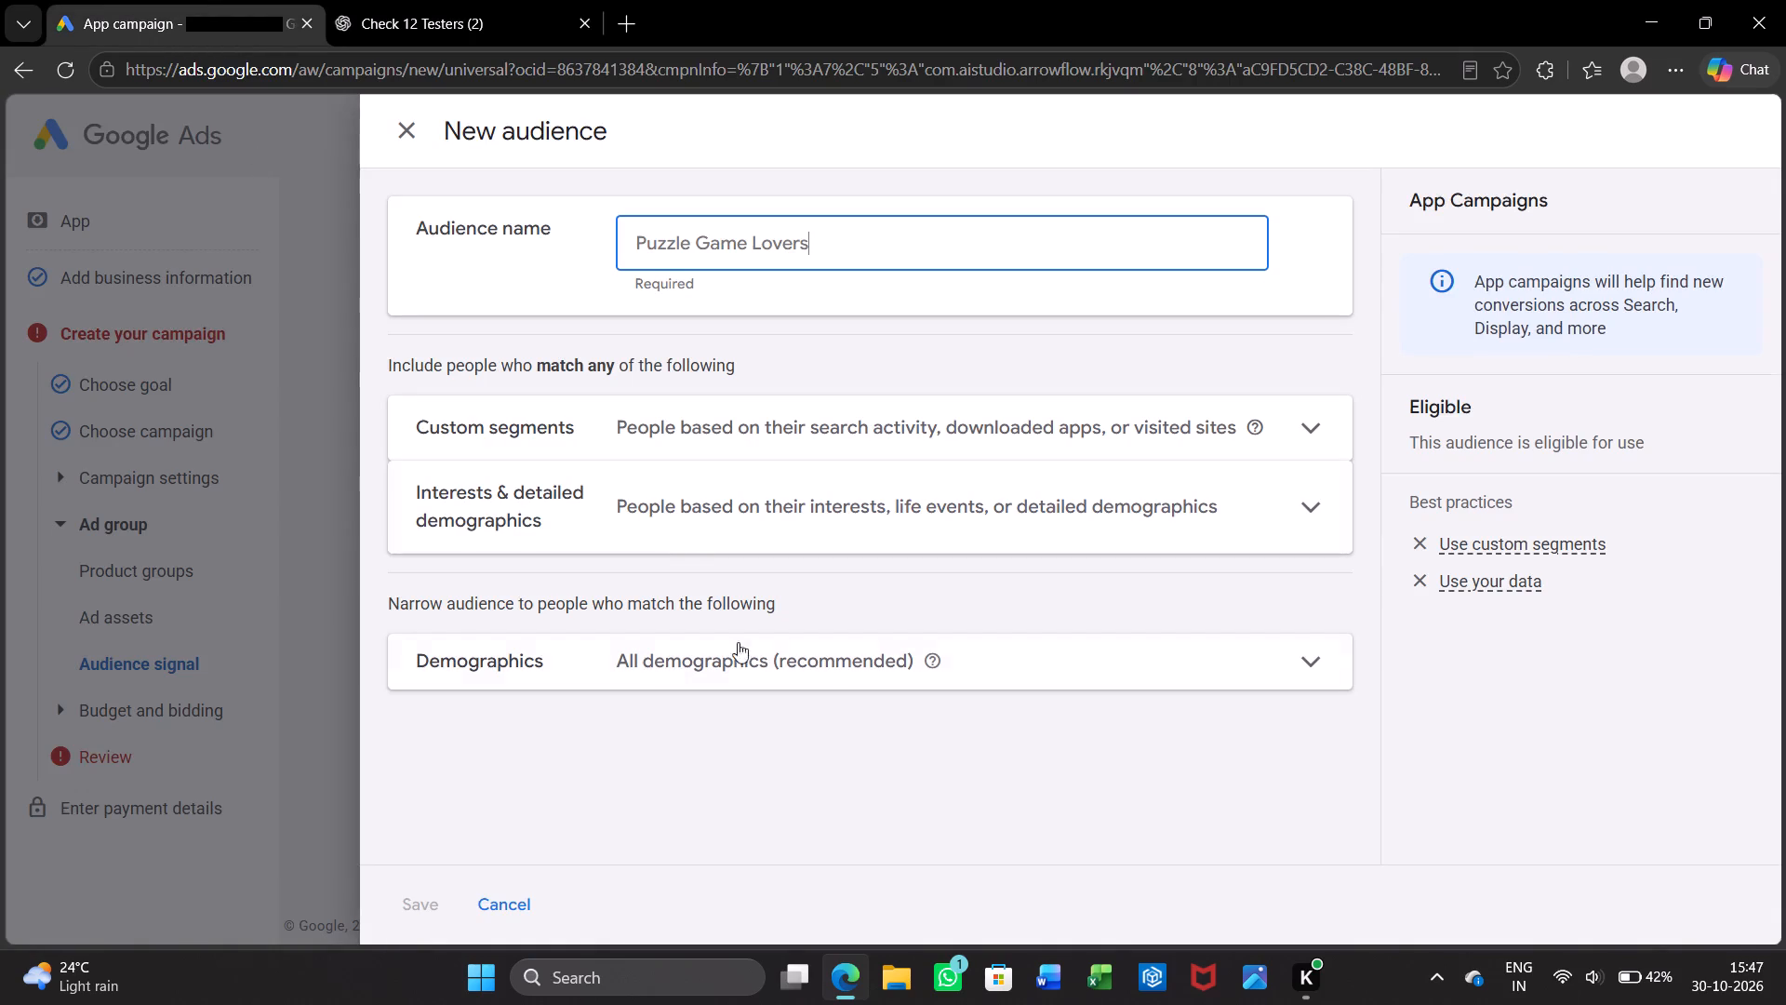
click(818, 511)
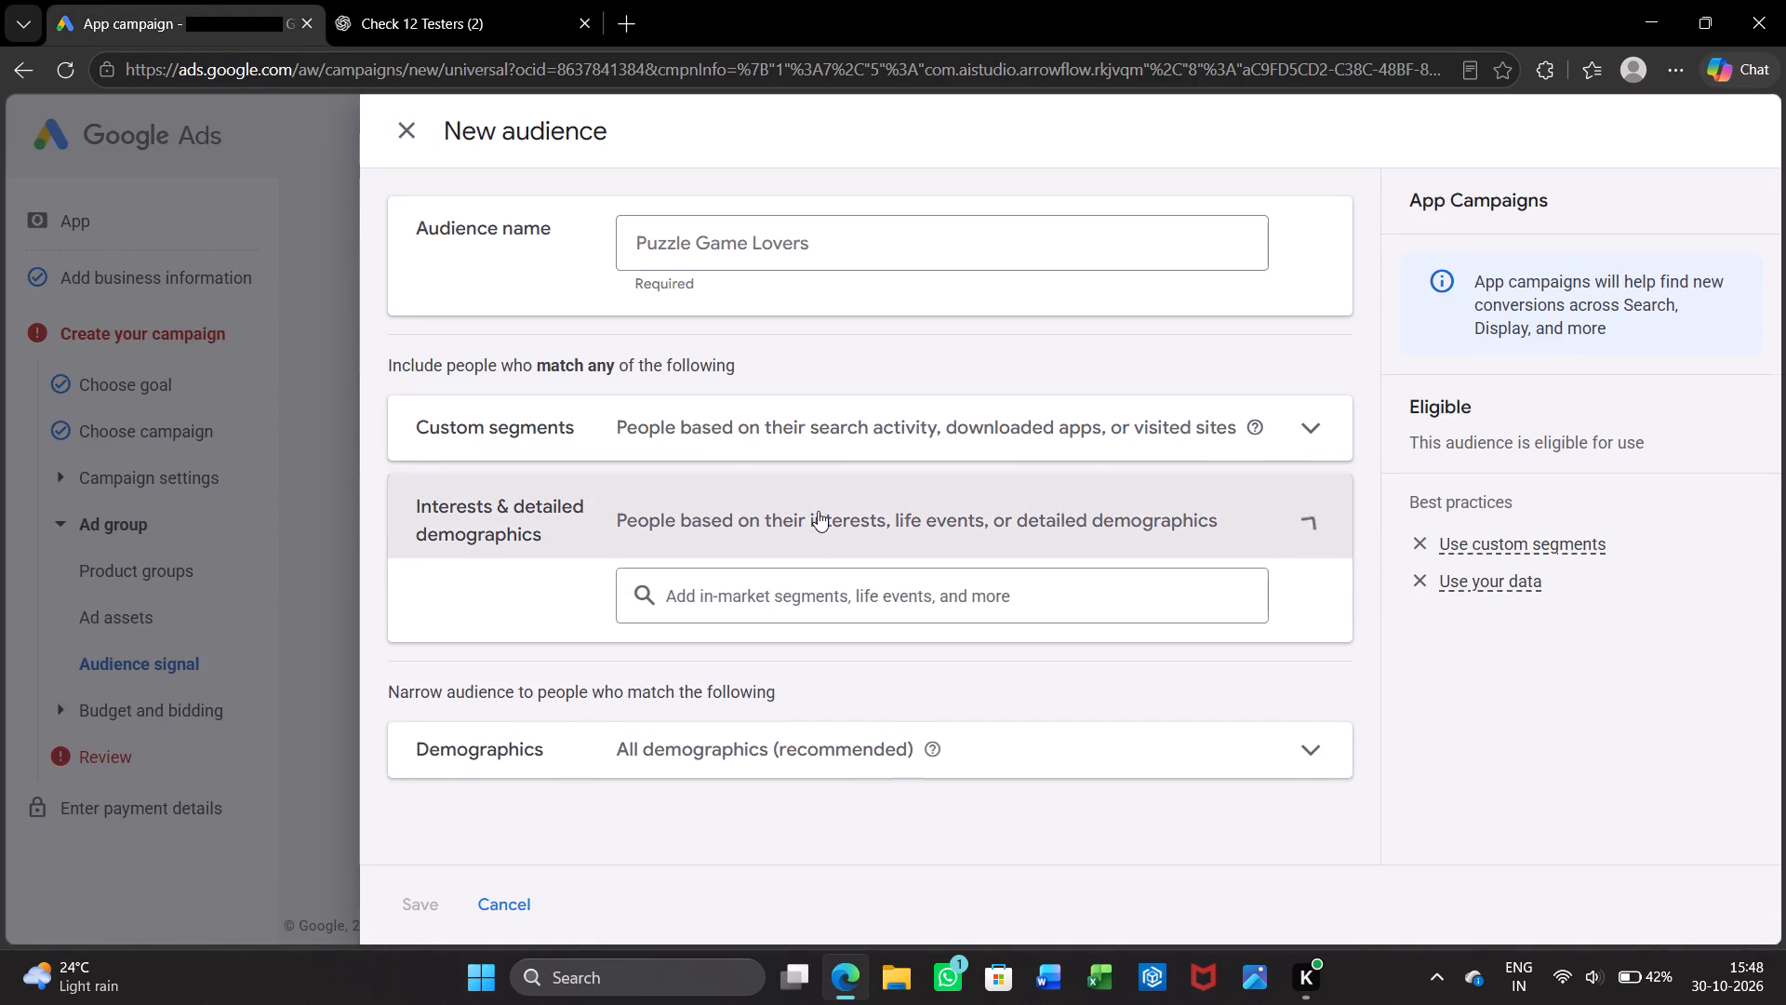
click(806, 609)
text(puzz)
text(le)
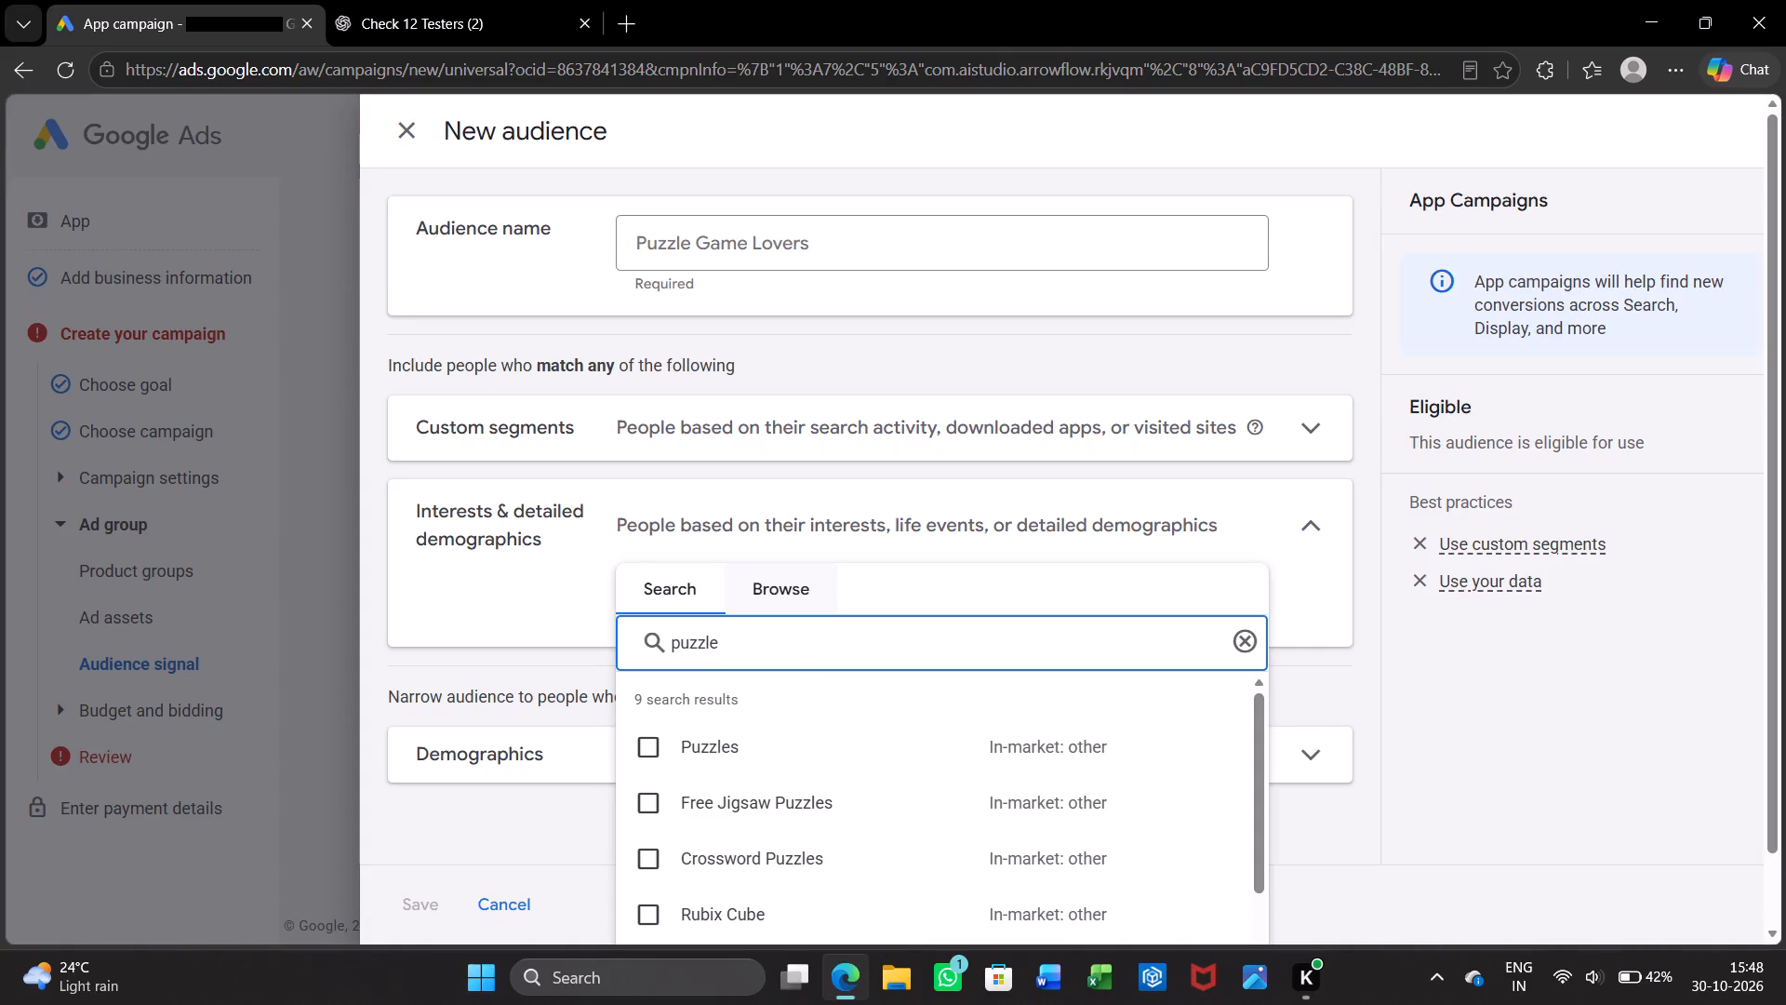
click(648, 753)
scroll(648, 753, down, 1)
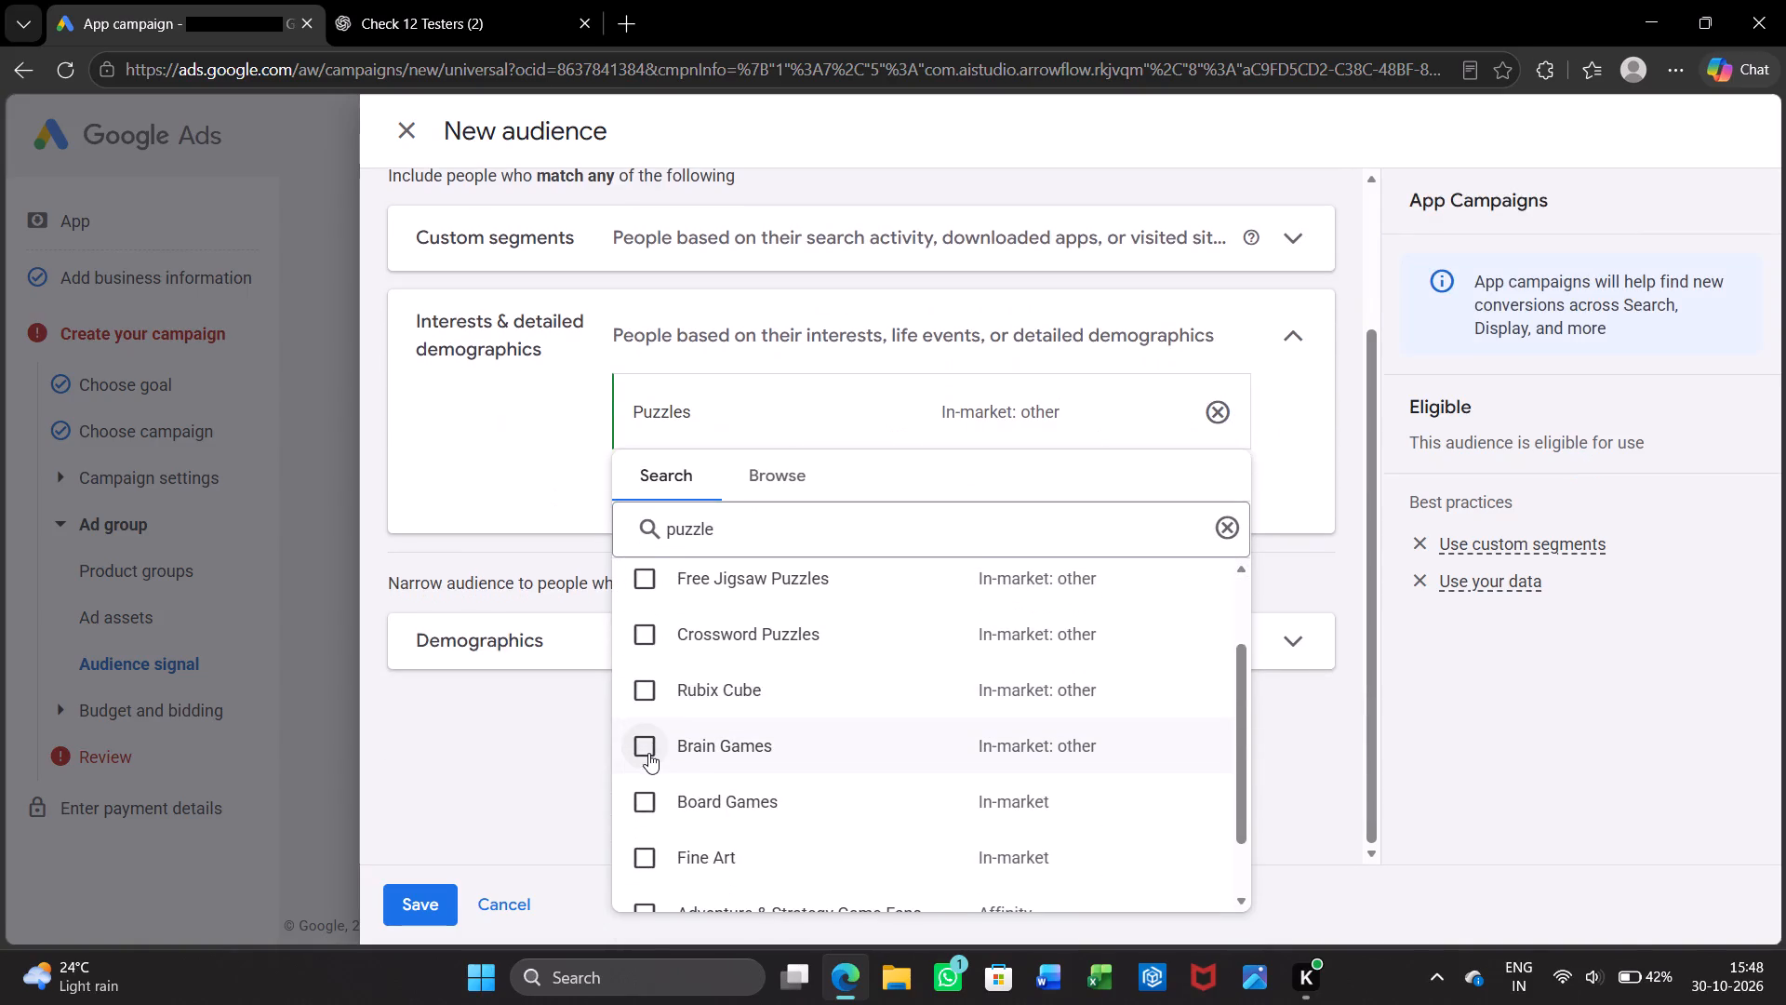
scroll(648, 753, down, 1)
click(638, 744)
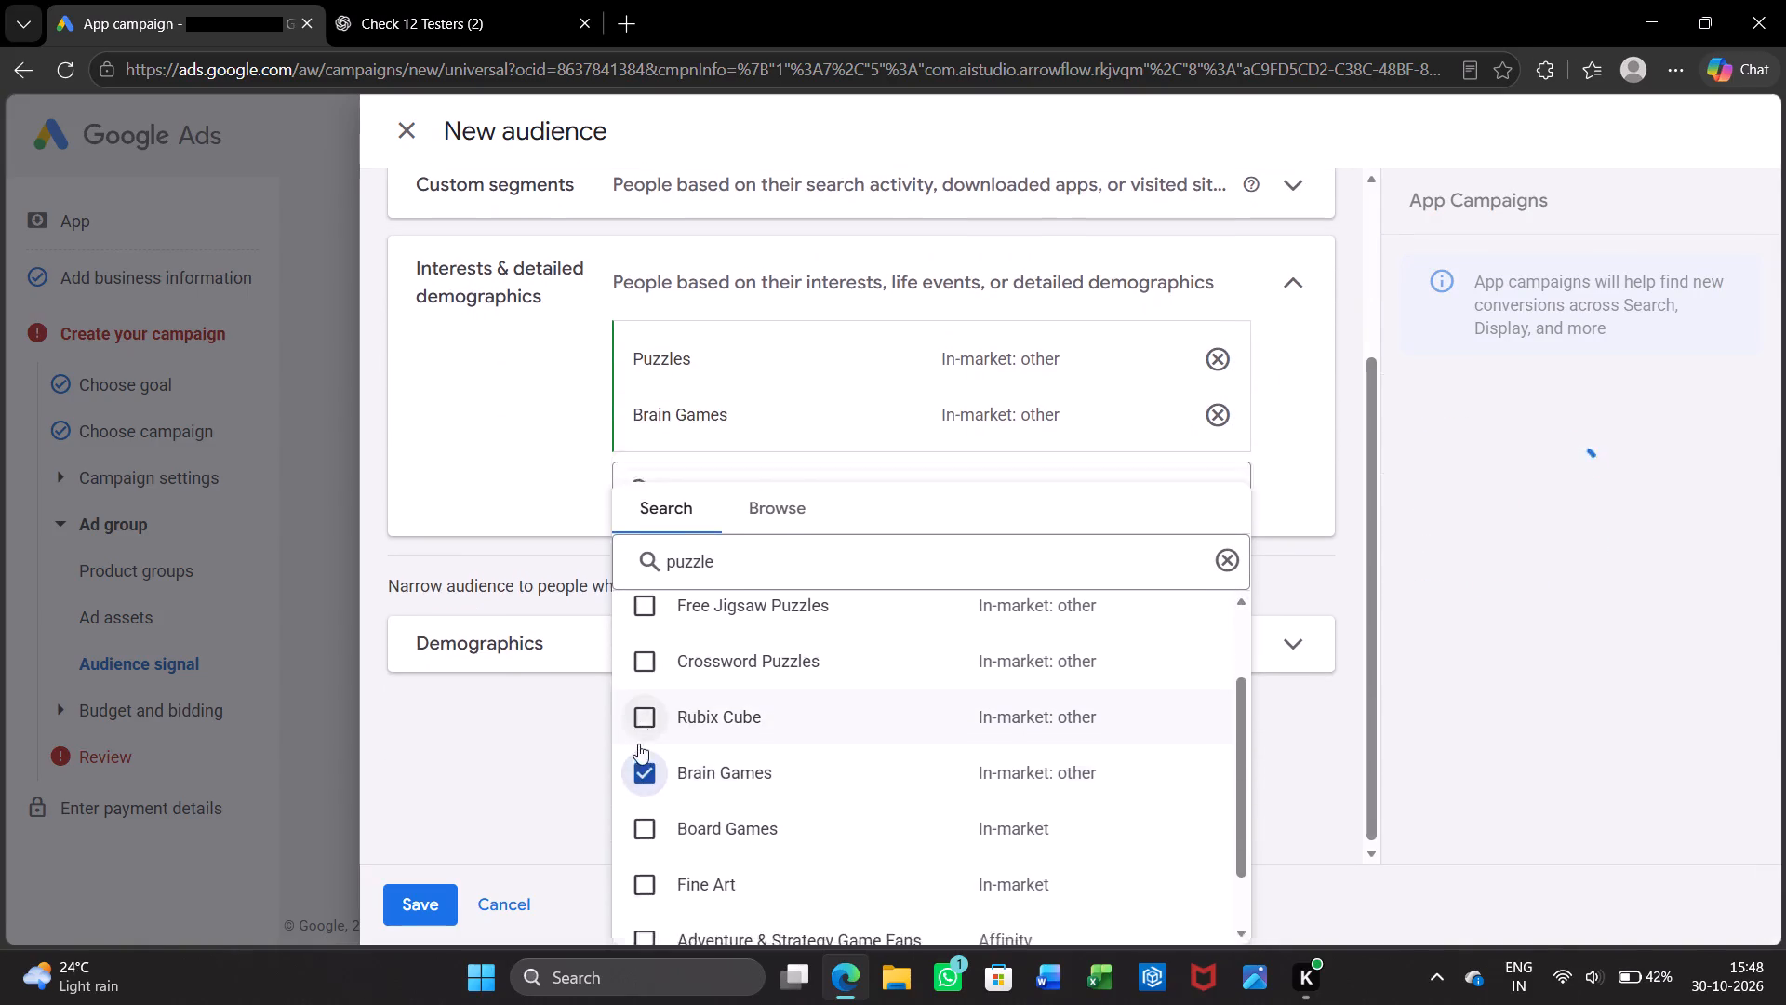
Check ChatGPT's suggested interests again and search the audience's interest segments for "logic".
click(472, 0)
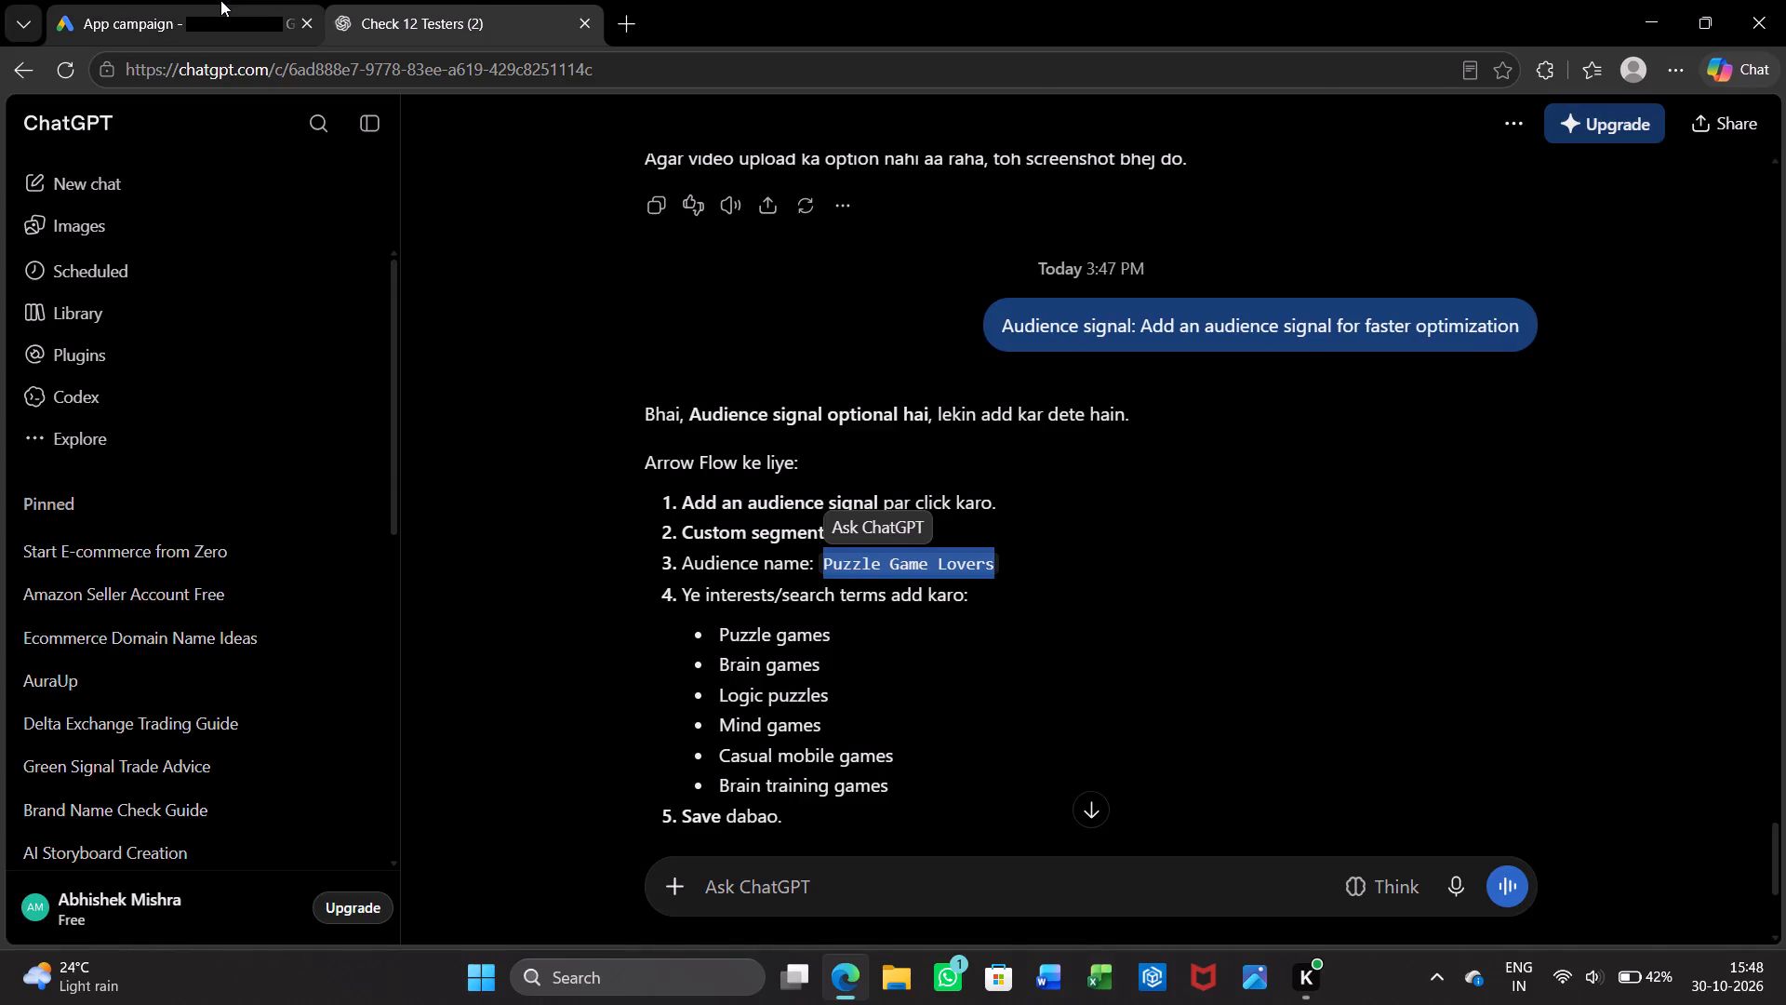
click(220, 0)
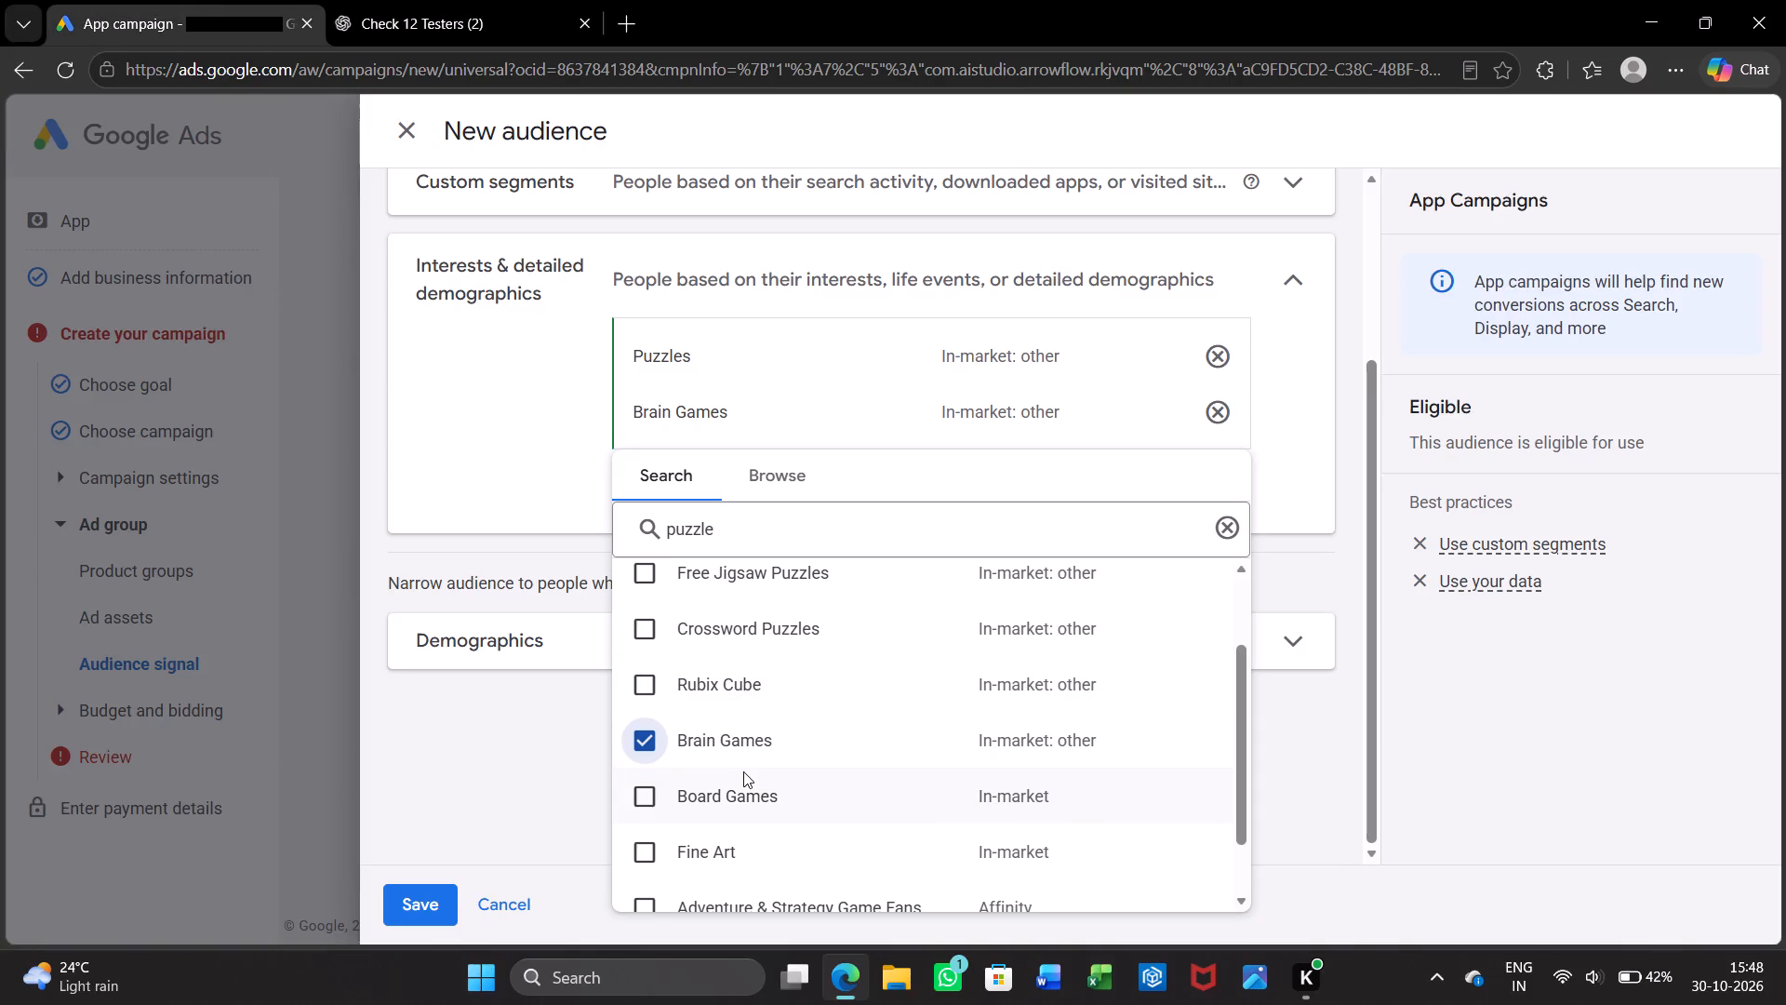
scroll(740, 688, down, 2)
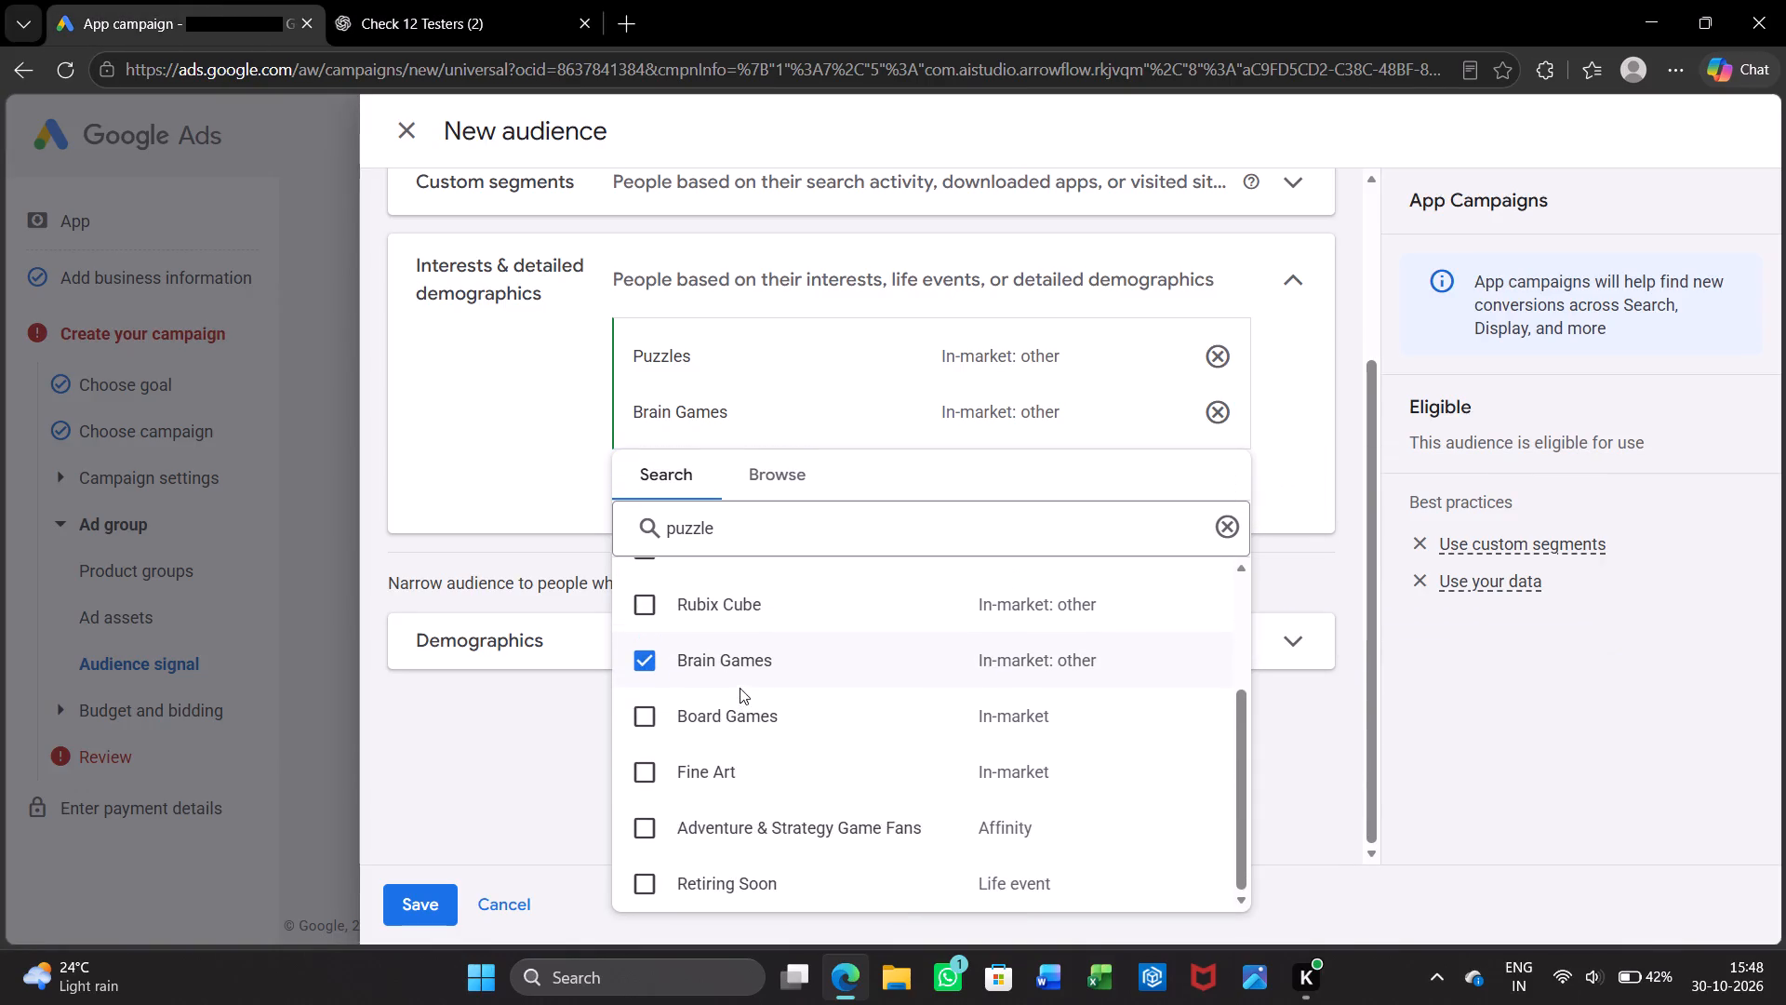
triple_click(735, 521)
click(735, 521)
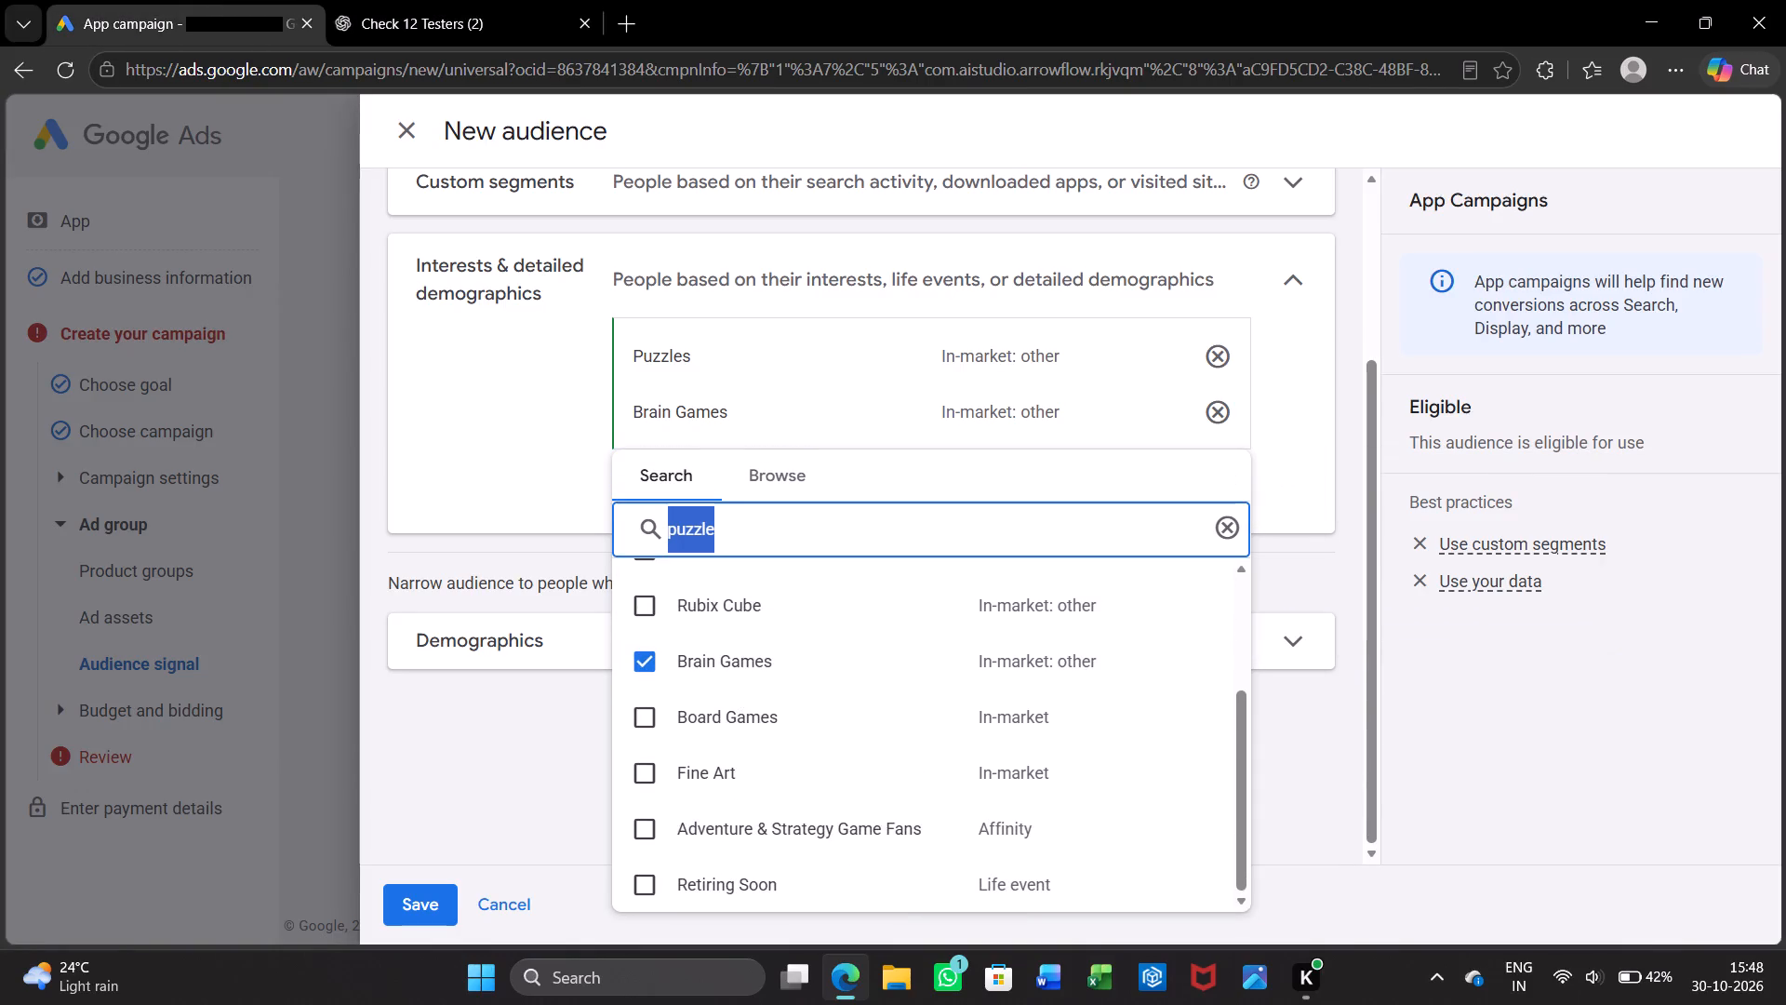
text(logic)
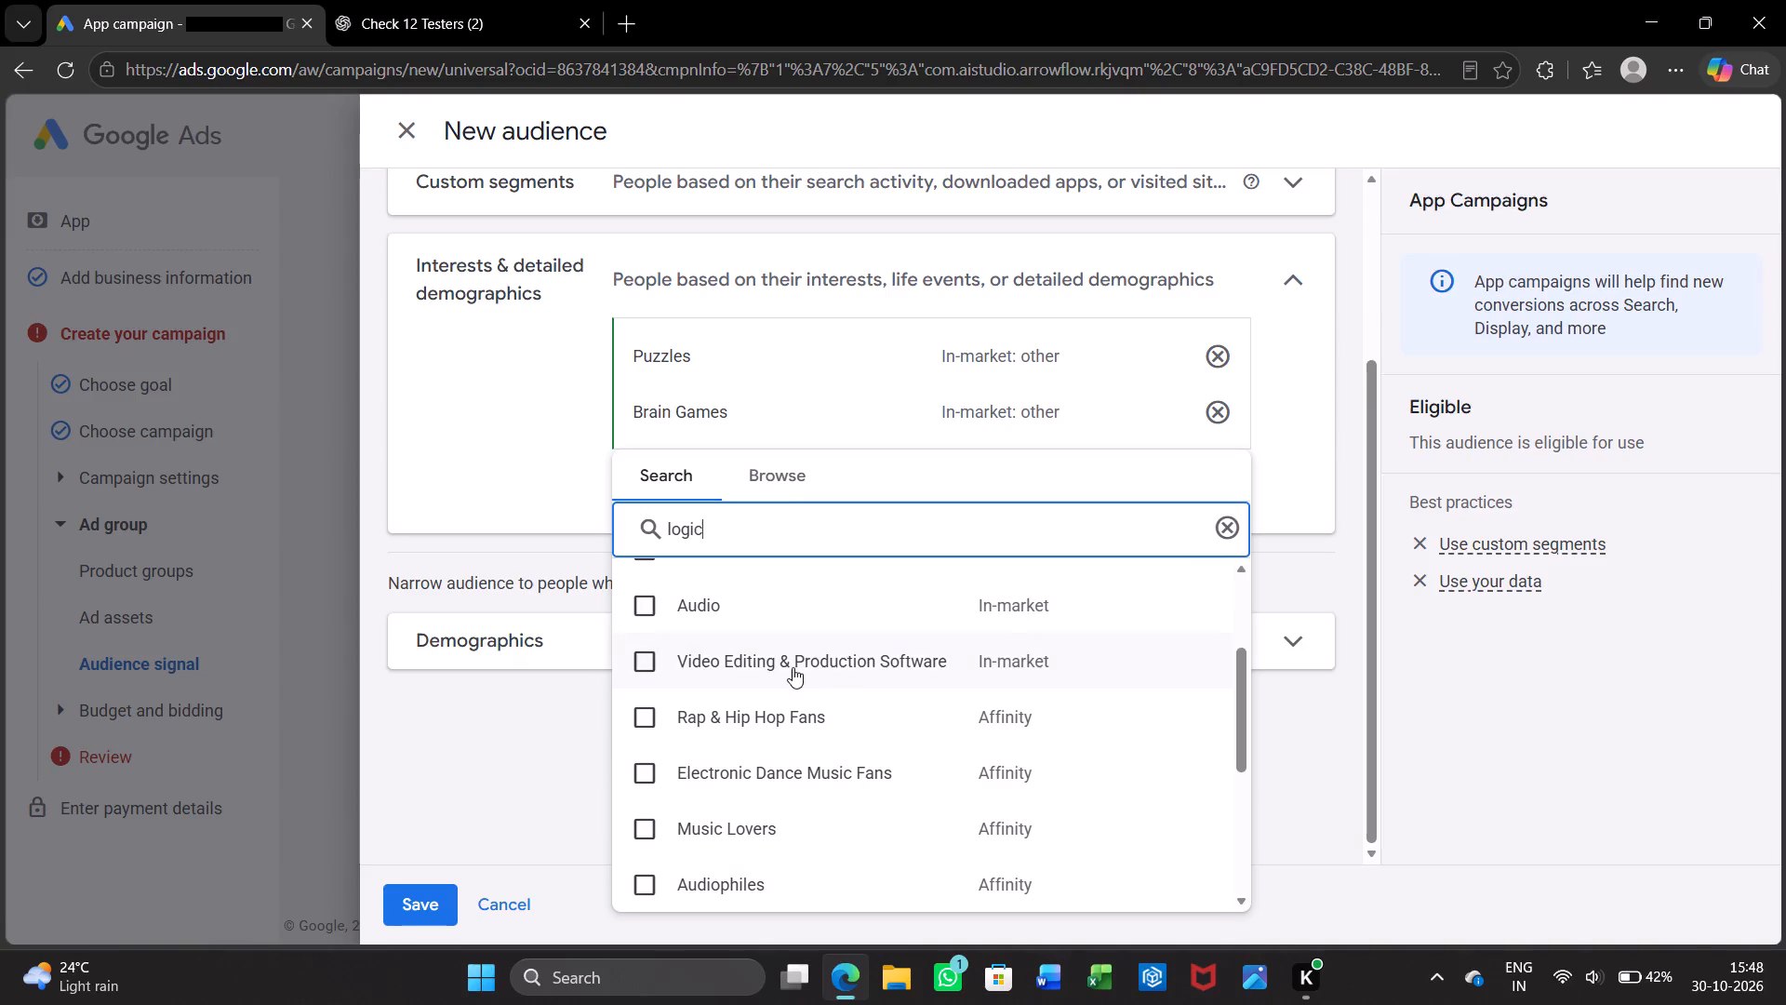
scroll(793, 667, up, 3)
triple_click(755, 534)
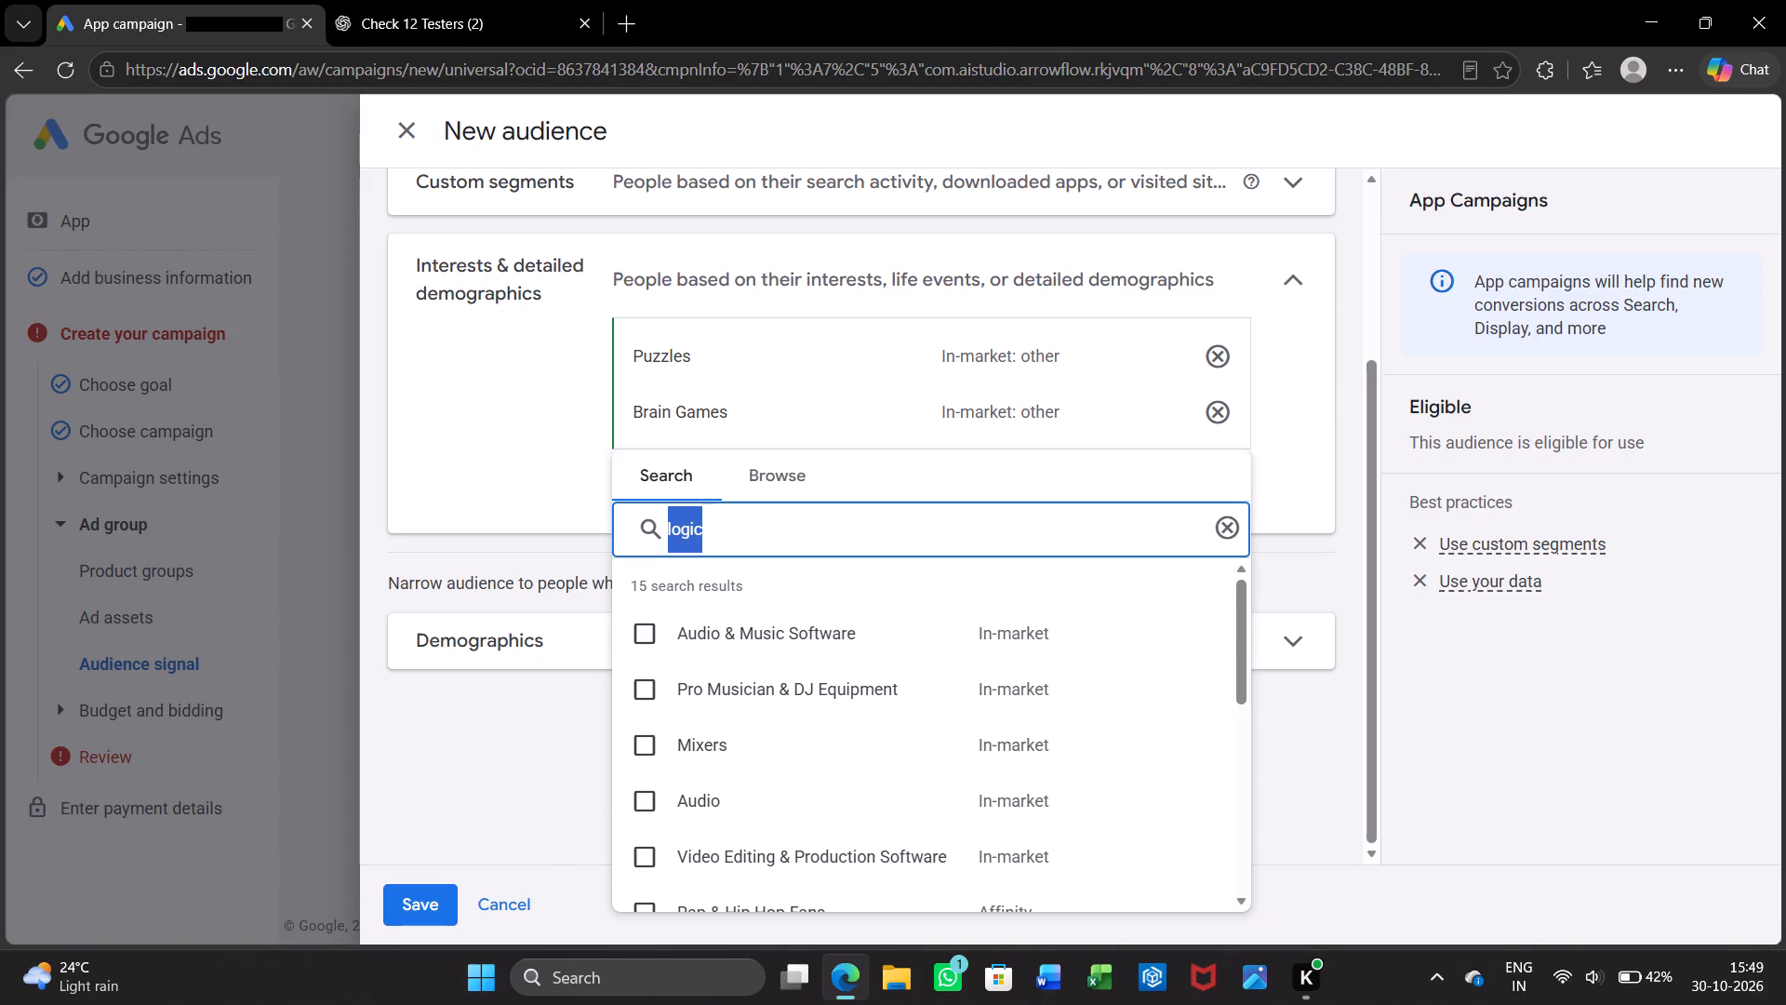
key(BackSpace)
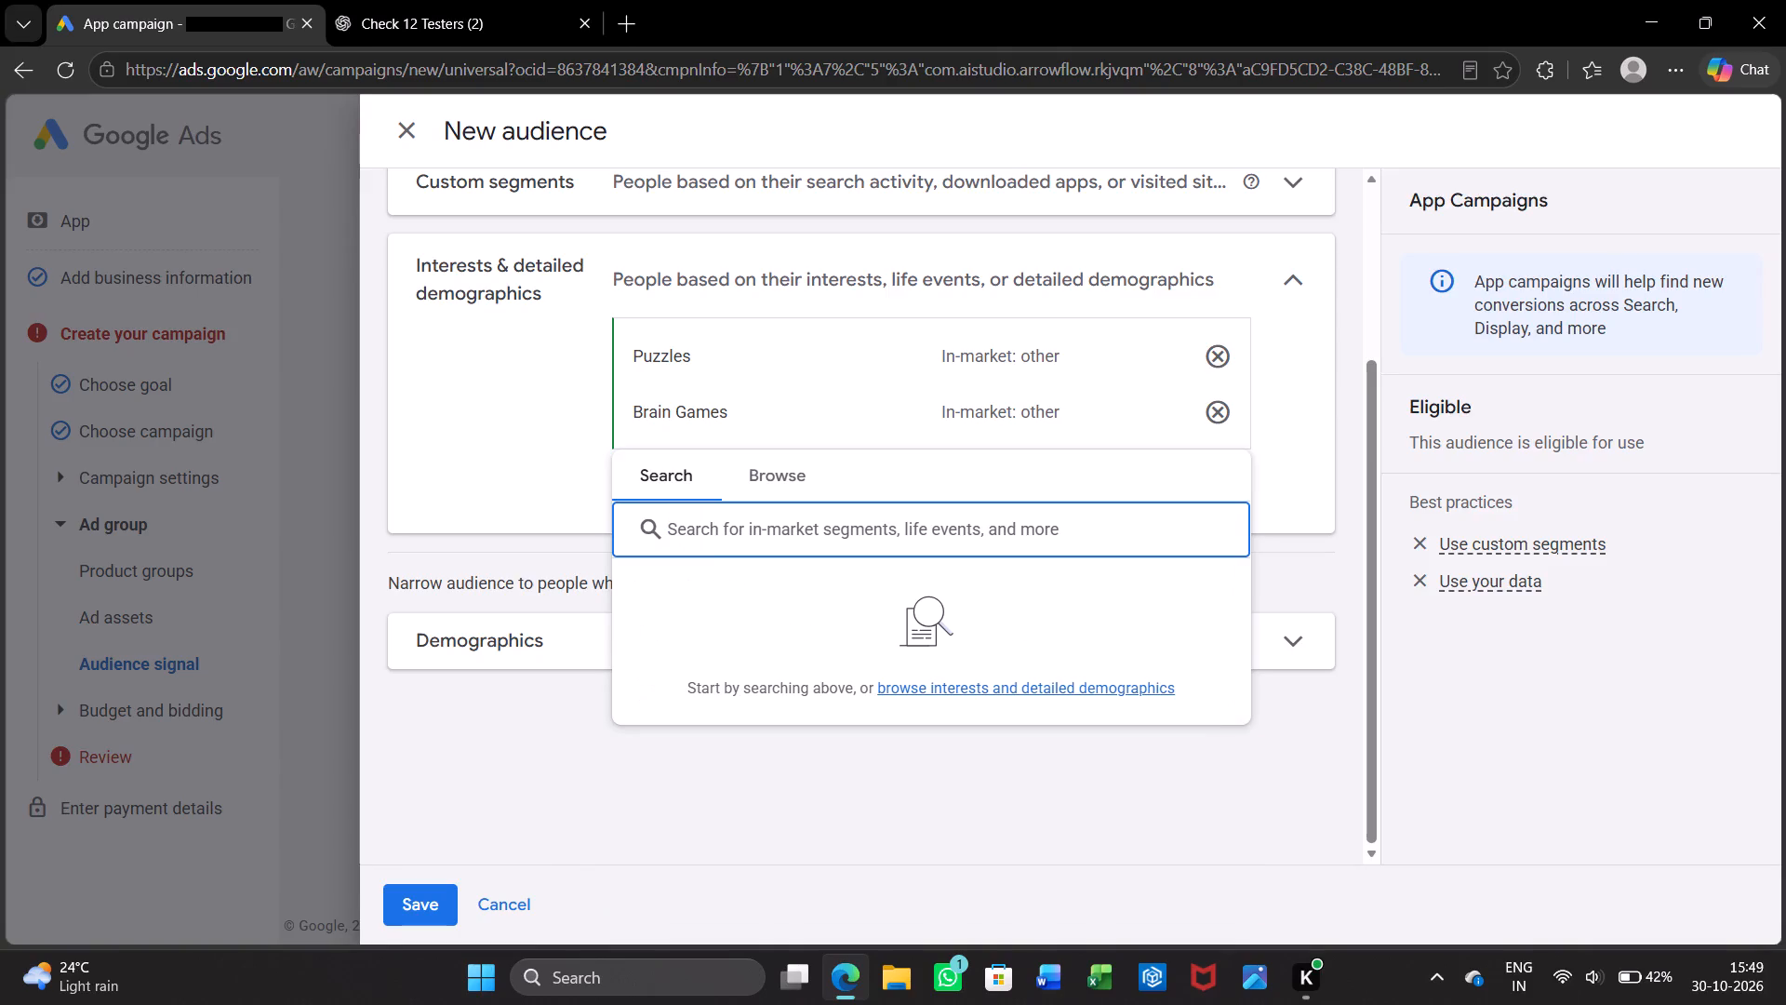
text(puzz)
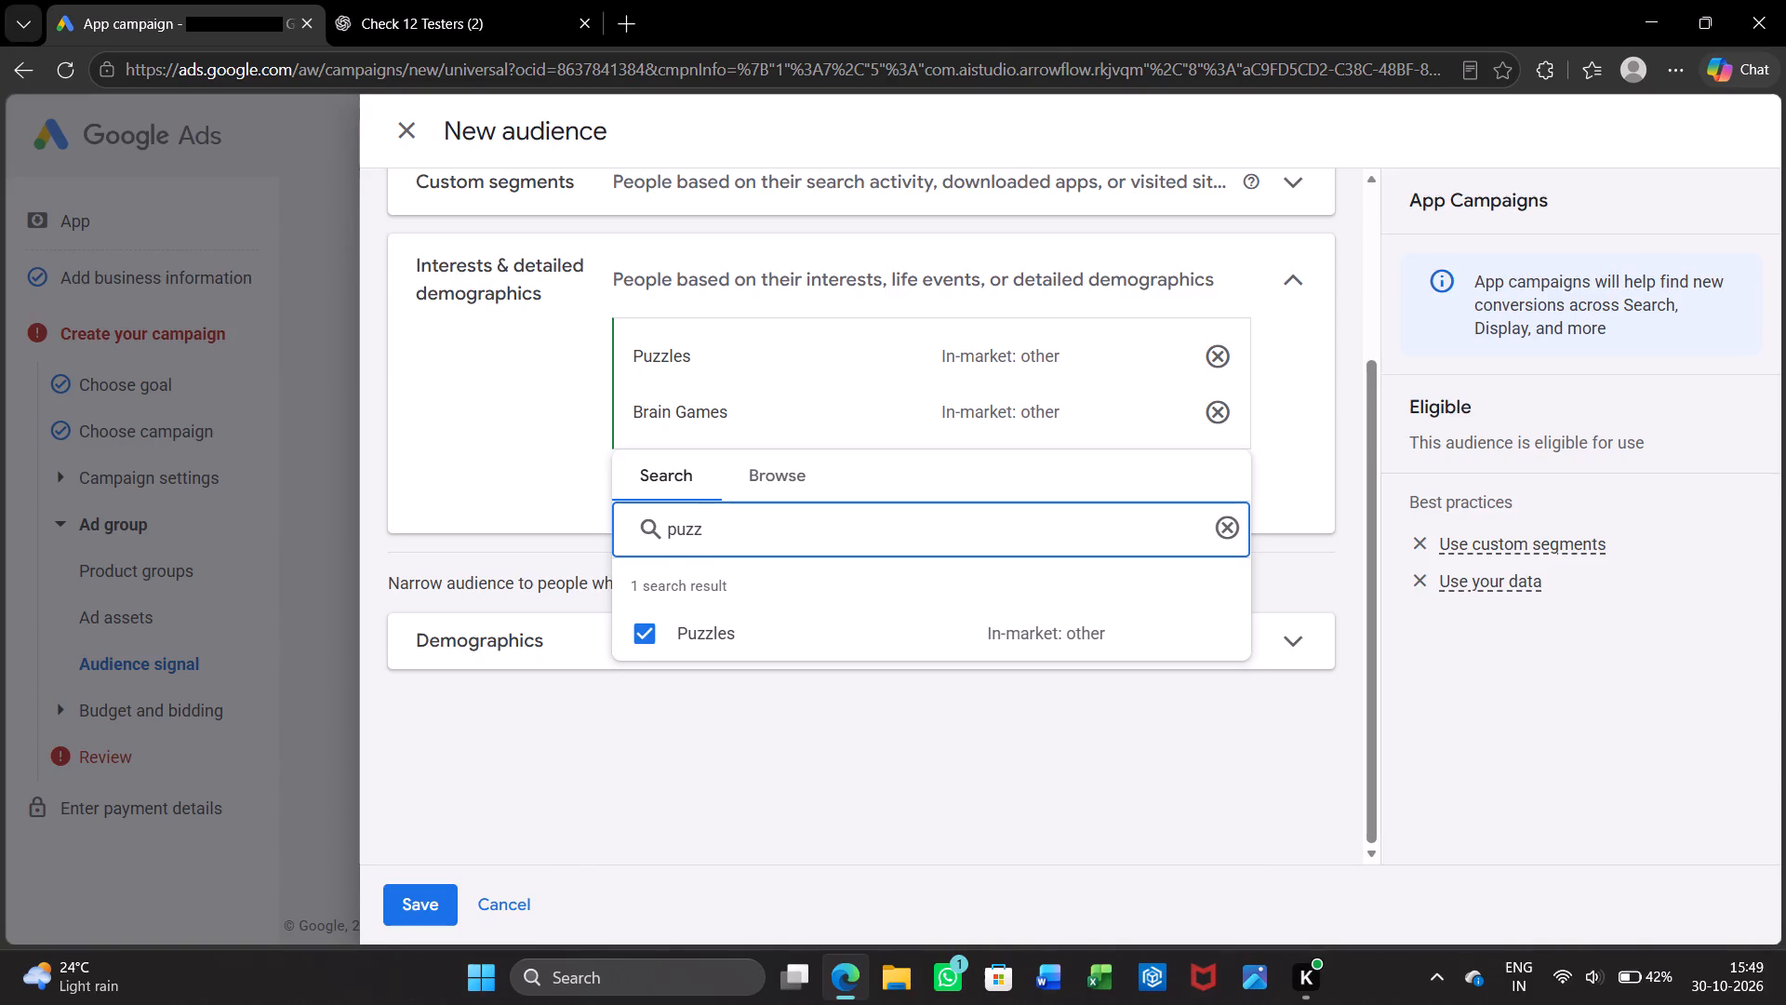
text(le)
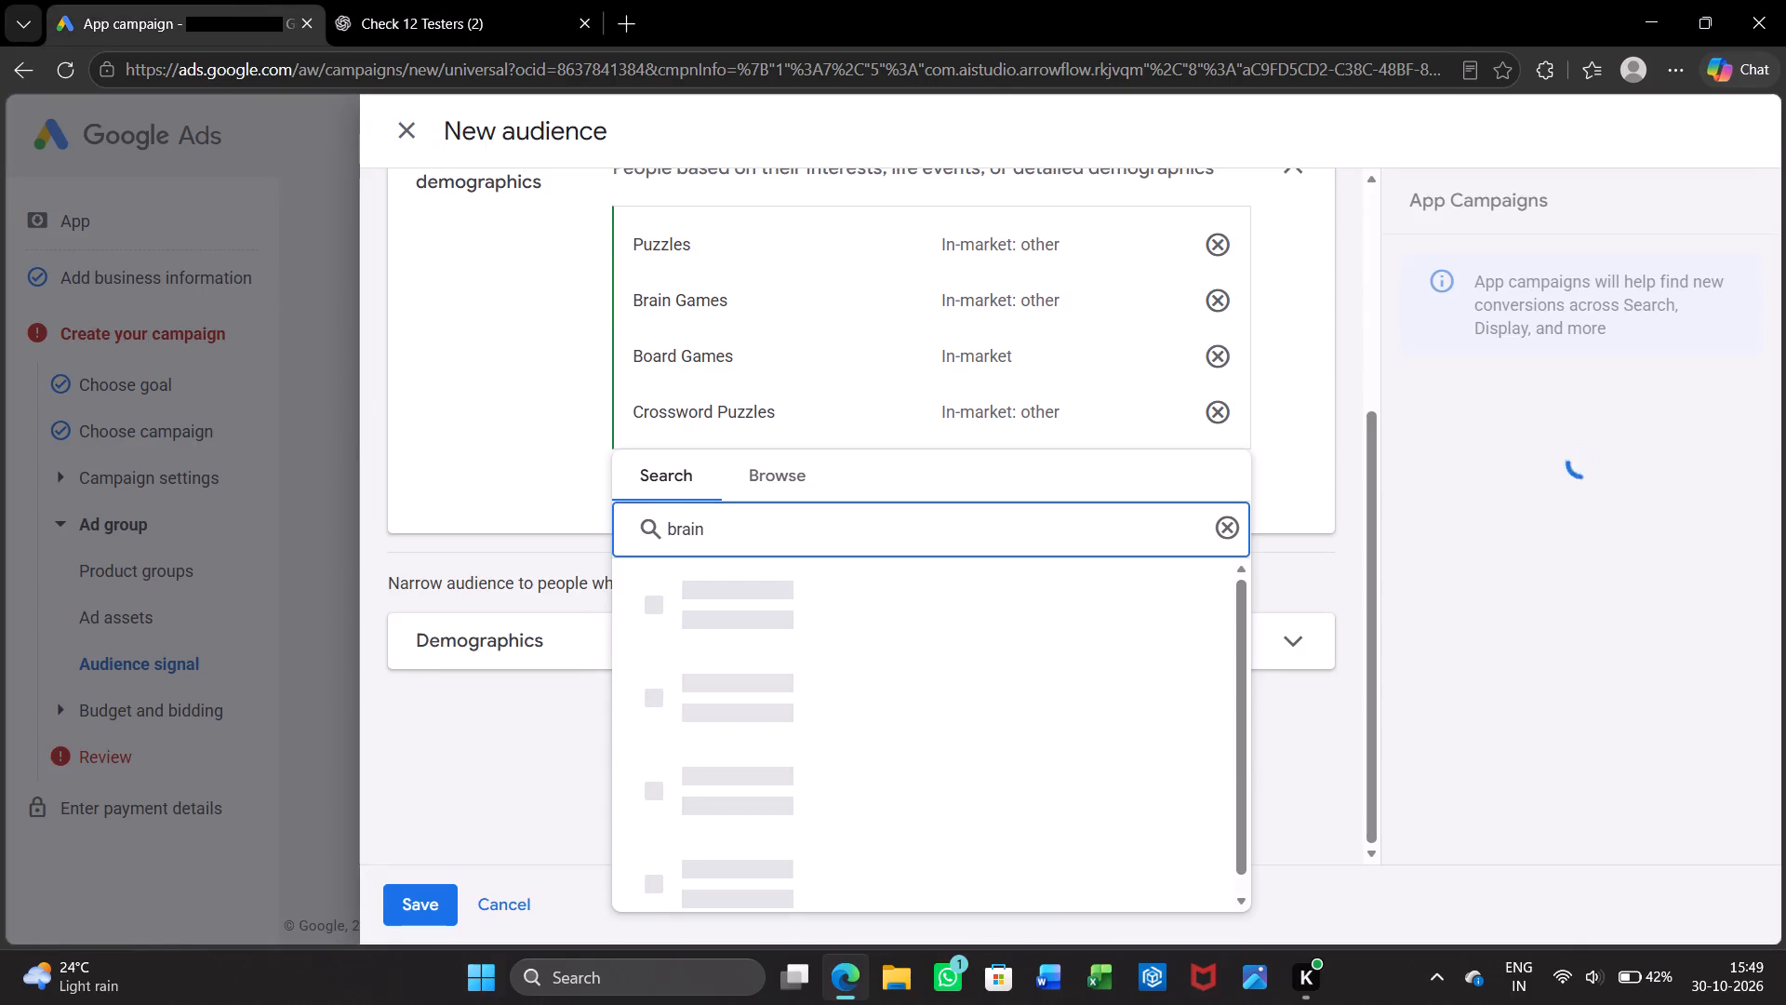
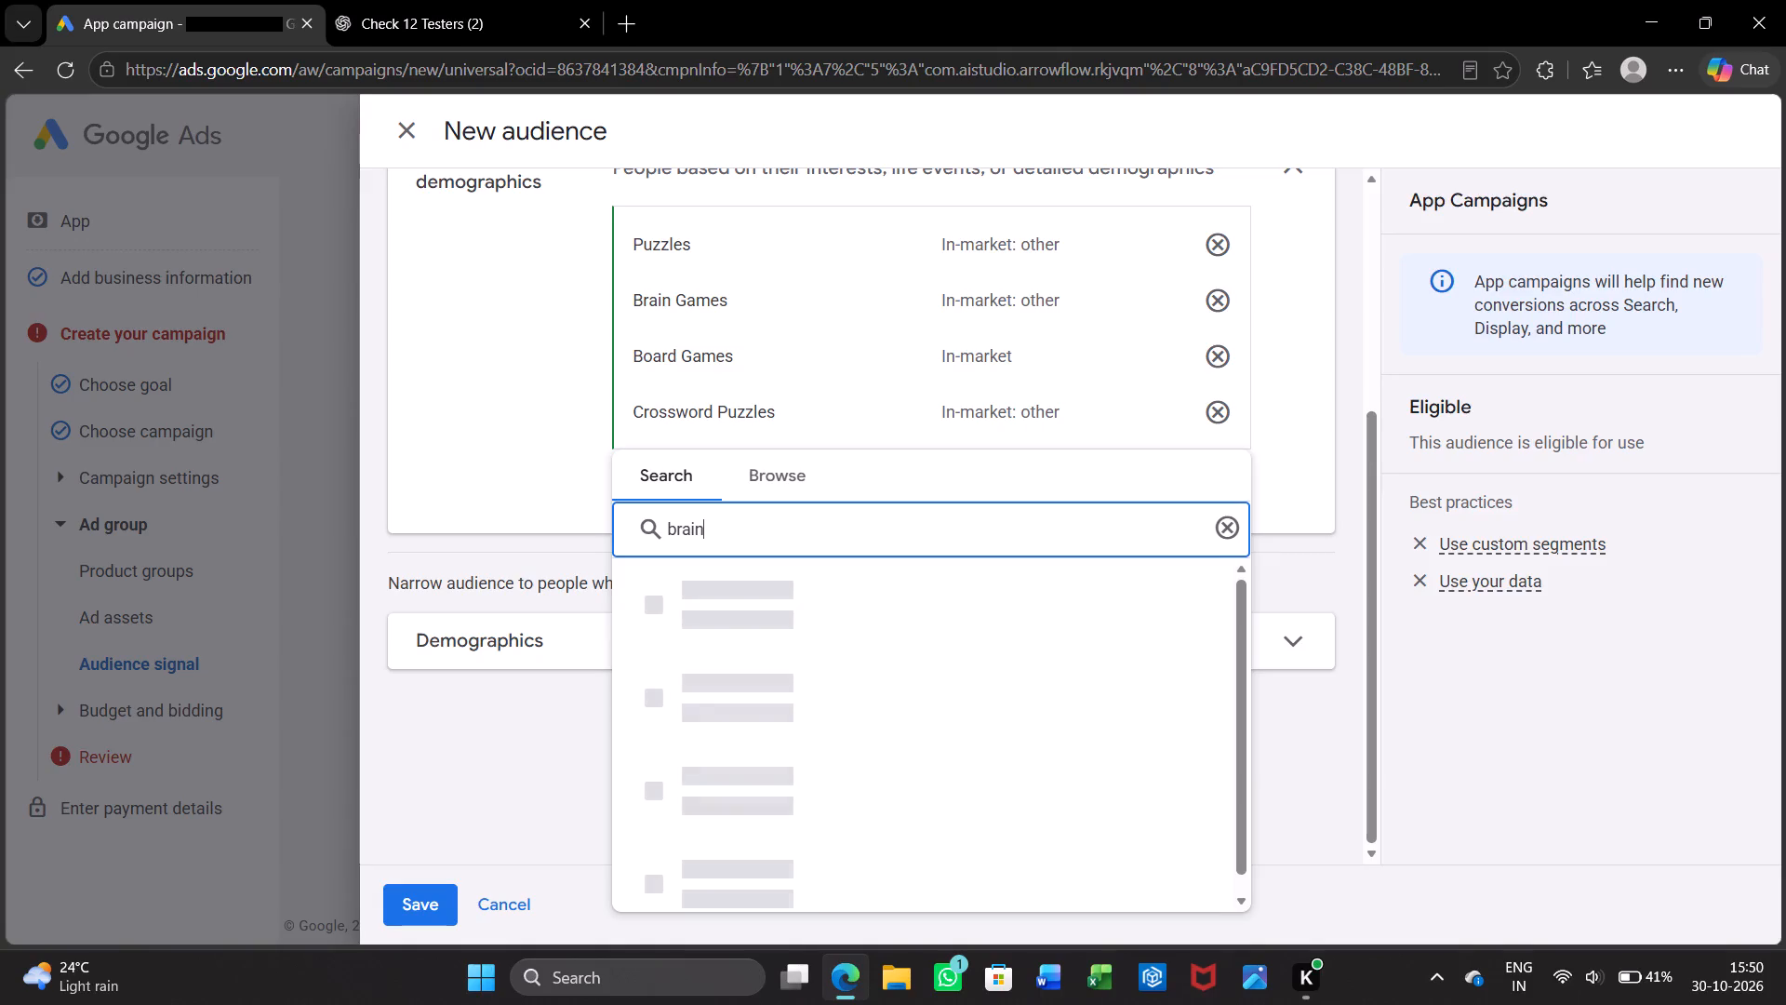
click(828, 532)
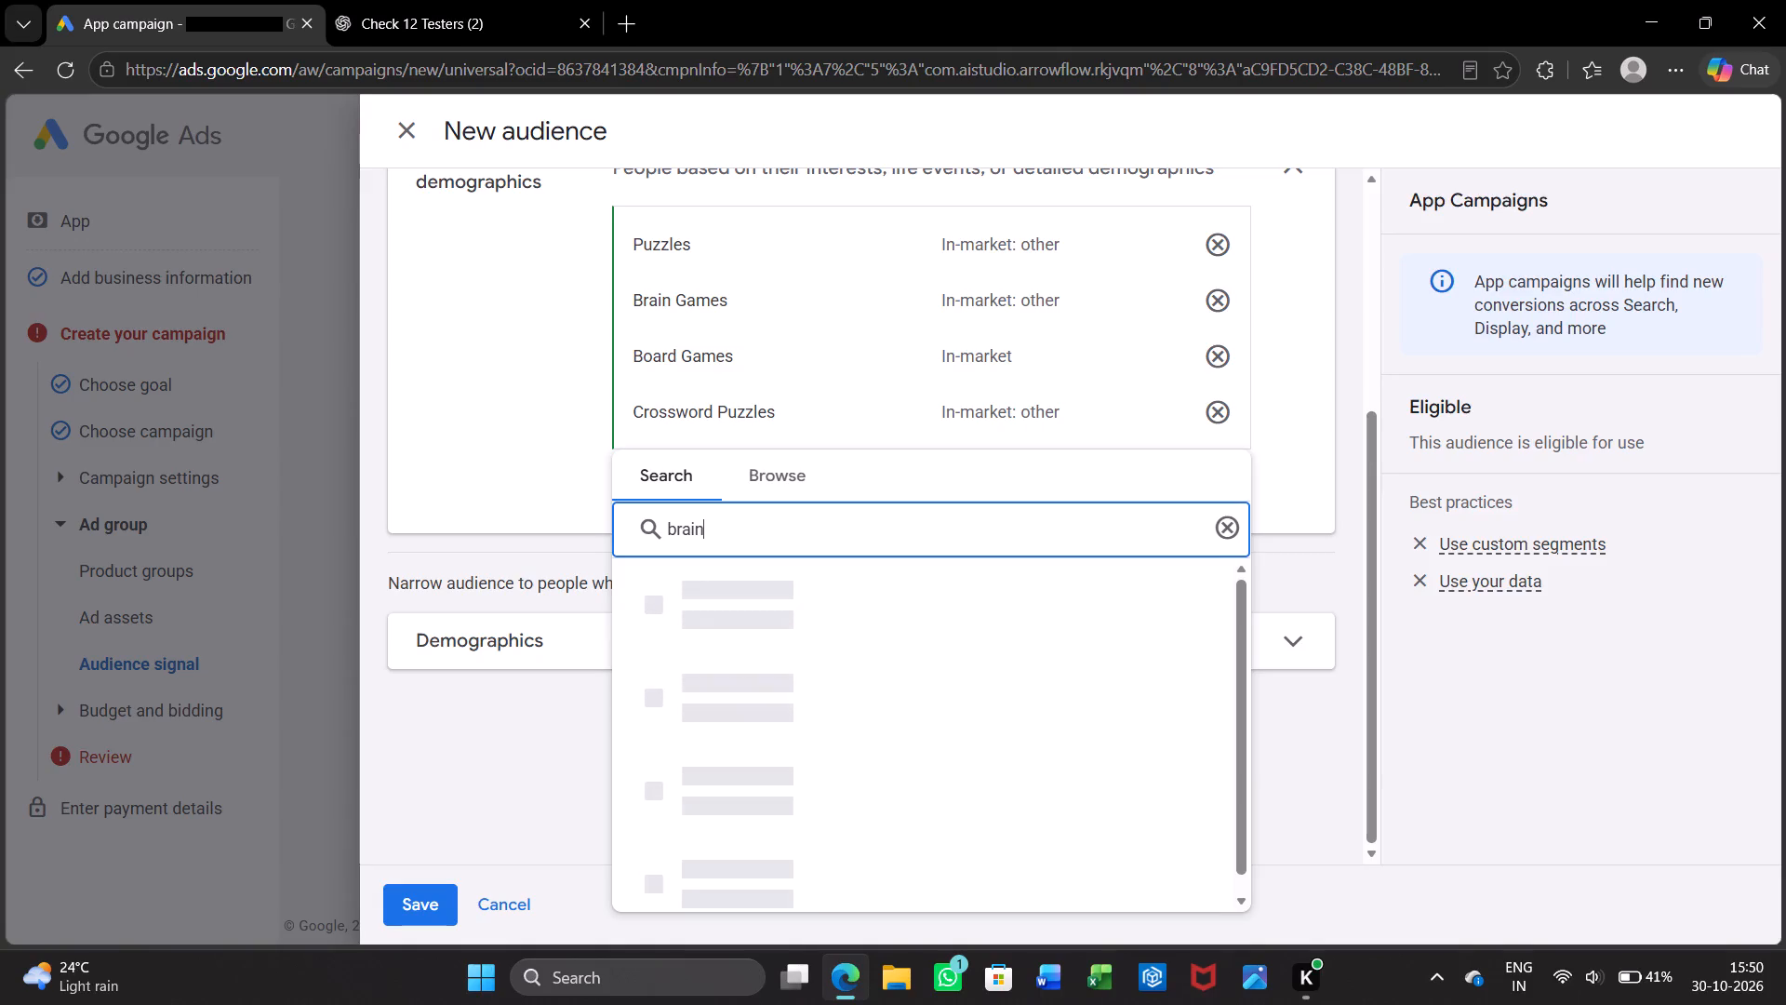
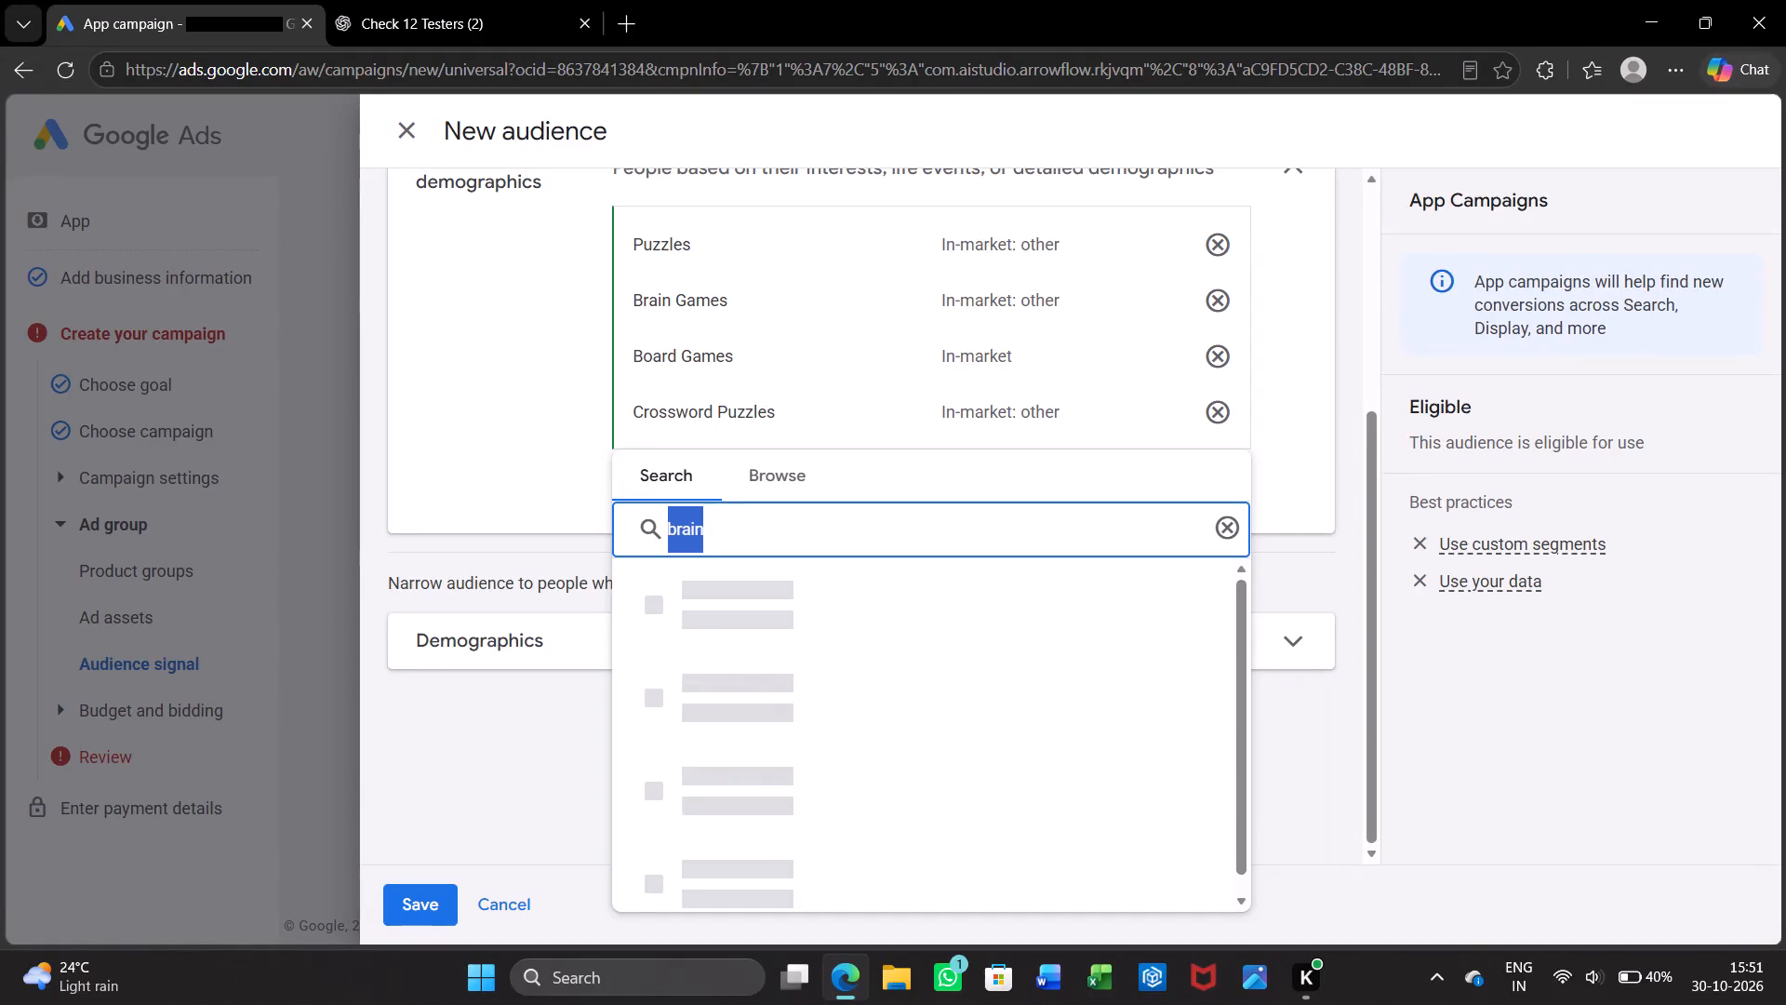
Search the interests and detailed demographics segments for "brain" again, clear the search and close the segment picker.
key(ctrl+c)
key(BackSpace)
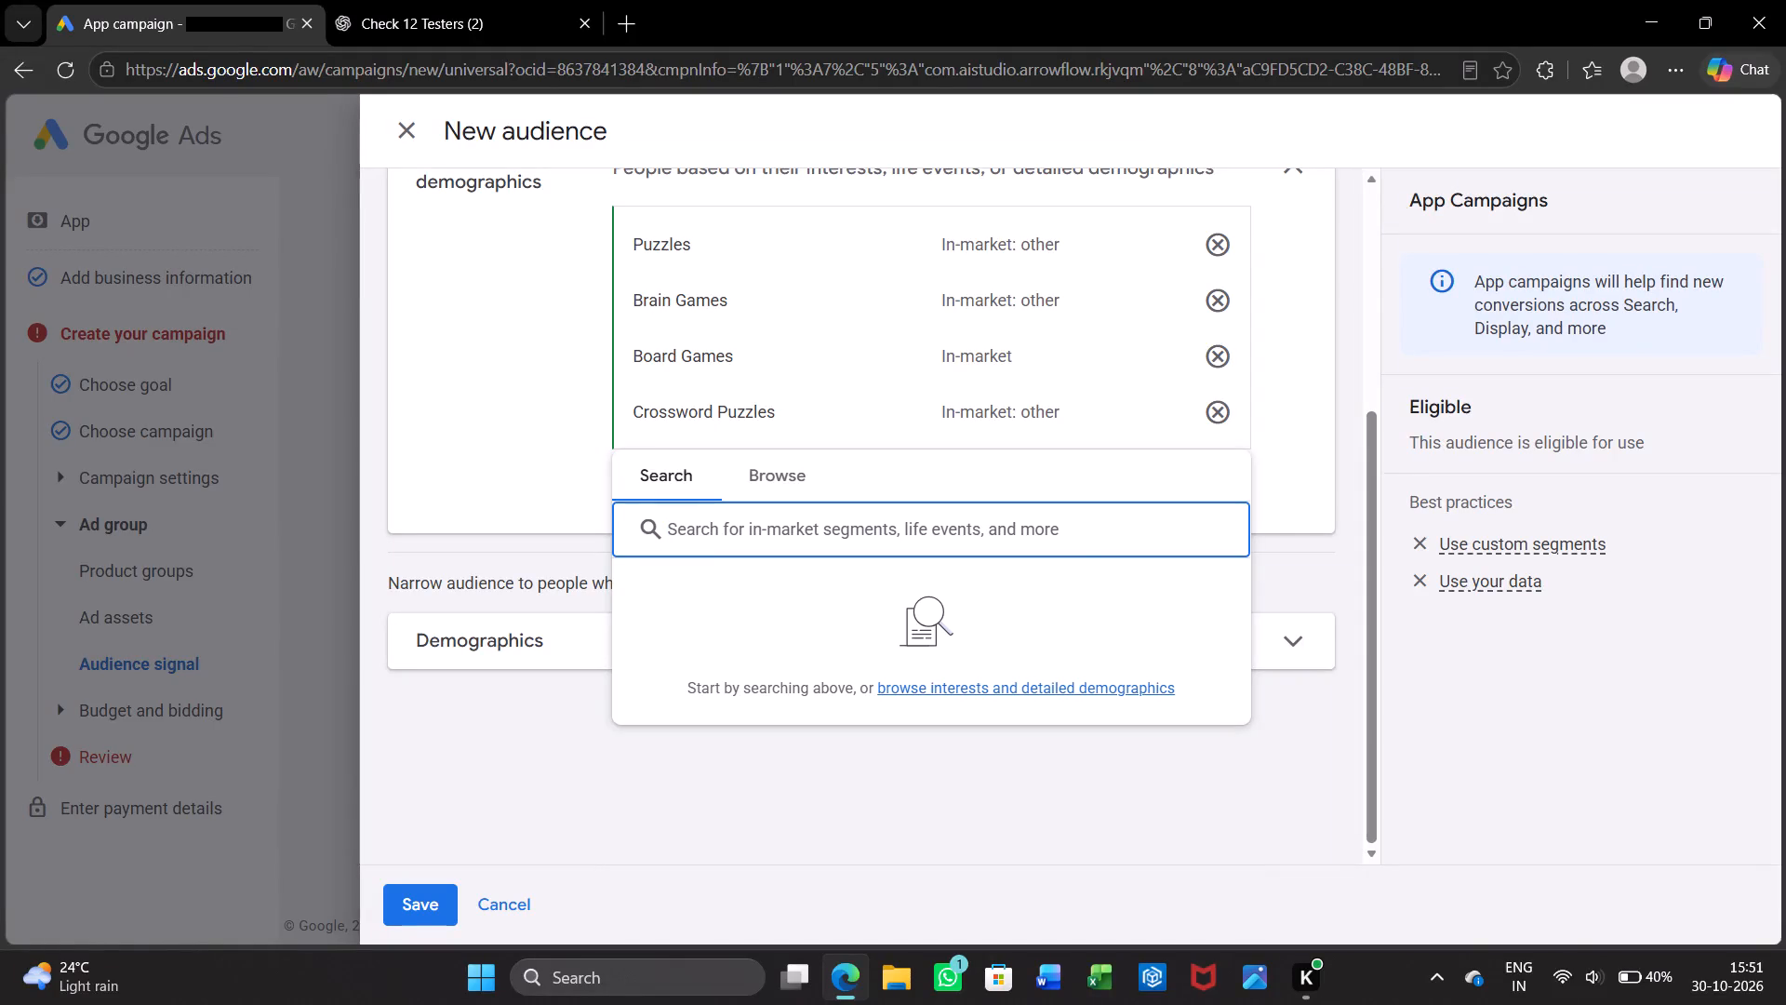
key(ctrl+v)
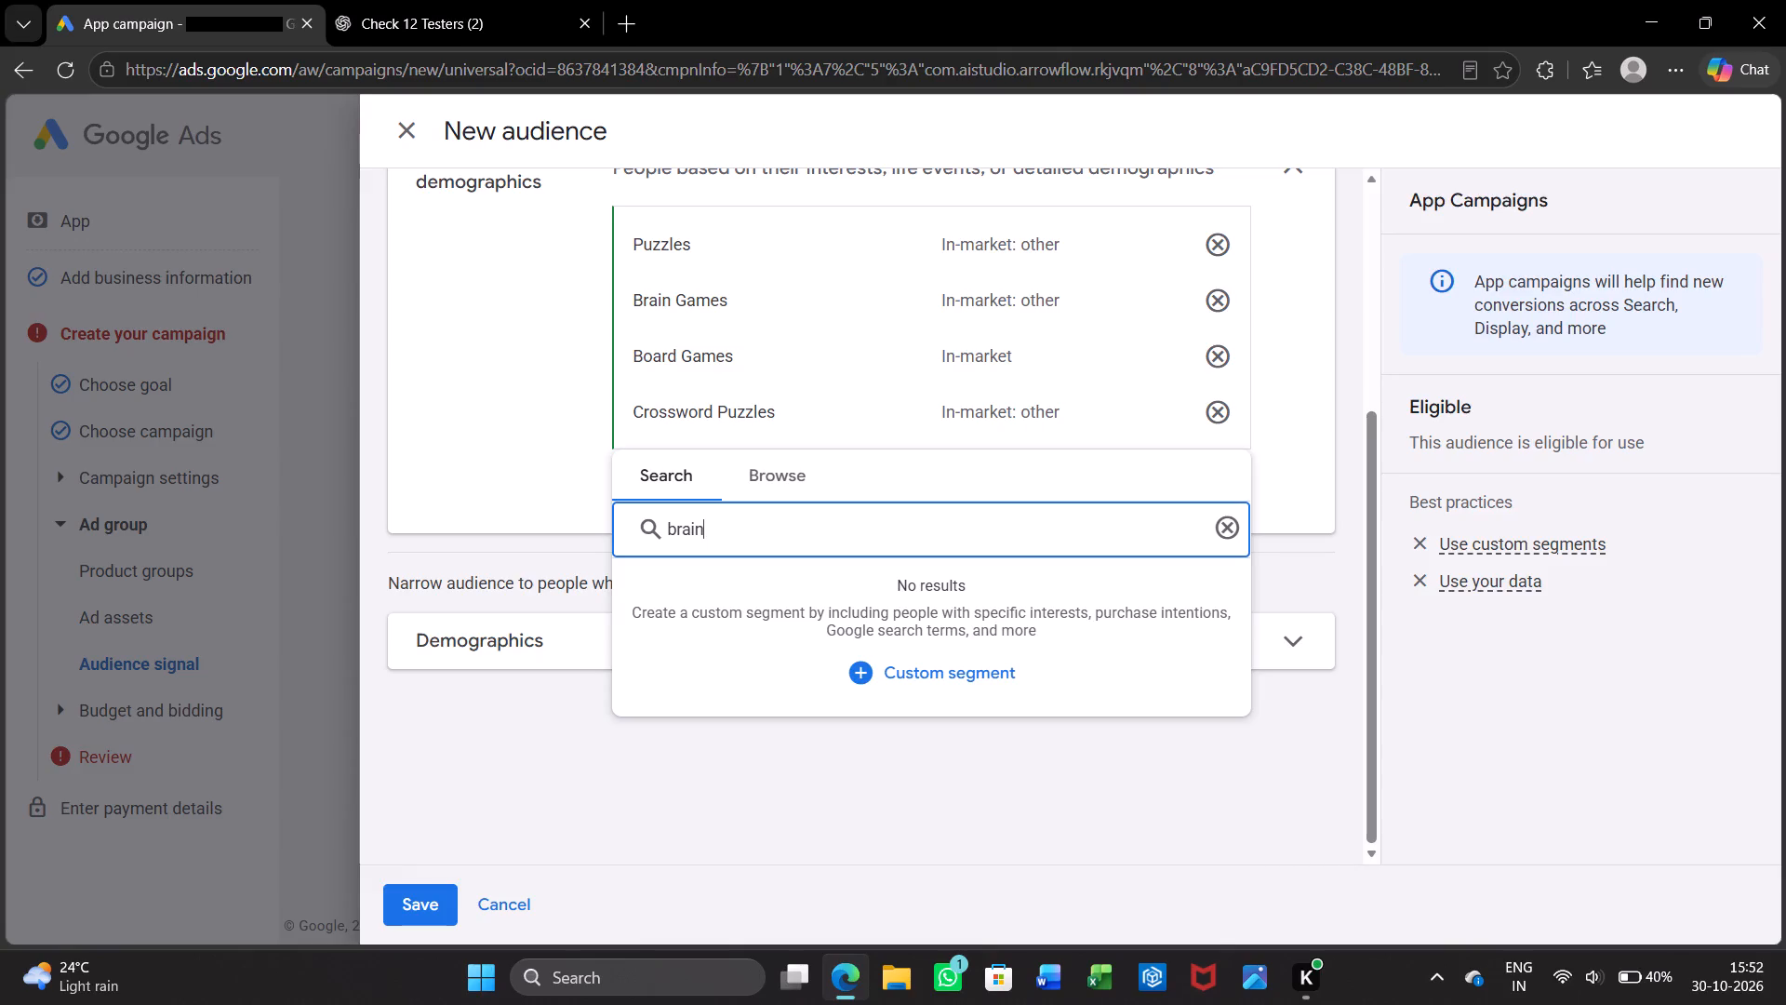
triple_click(1040, 545)
key(BackSpace)
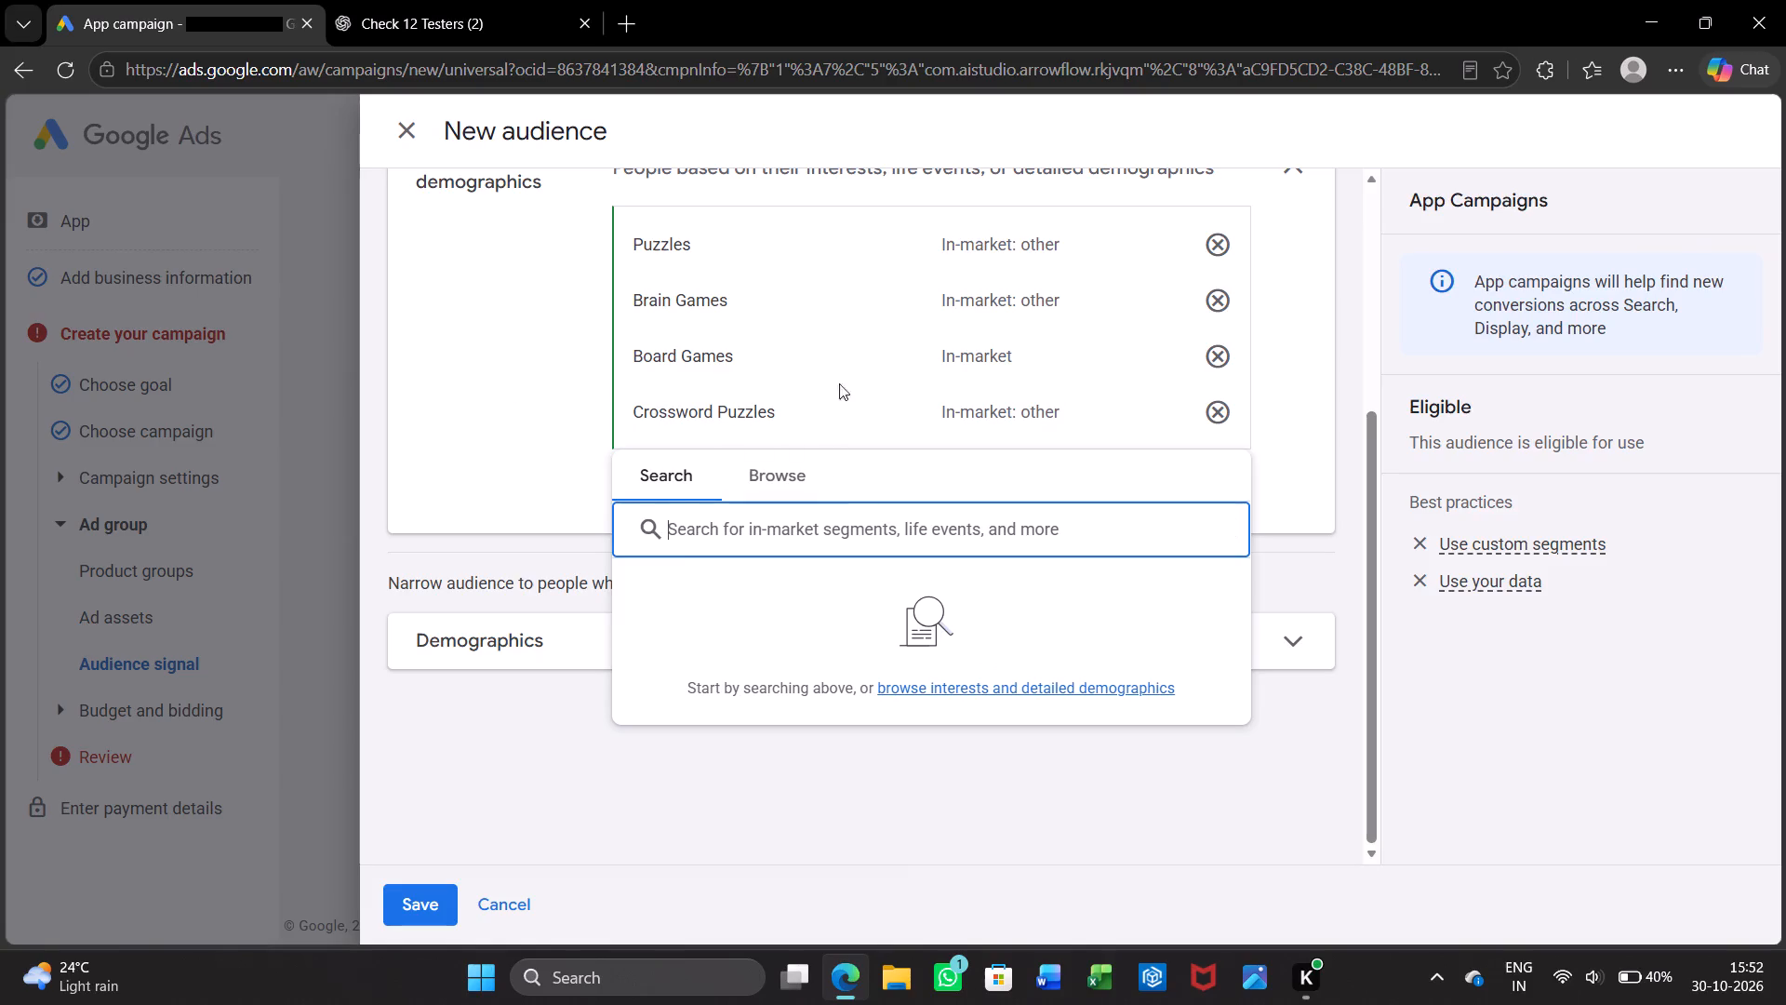
scroll(847, 364, down, 1)
scroll(847, 364, up, 2)
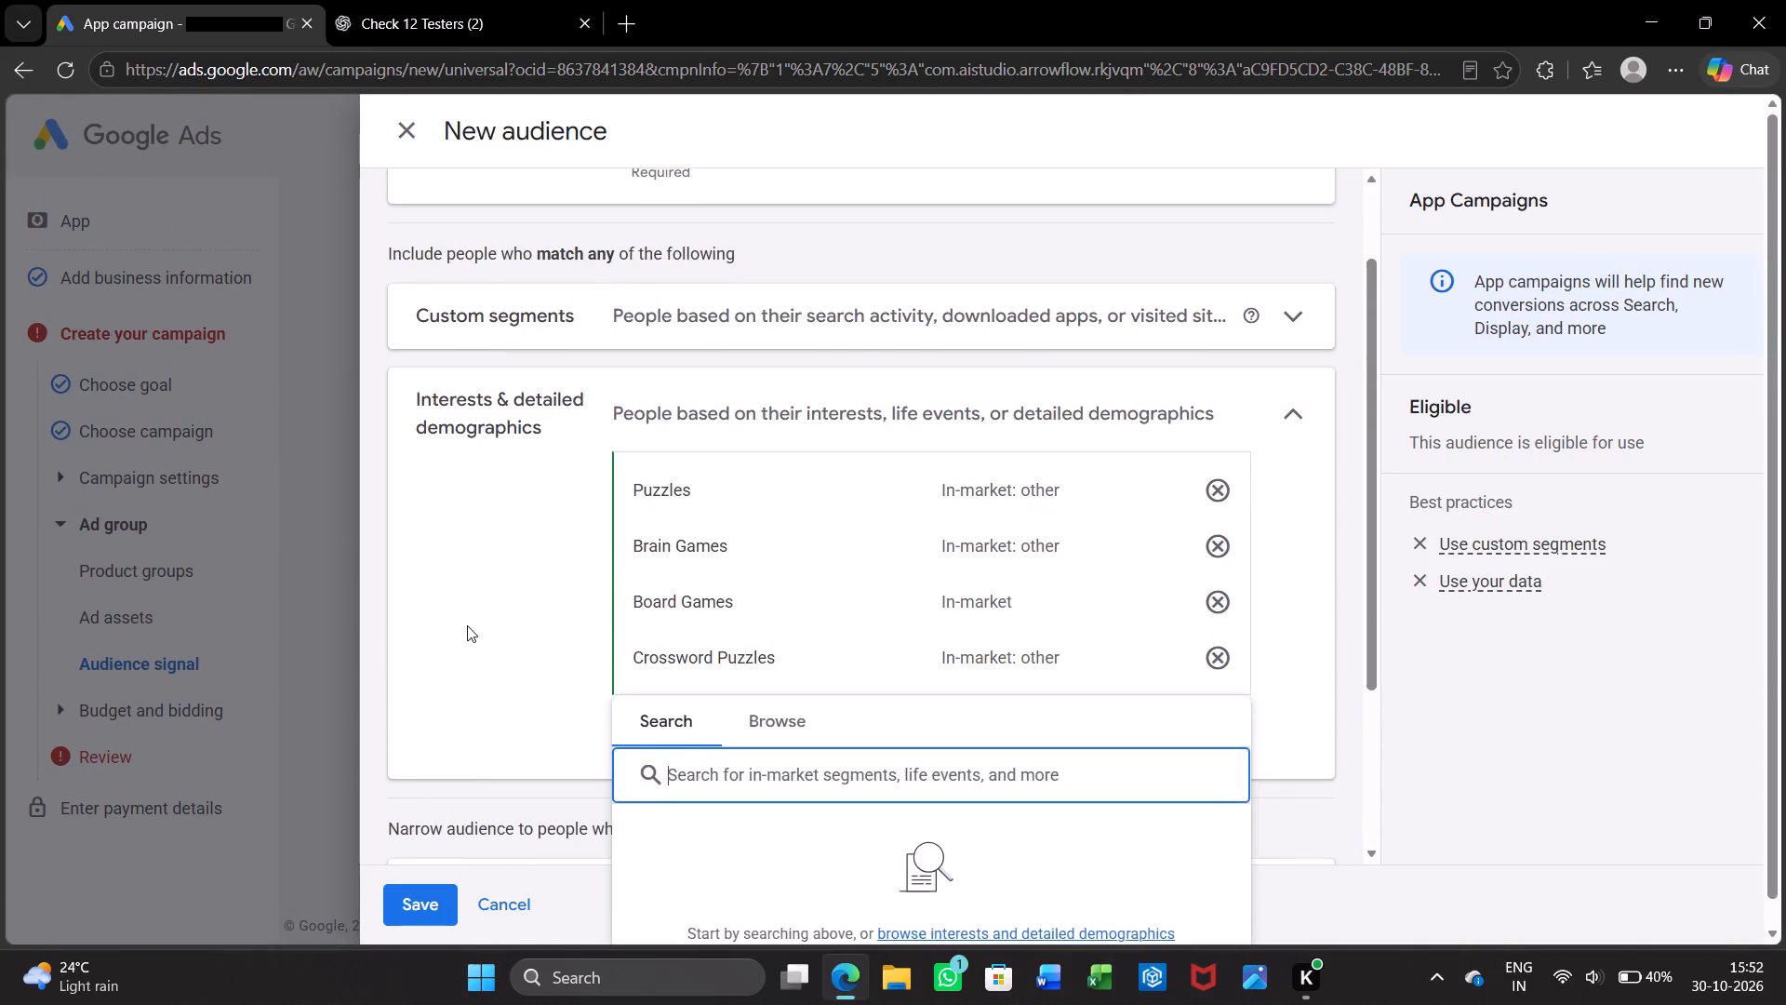
click(467, 625)
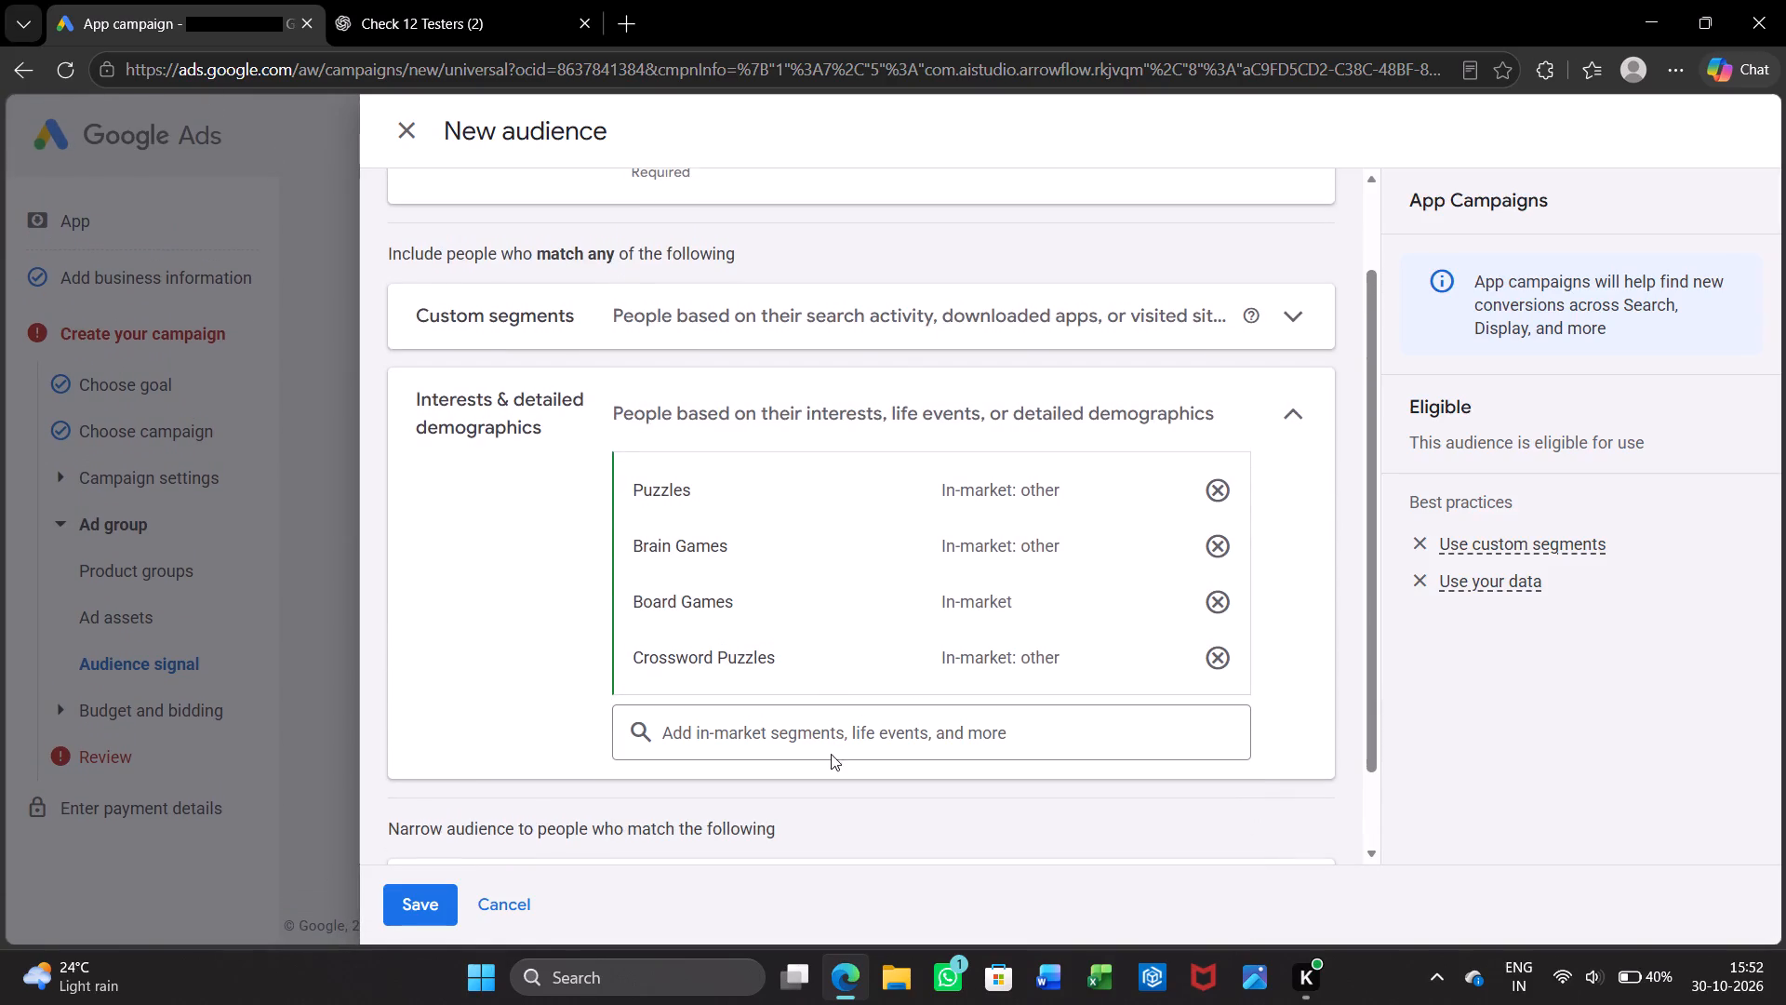
Search the interests and detailed demographics segments for "game", re-entering the term to reload the search.
click(842, 745)
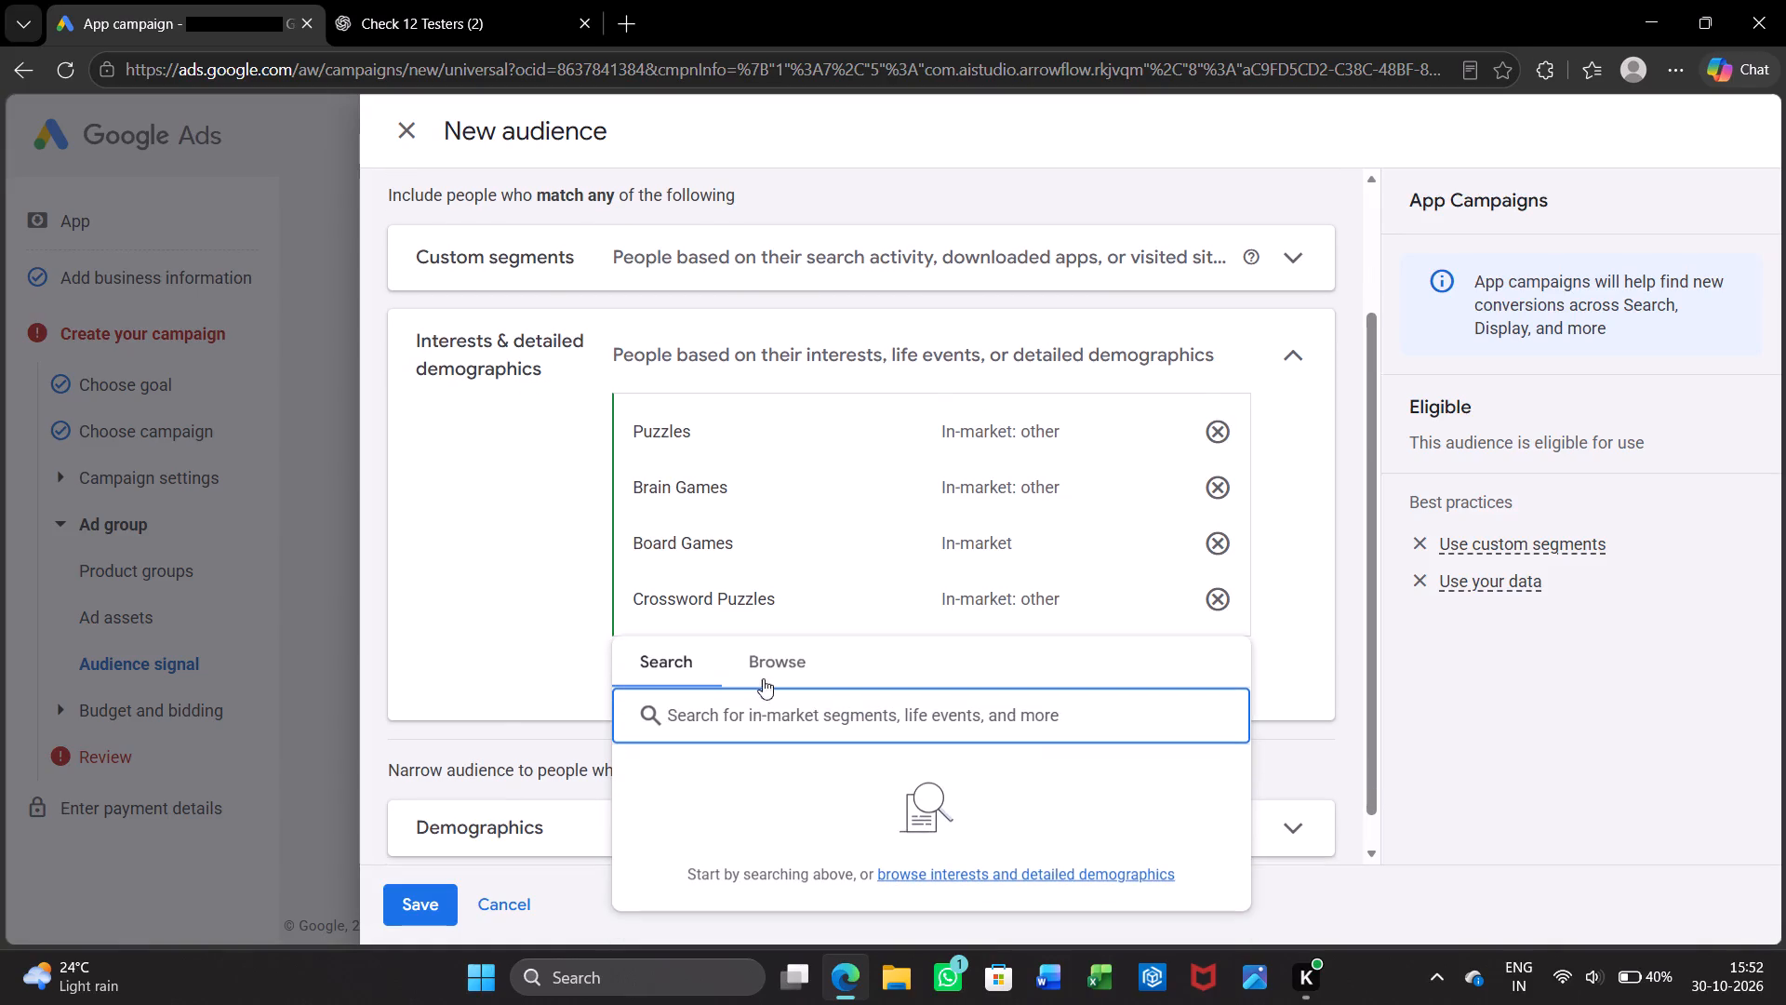
text(game)
scroll(857, 654, down, 1)
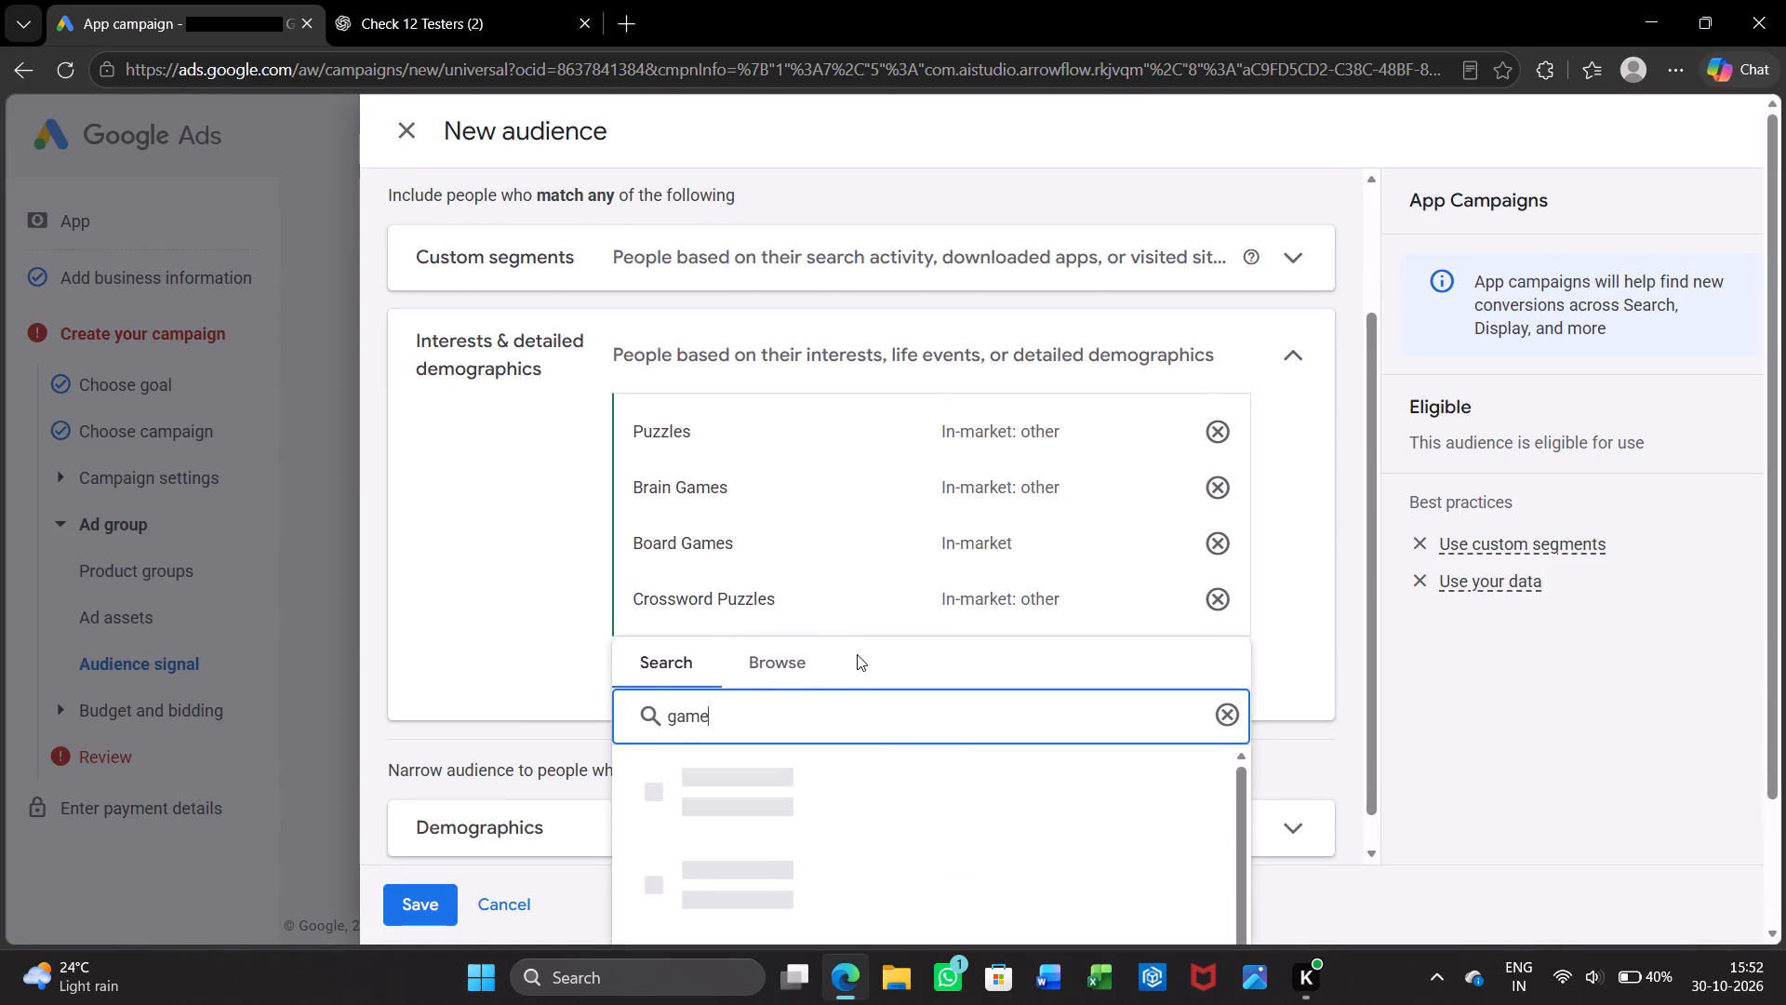
scroll(887, 530, down, 1)
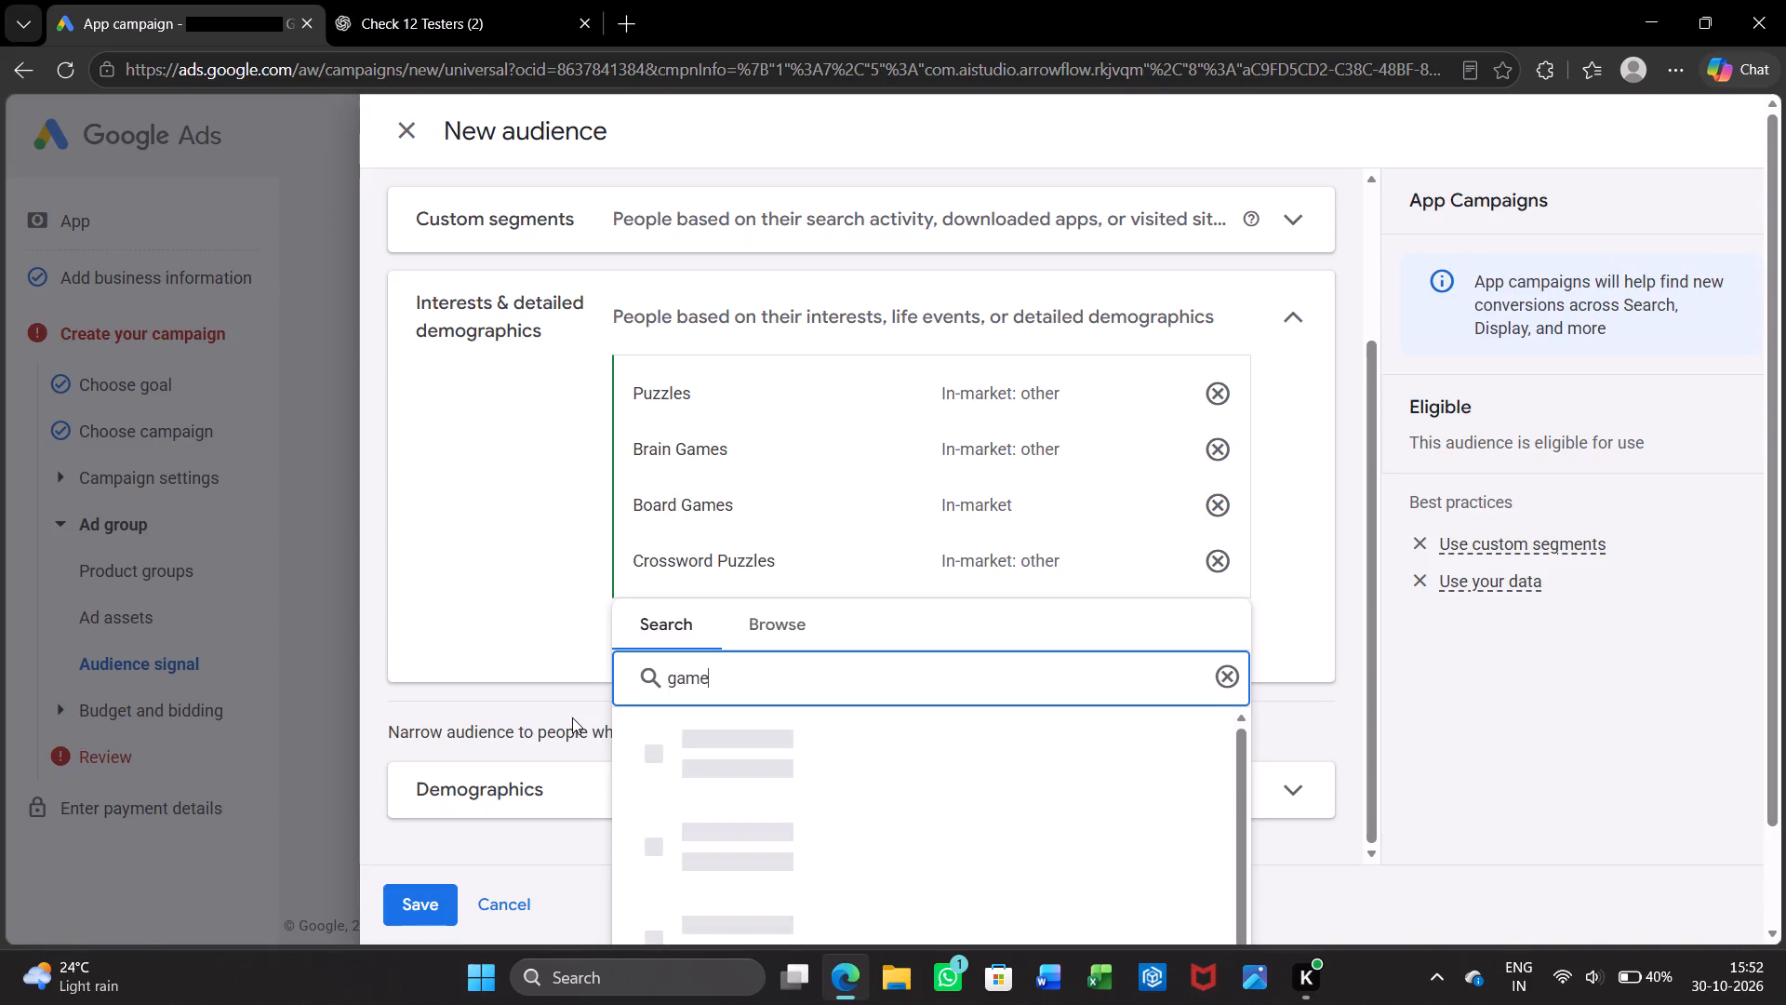
triple_click(783, 683)
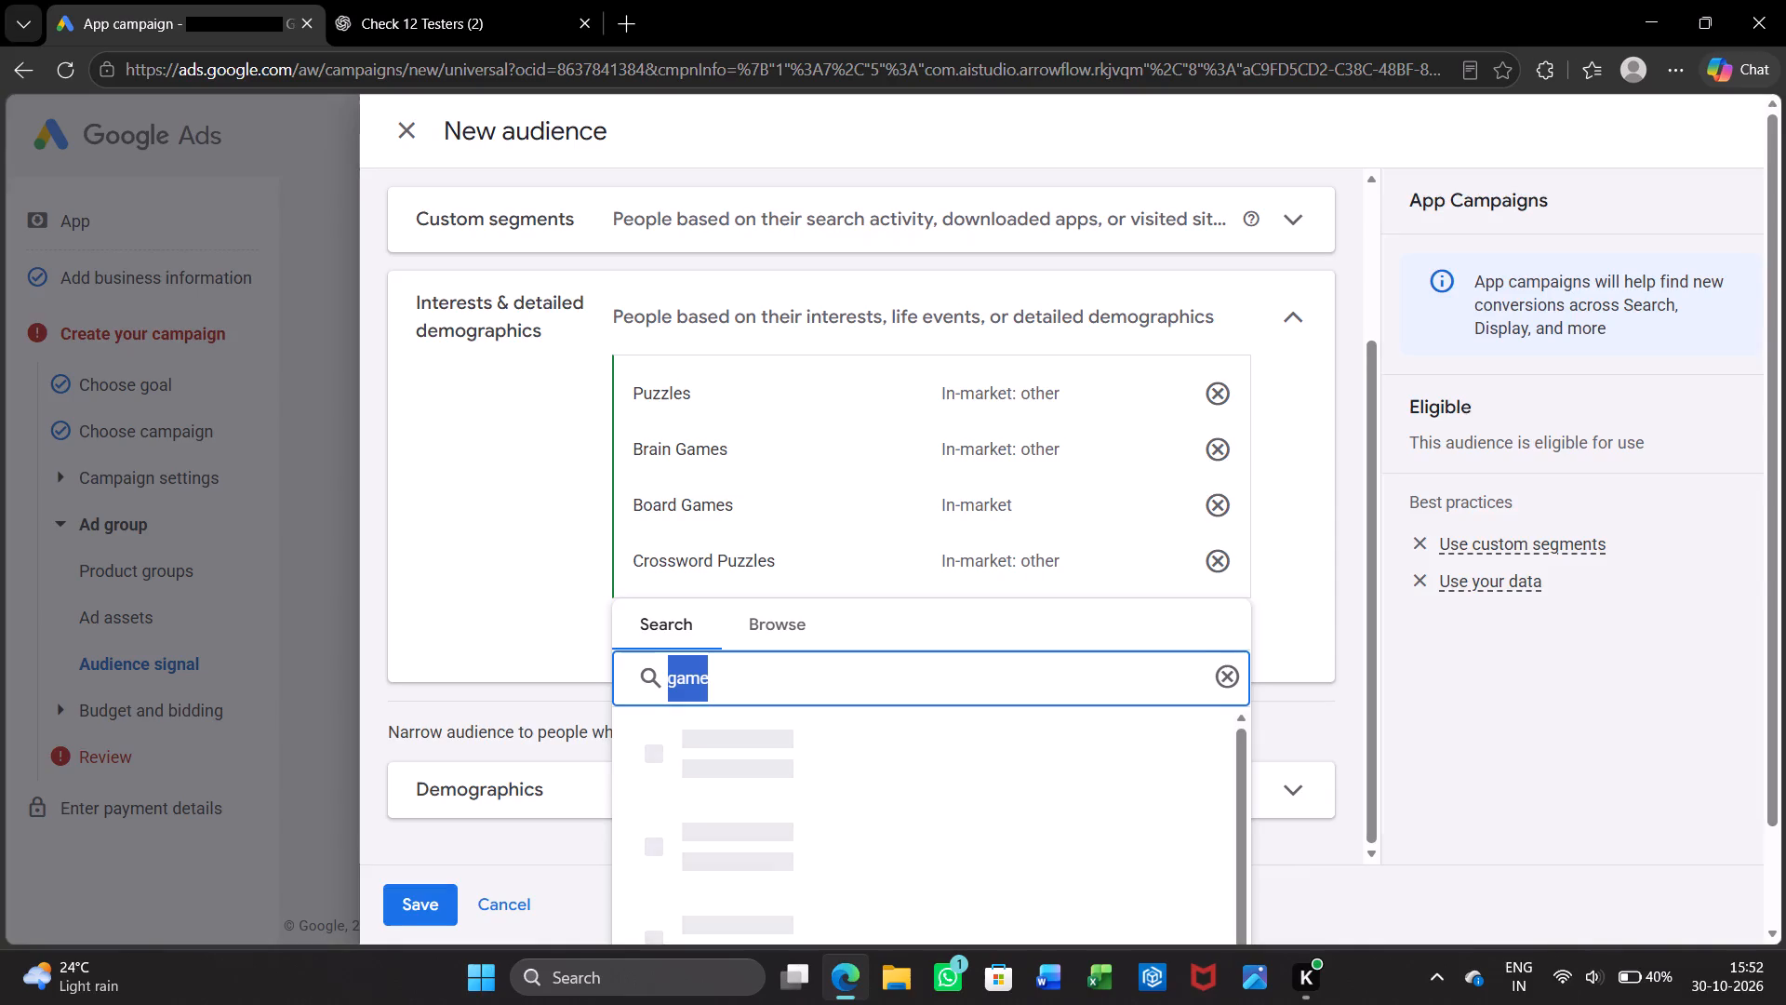
key(ctrl+c)
key(BackSpace)
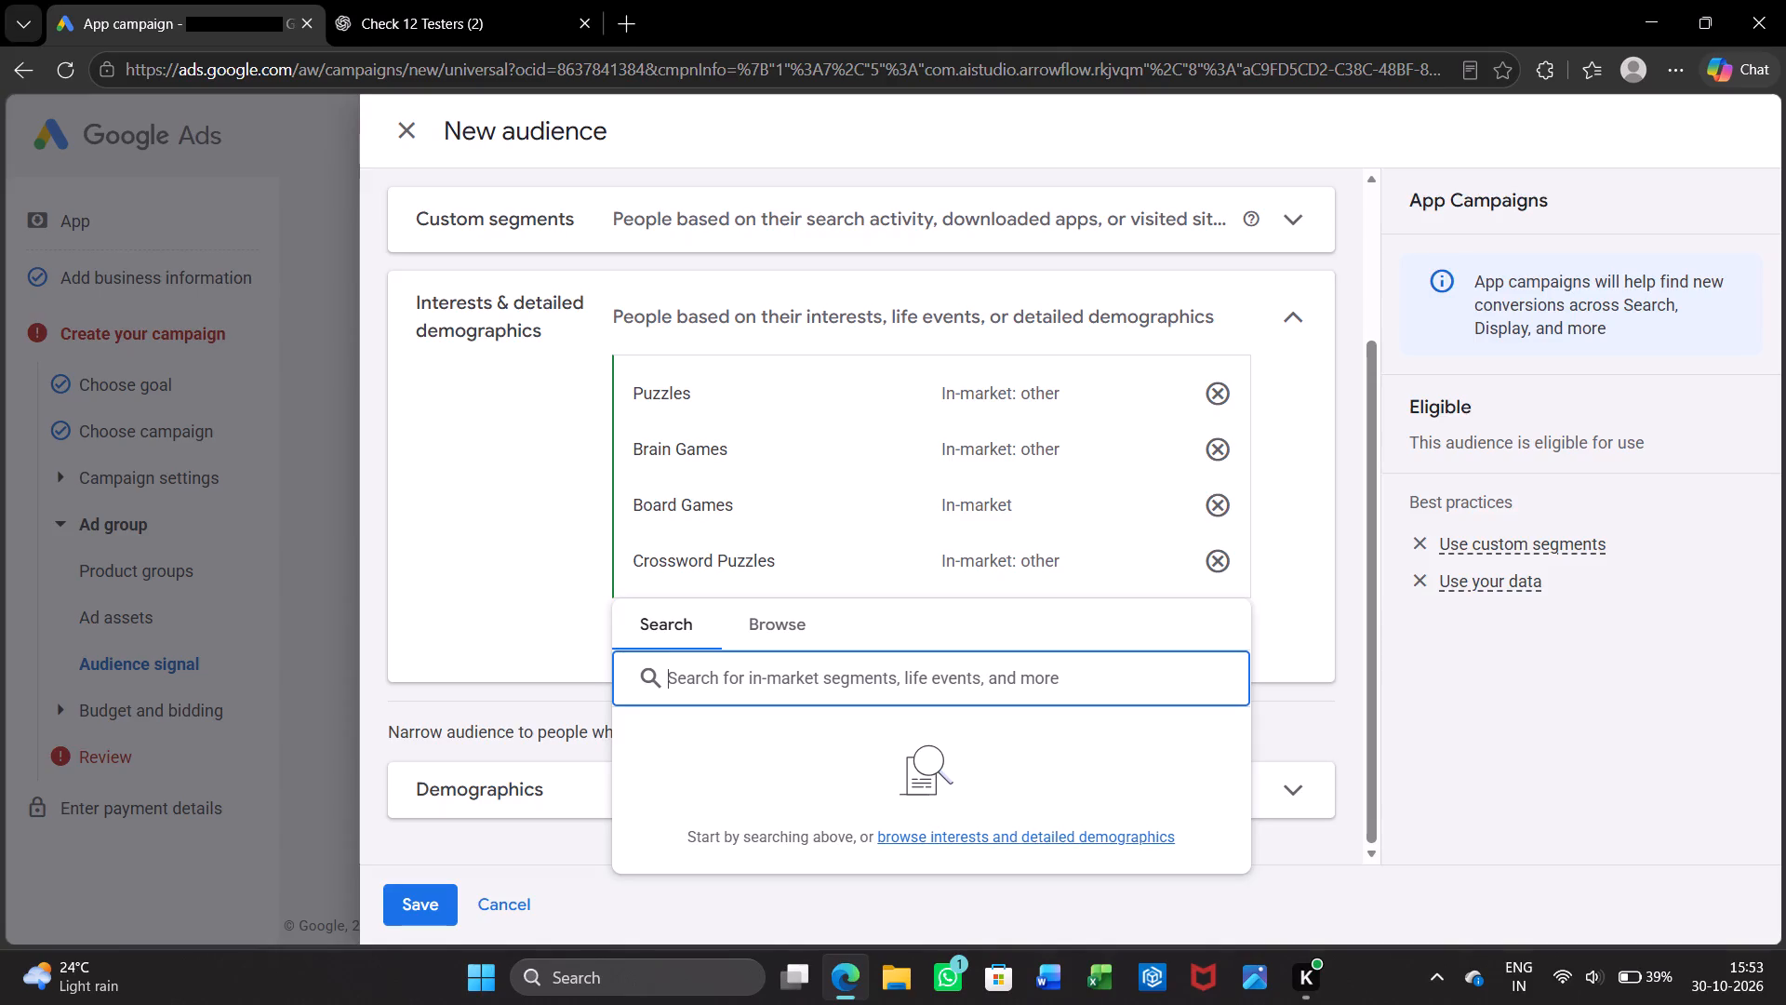
key(ctrl+v)
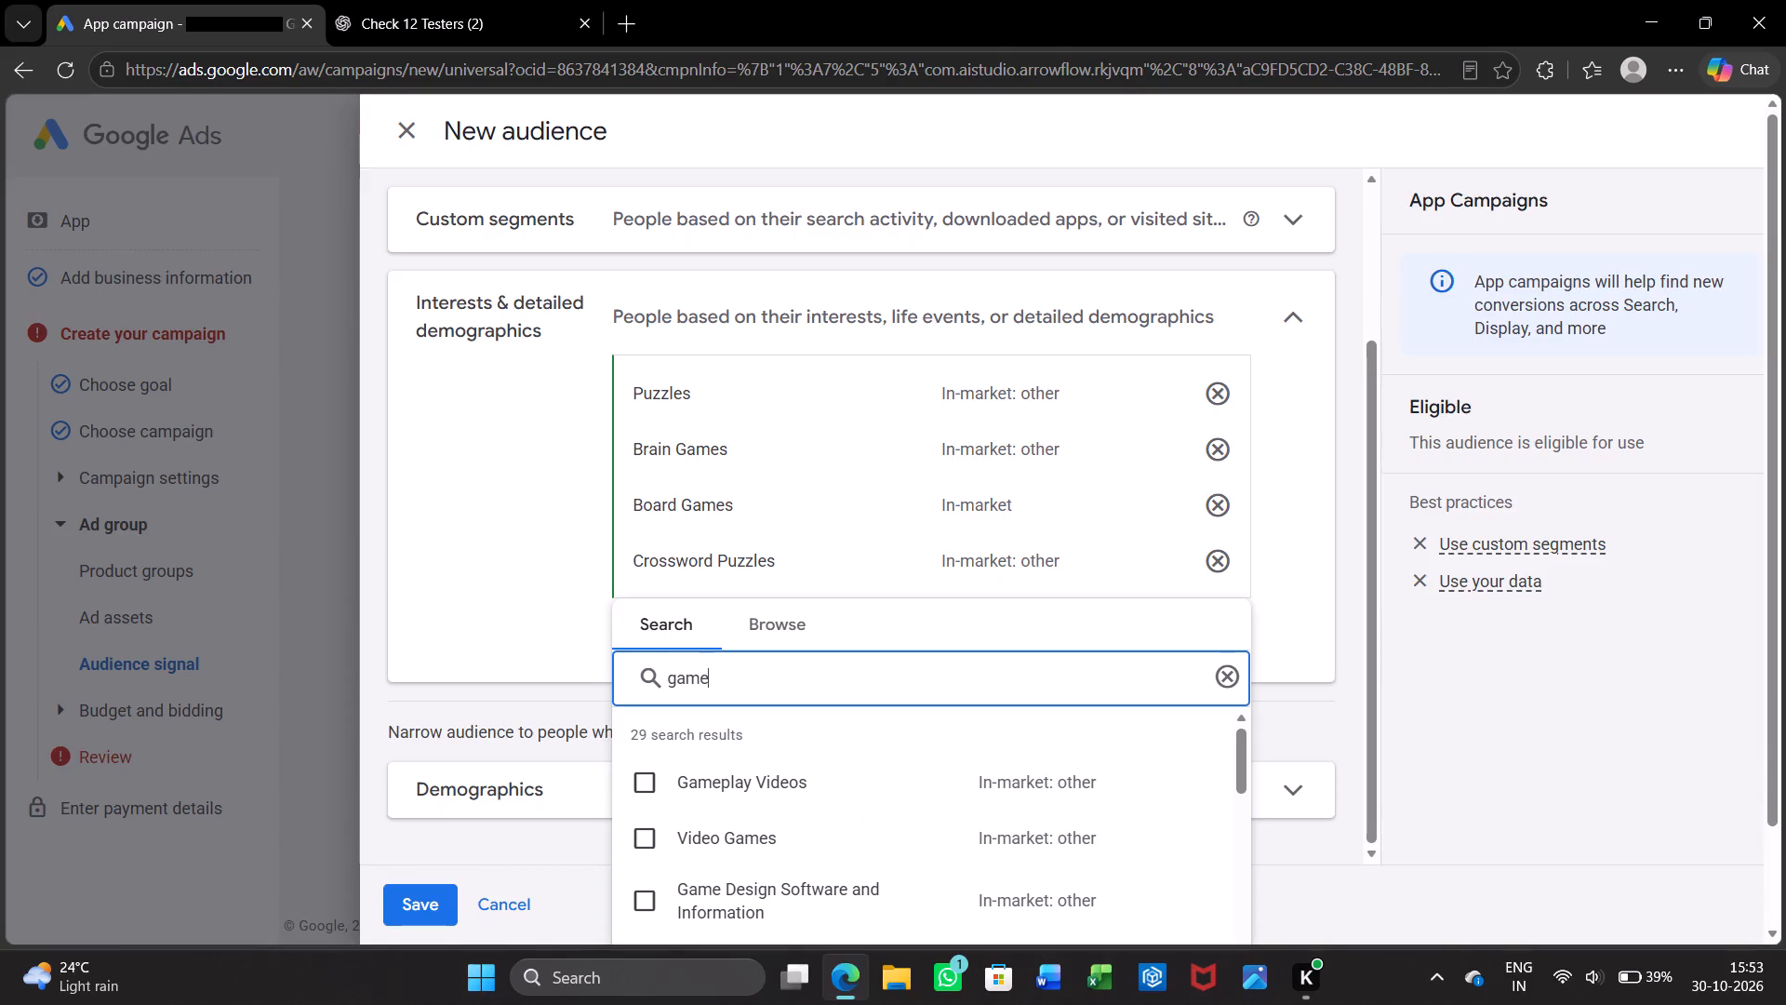
Look through the "game" segments for further interests suited to the puzzle game audience.
scroll(769, 826, down, 1)
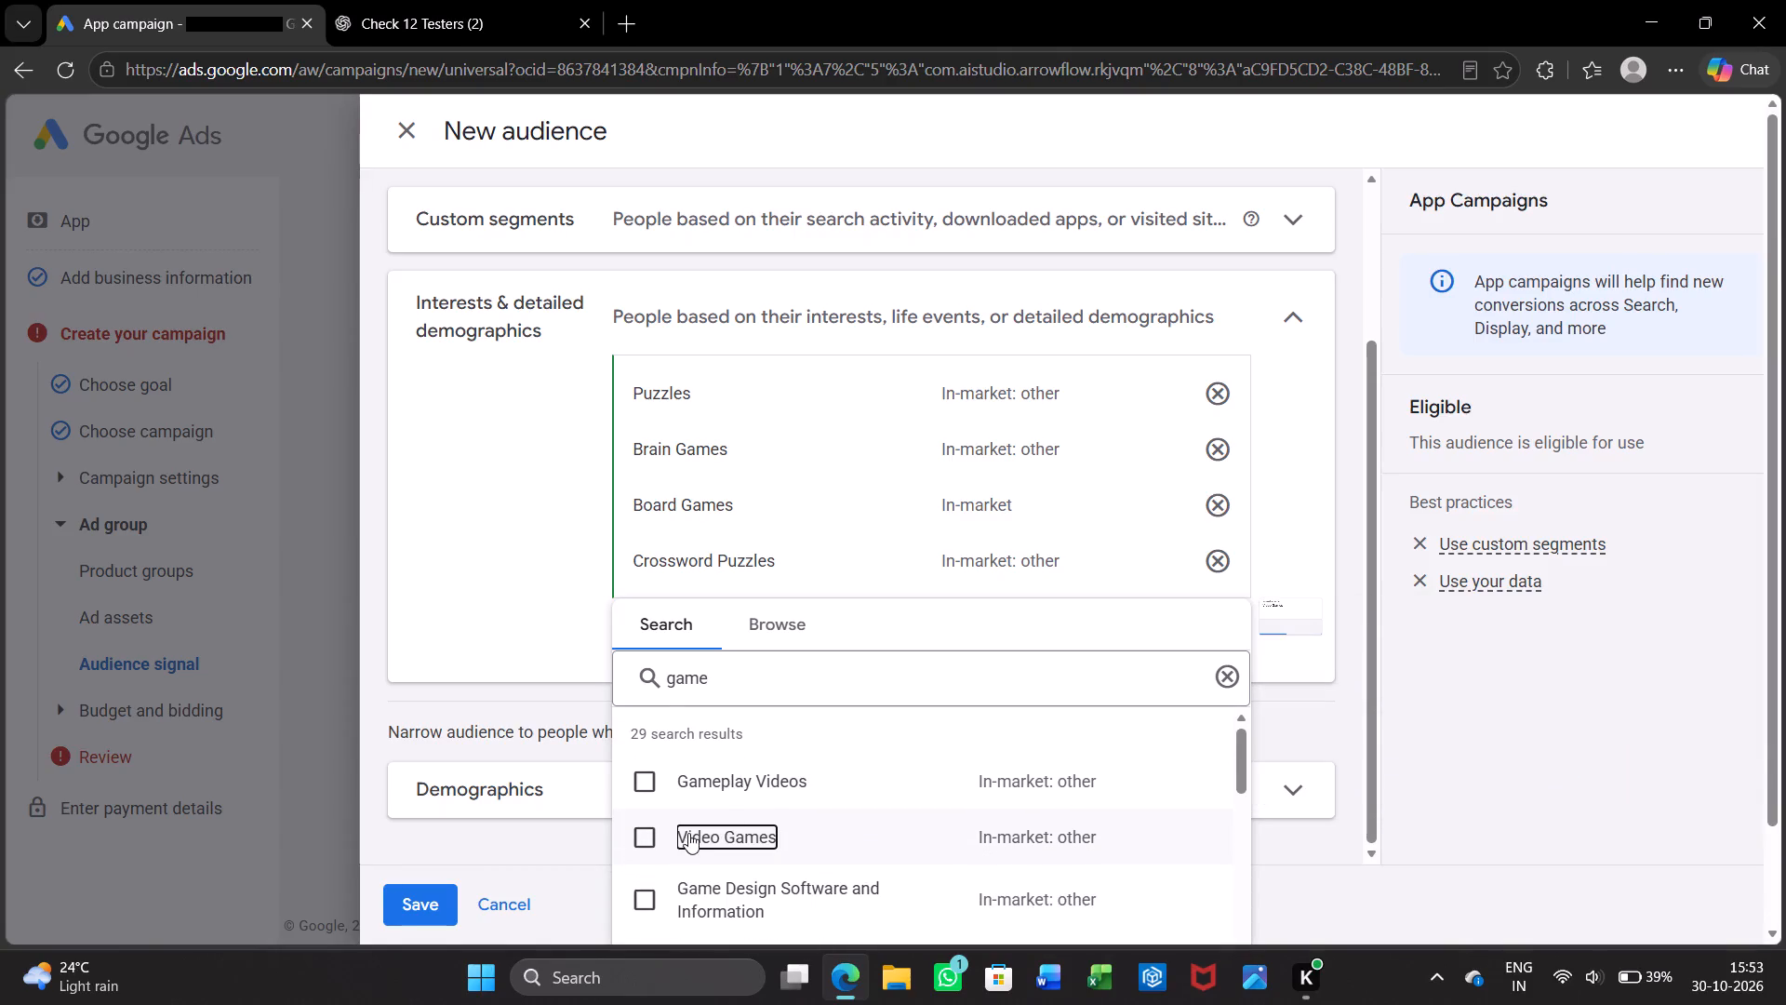
scroll(678, 851, down, 3)
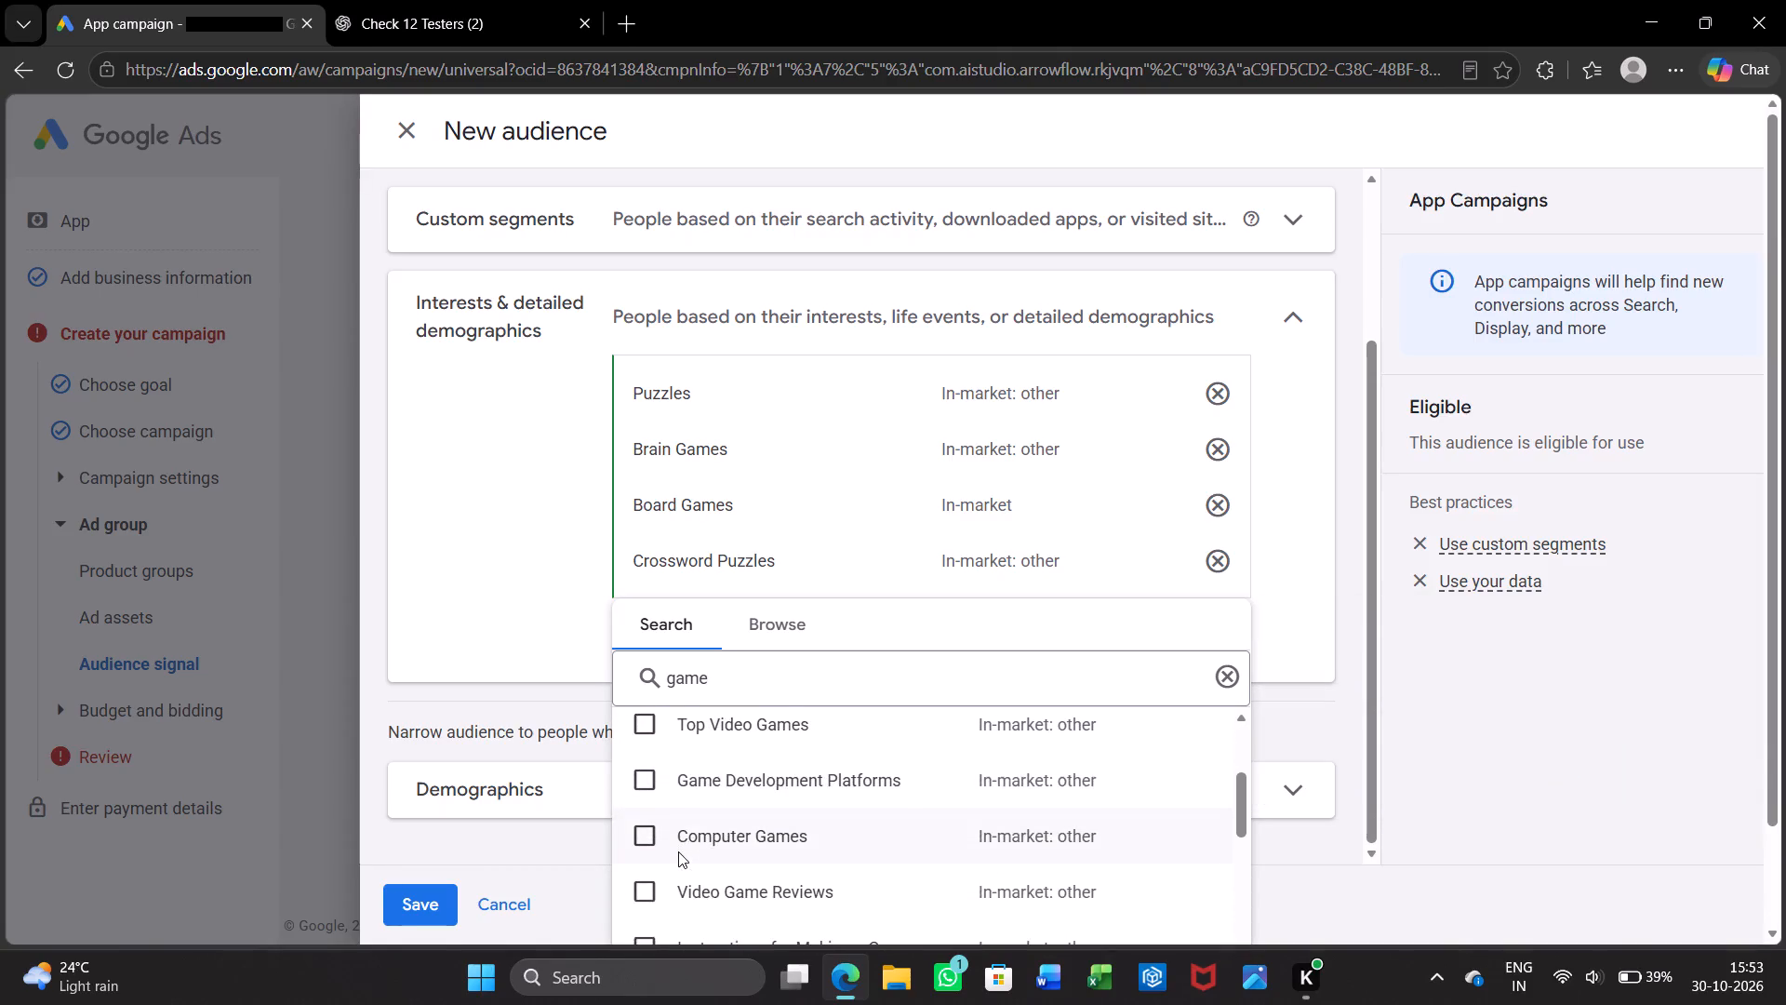
scroll(678, 851, down, 2)
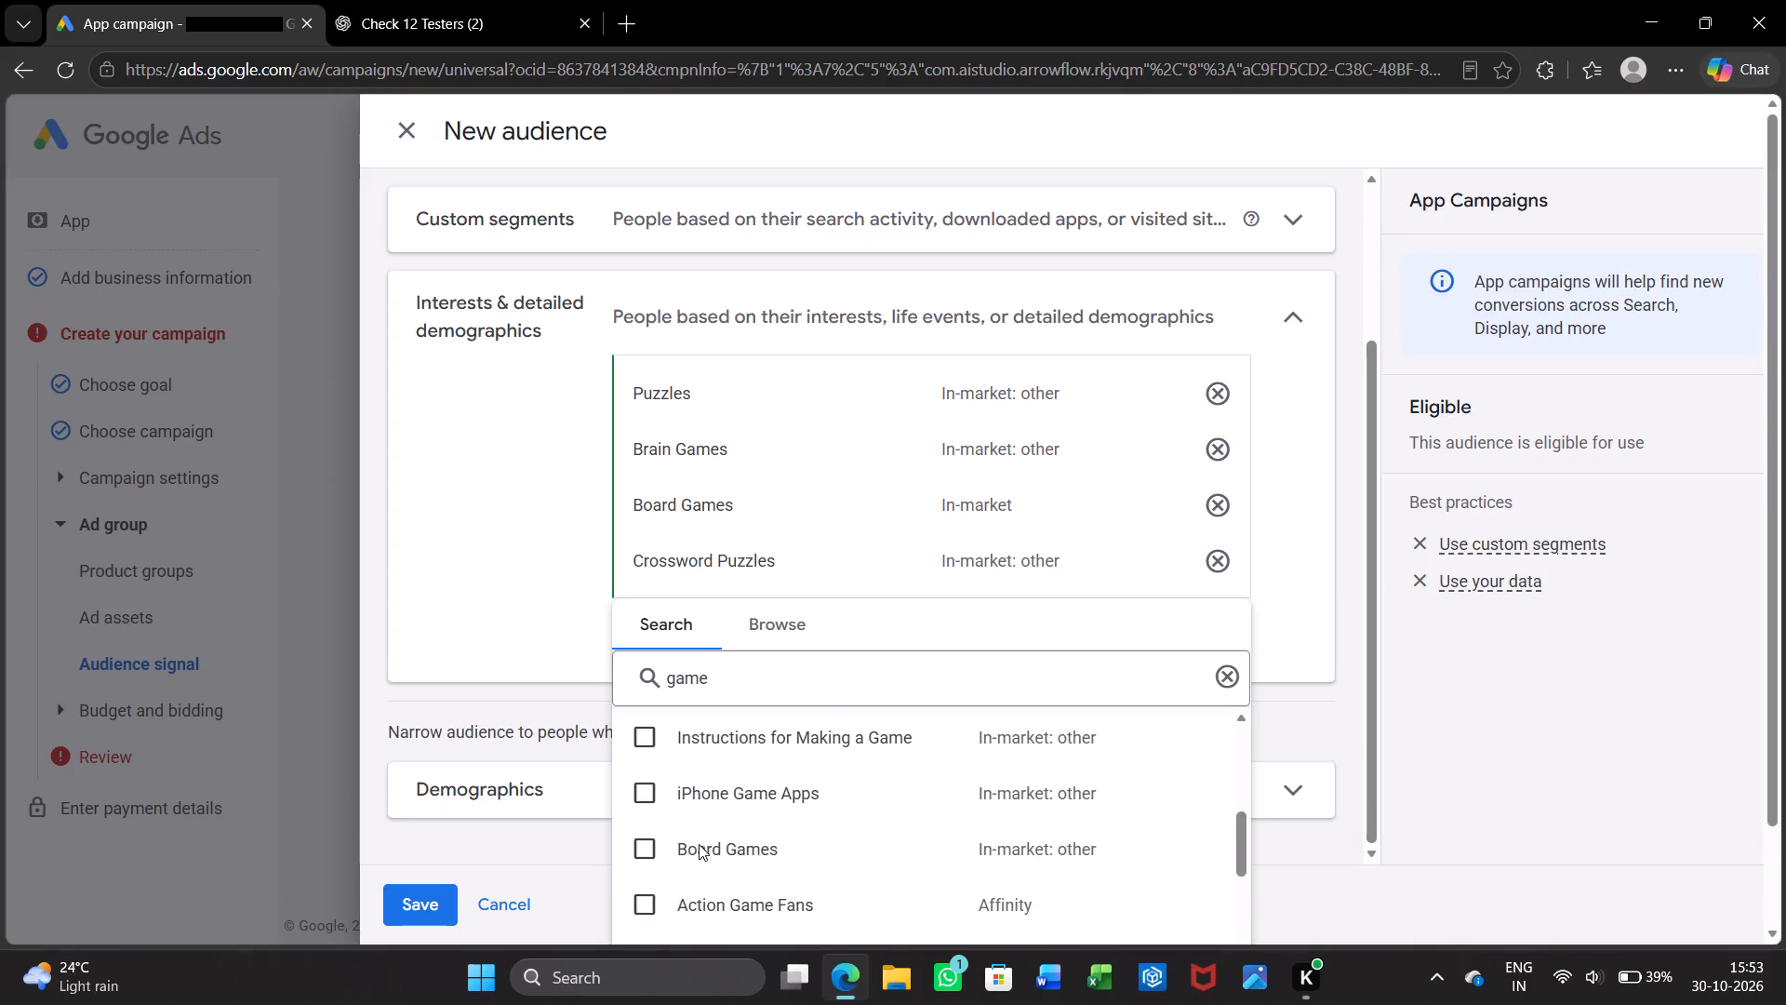
scroll(699, 844, down, 1)
scroll(699, 844, up, 1)
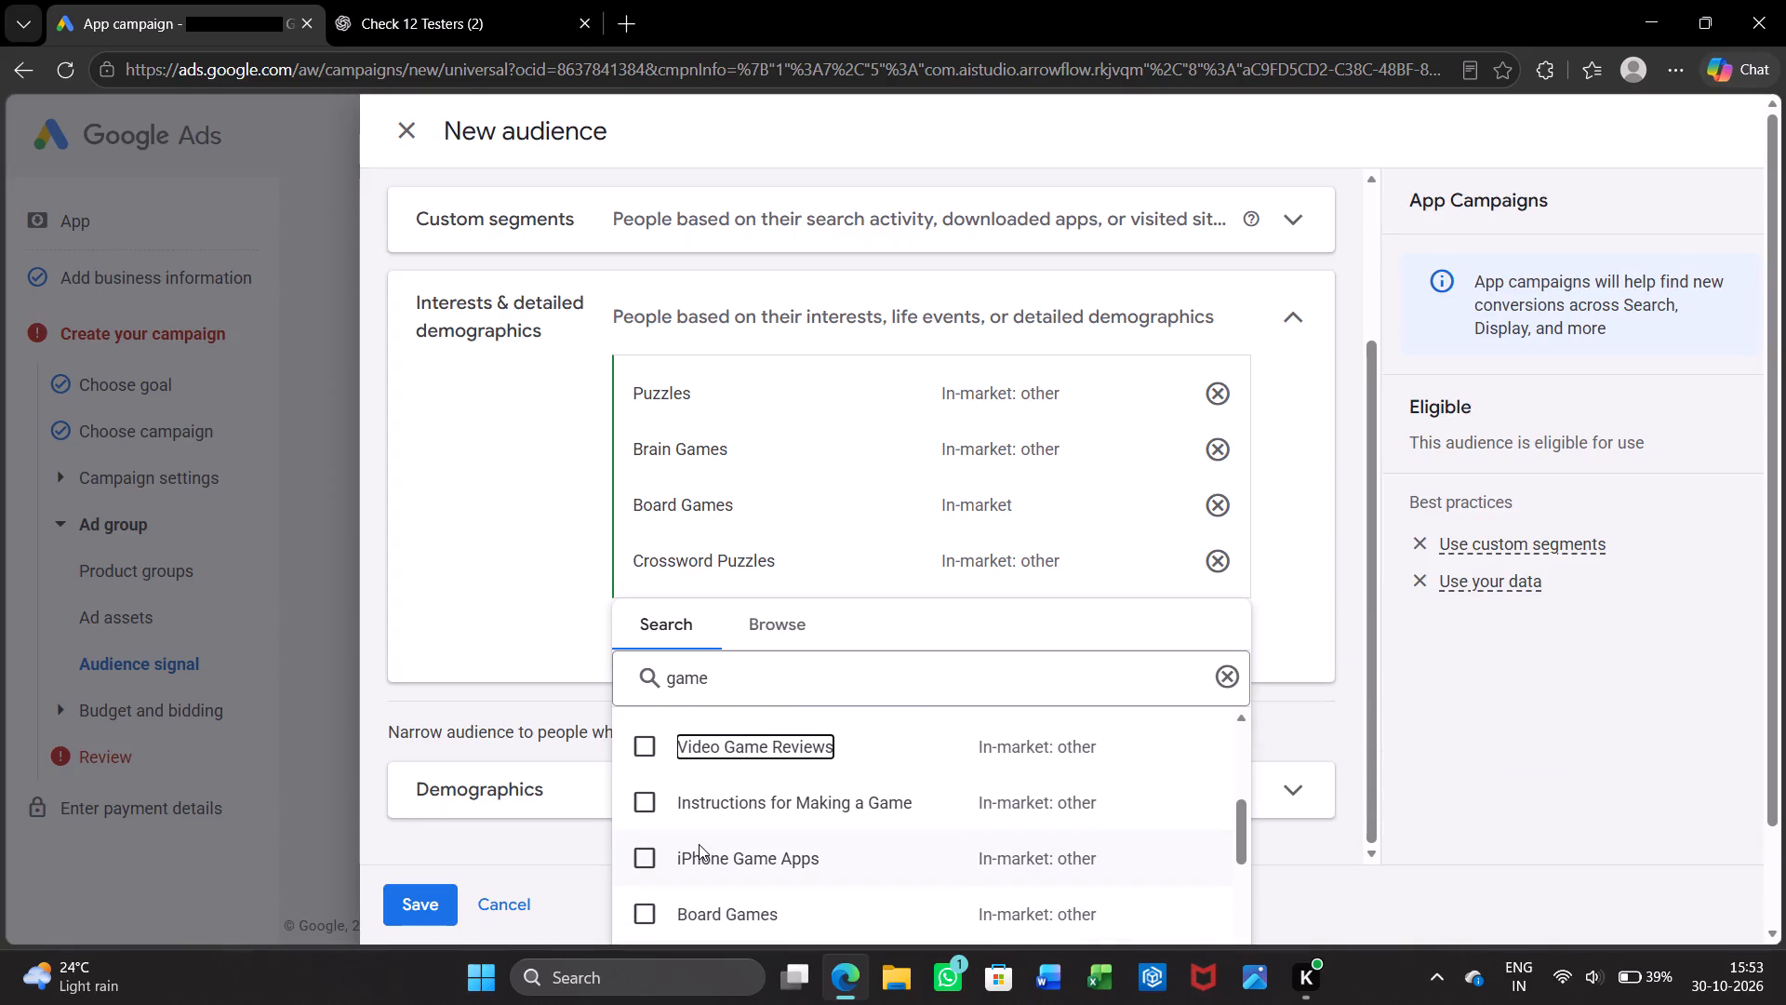
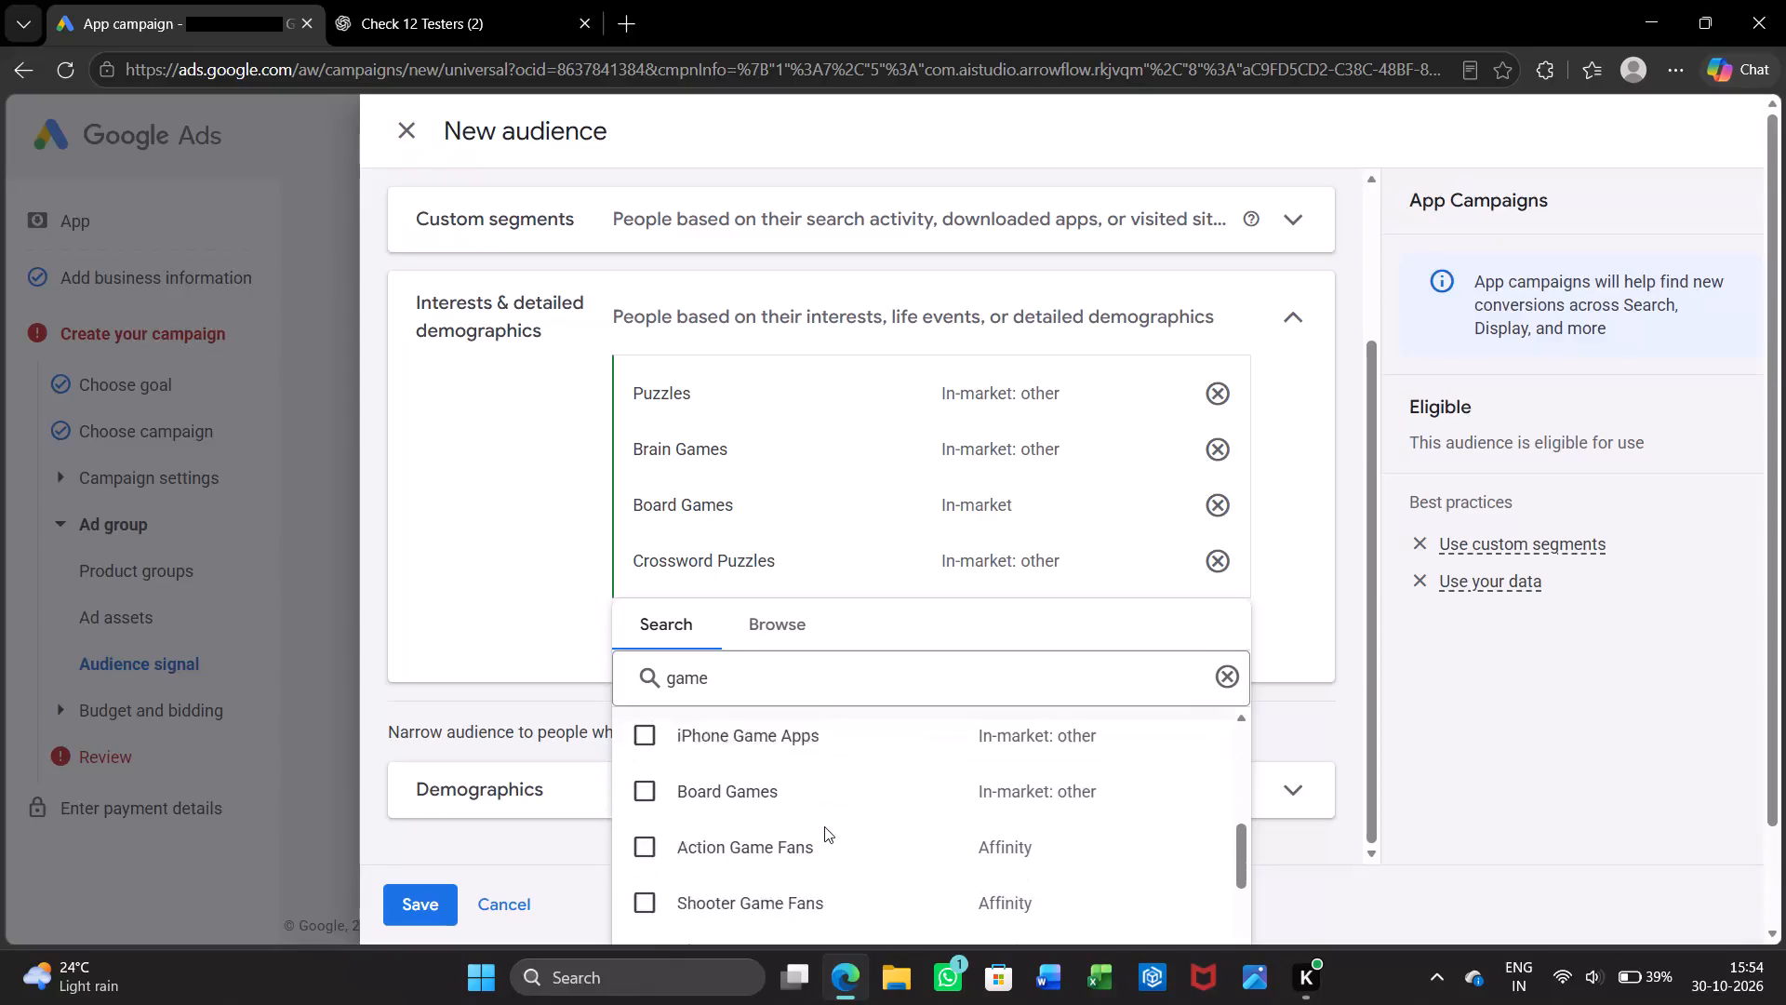
scroll(780, 809, up, 1)
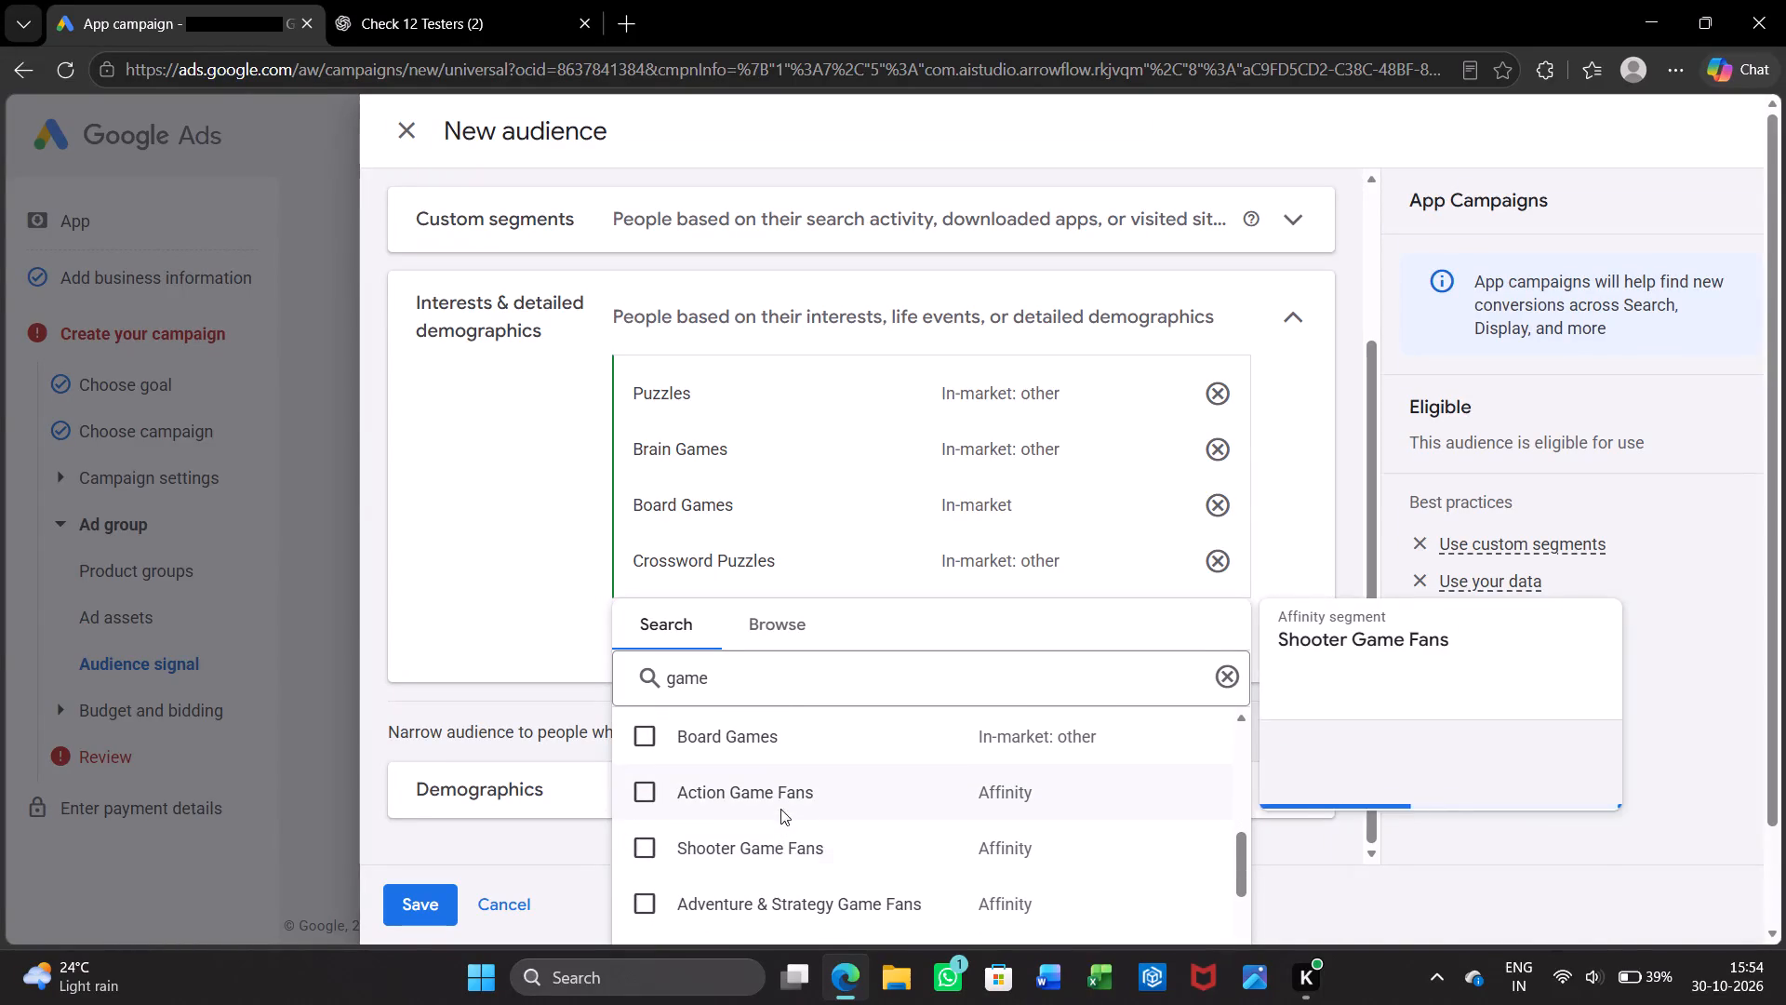
scroll(765, 856, down, 1)
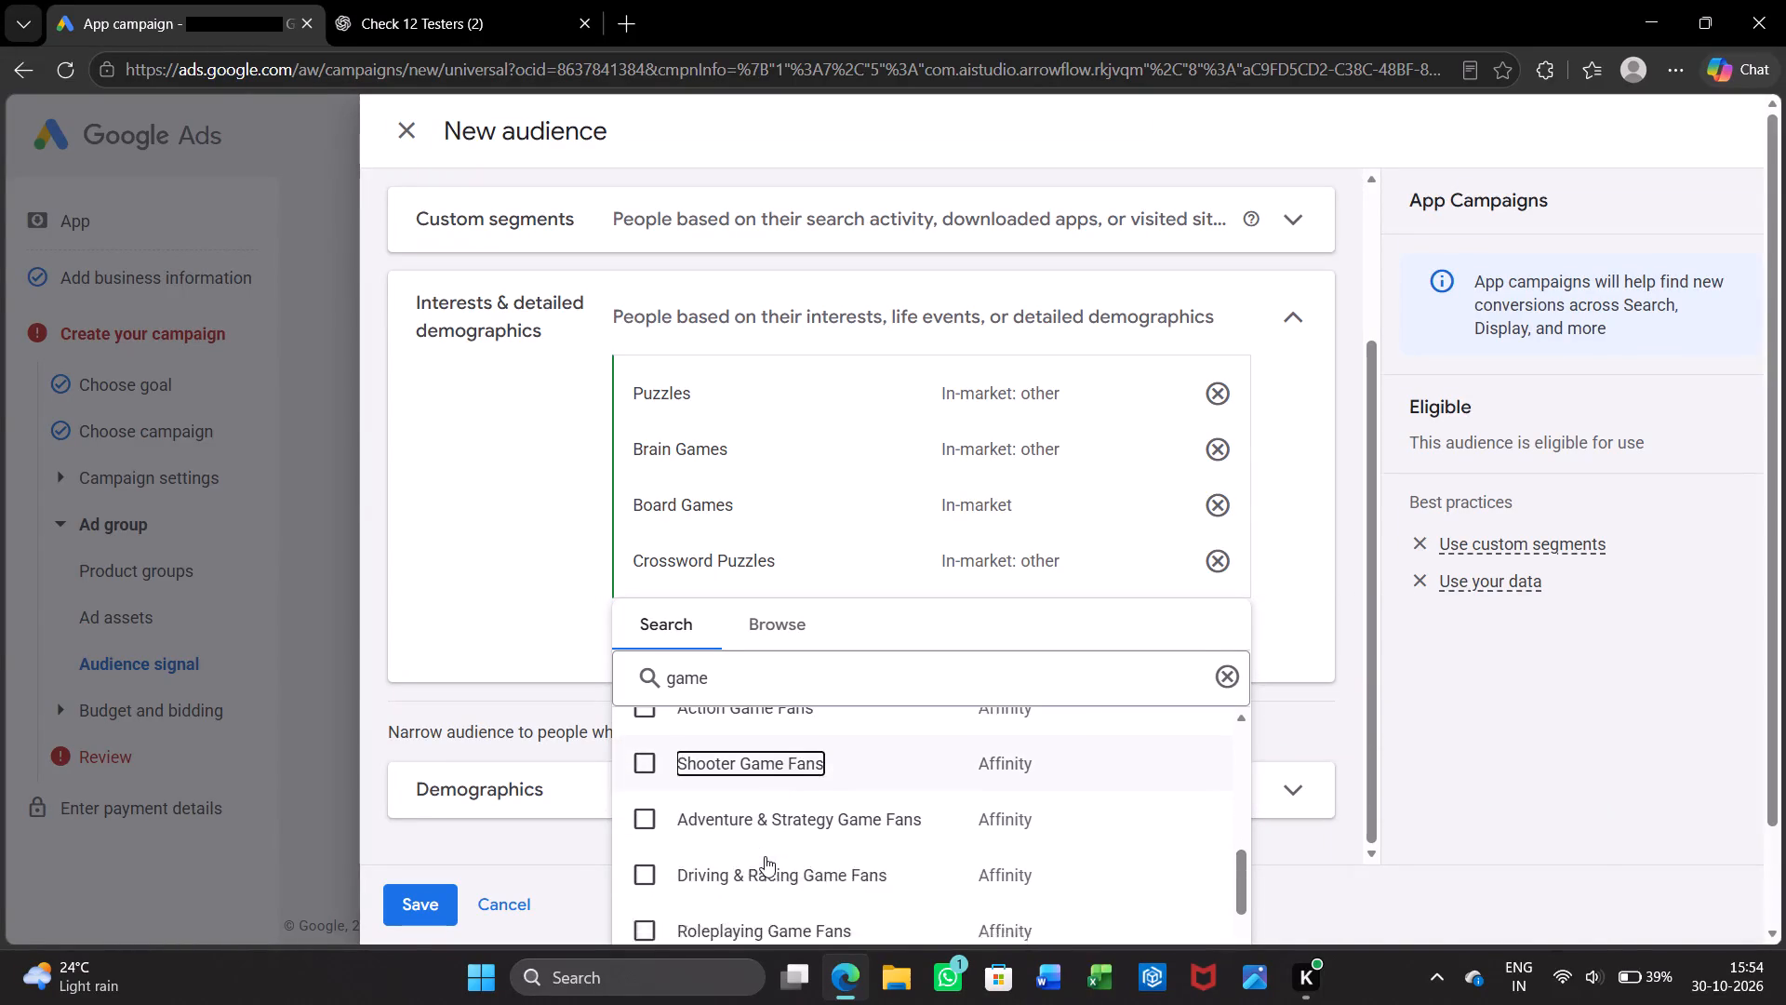
scroll(765, 856, down, 2)
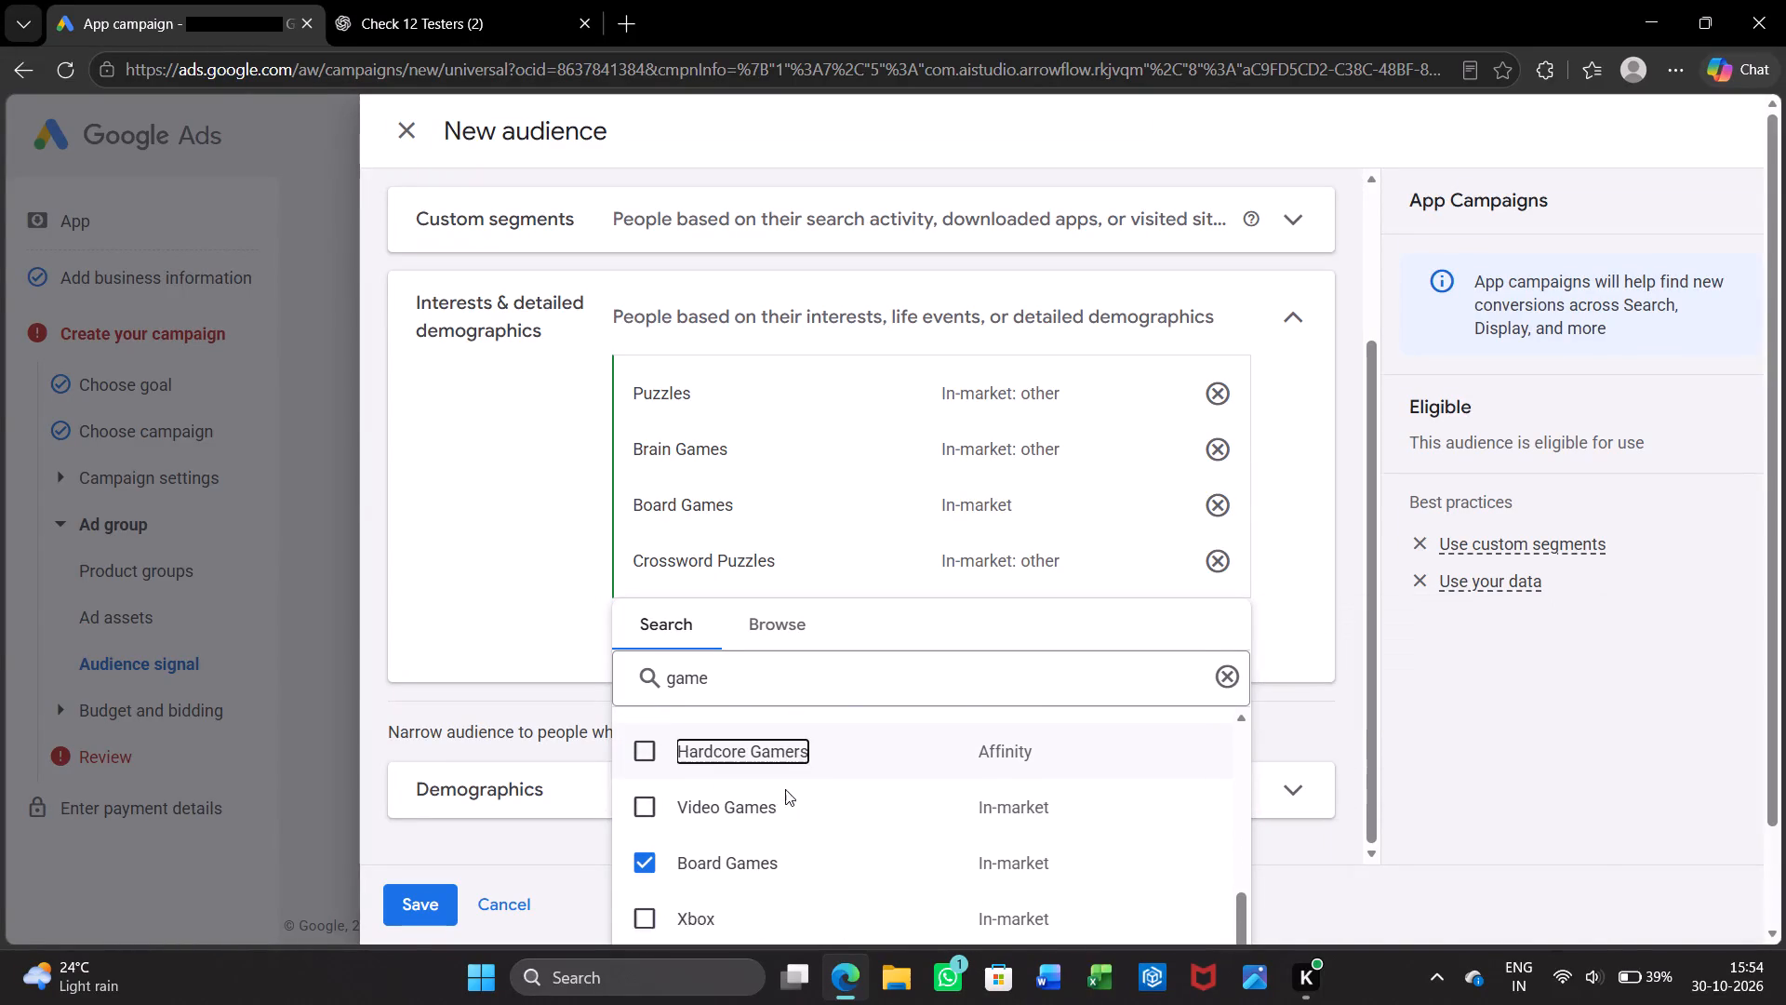
scroll(785, 789, down, 1)
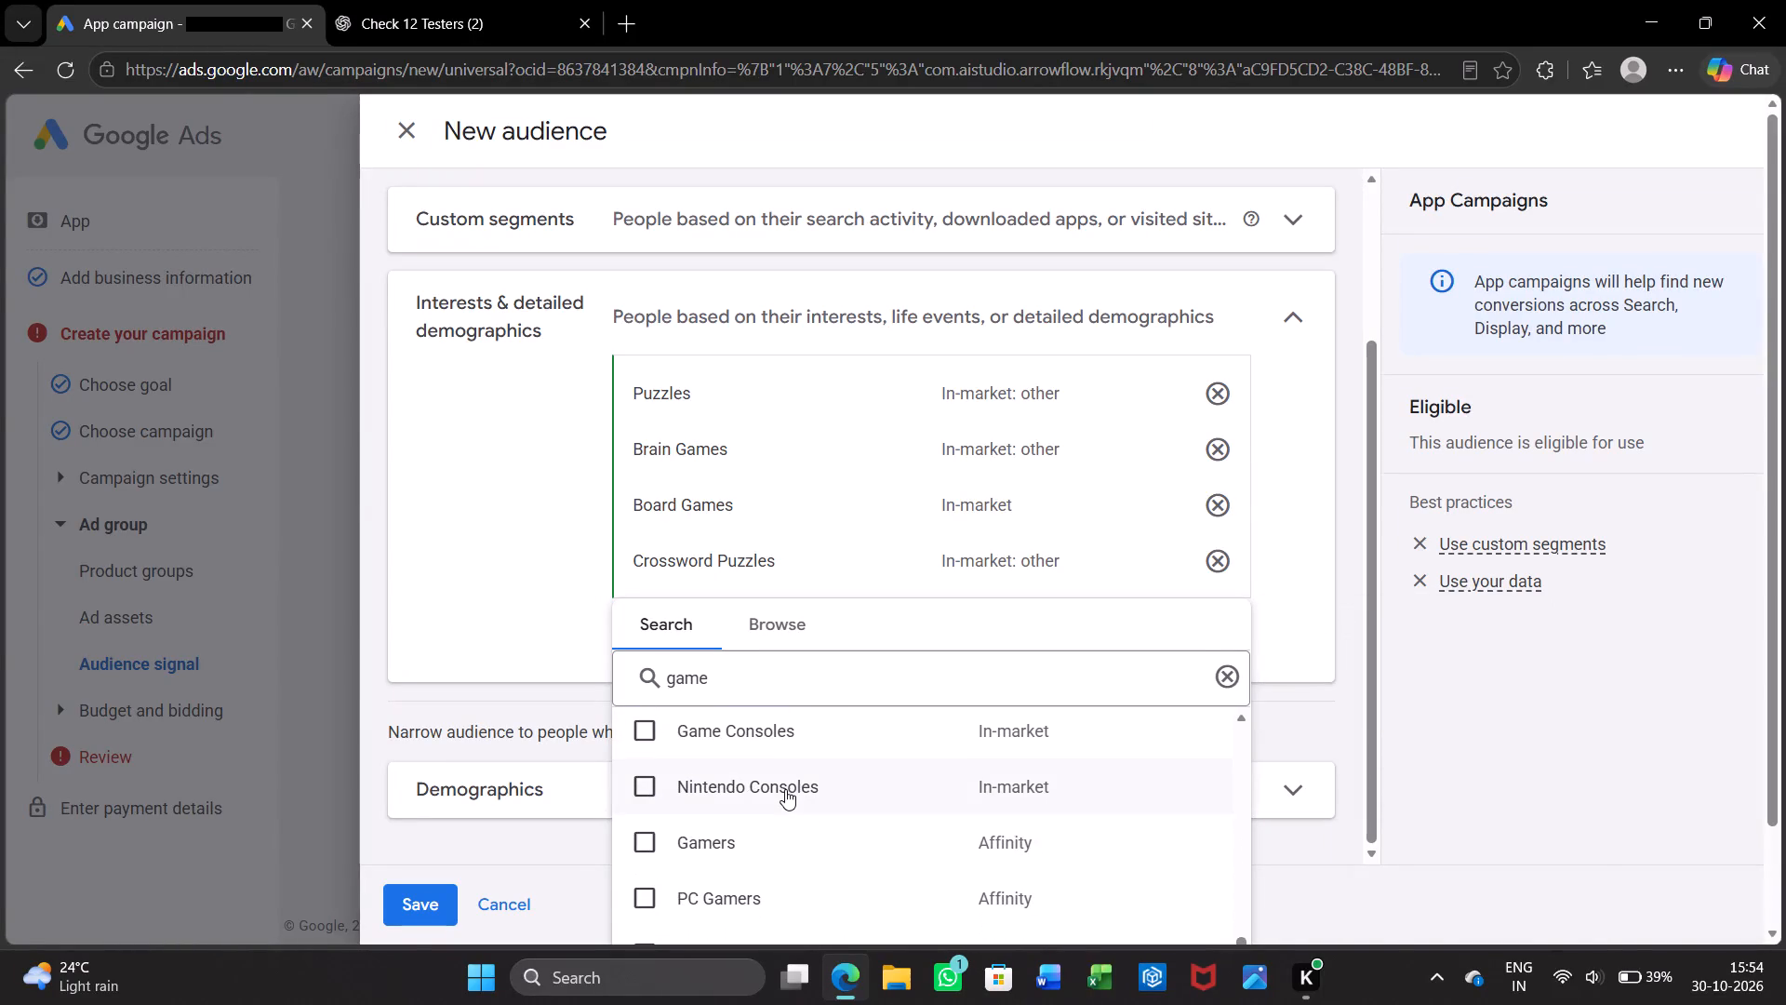
scroll(785, 789, down, 1)
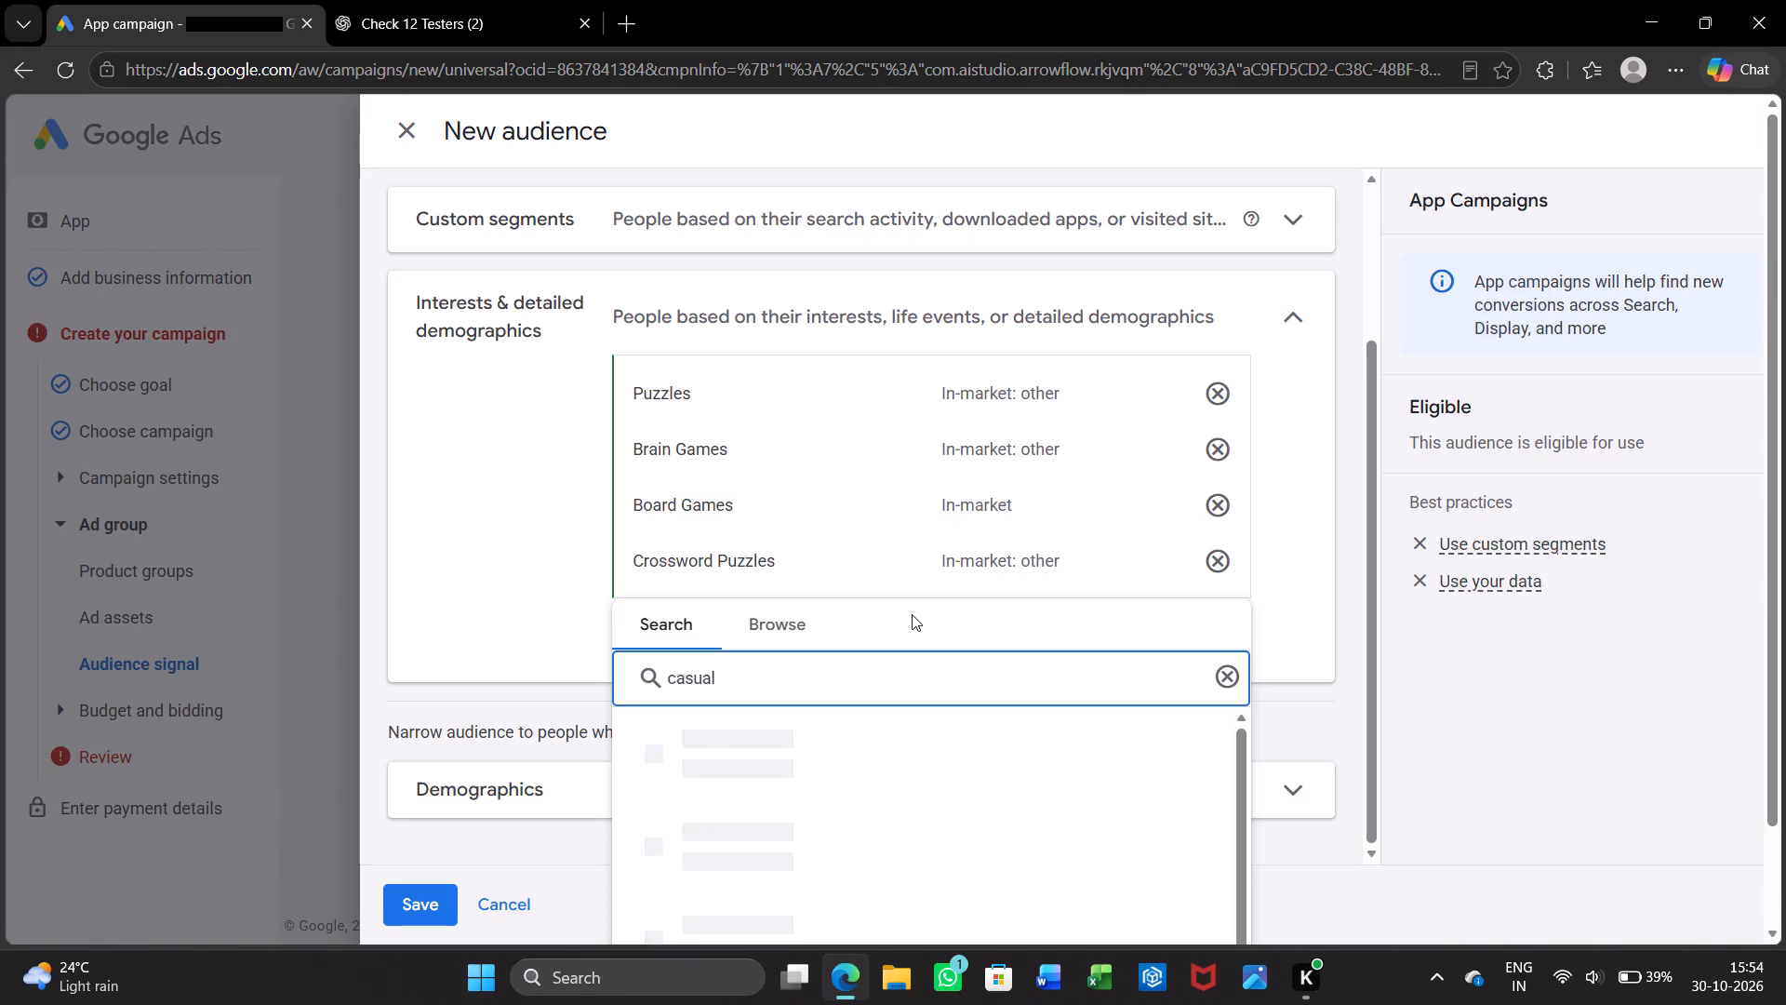
click(912, 614)
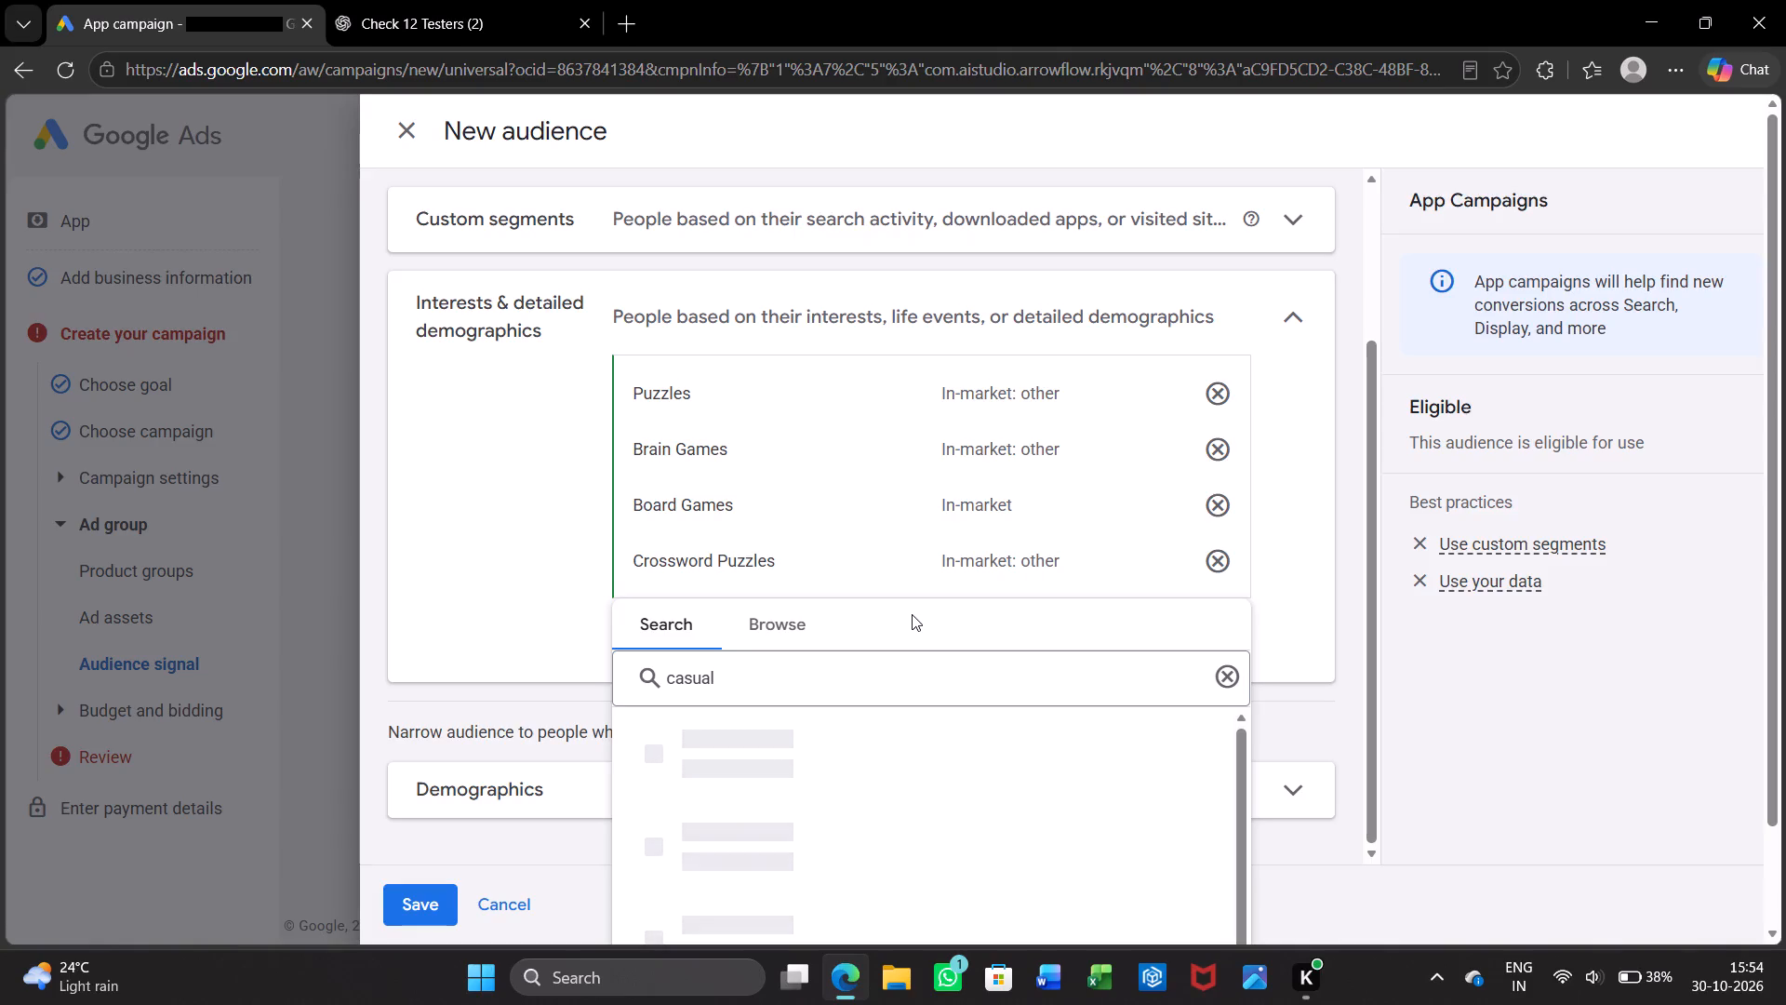
click(912, 614)
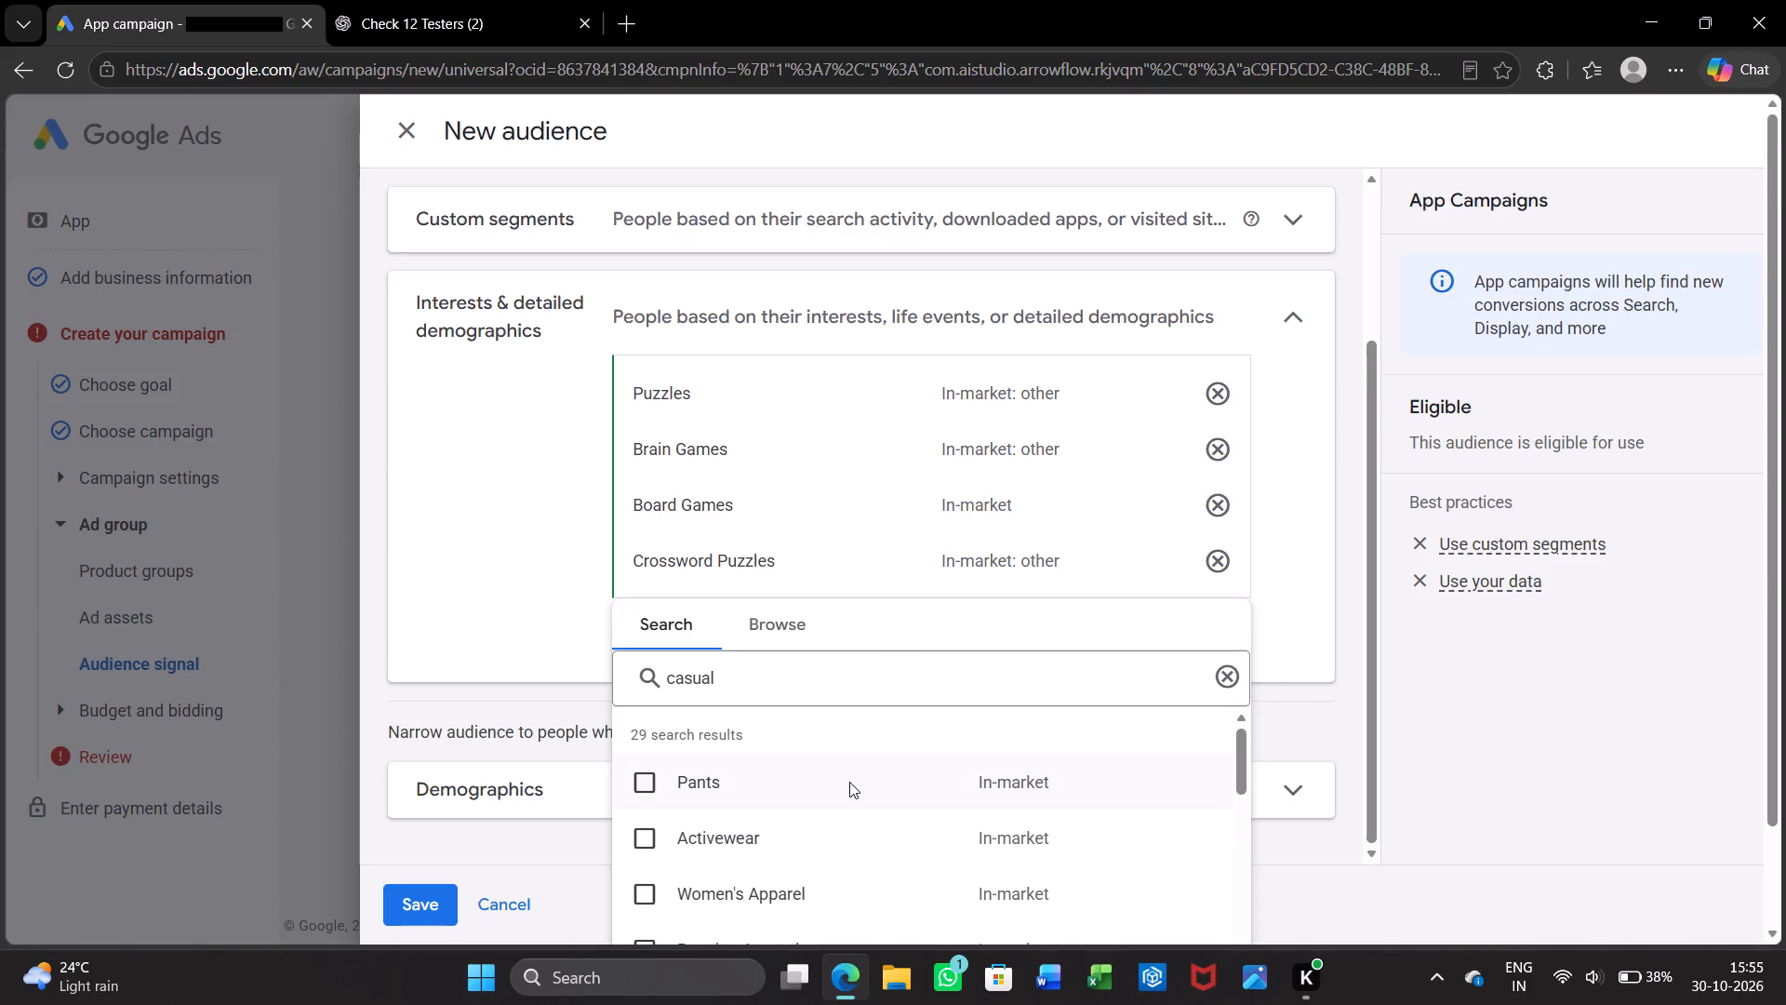
scroll(849, 782, down, 1)
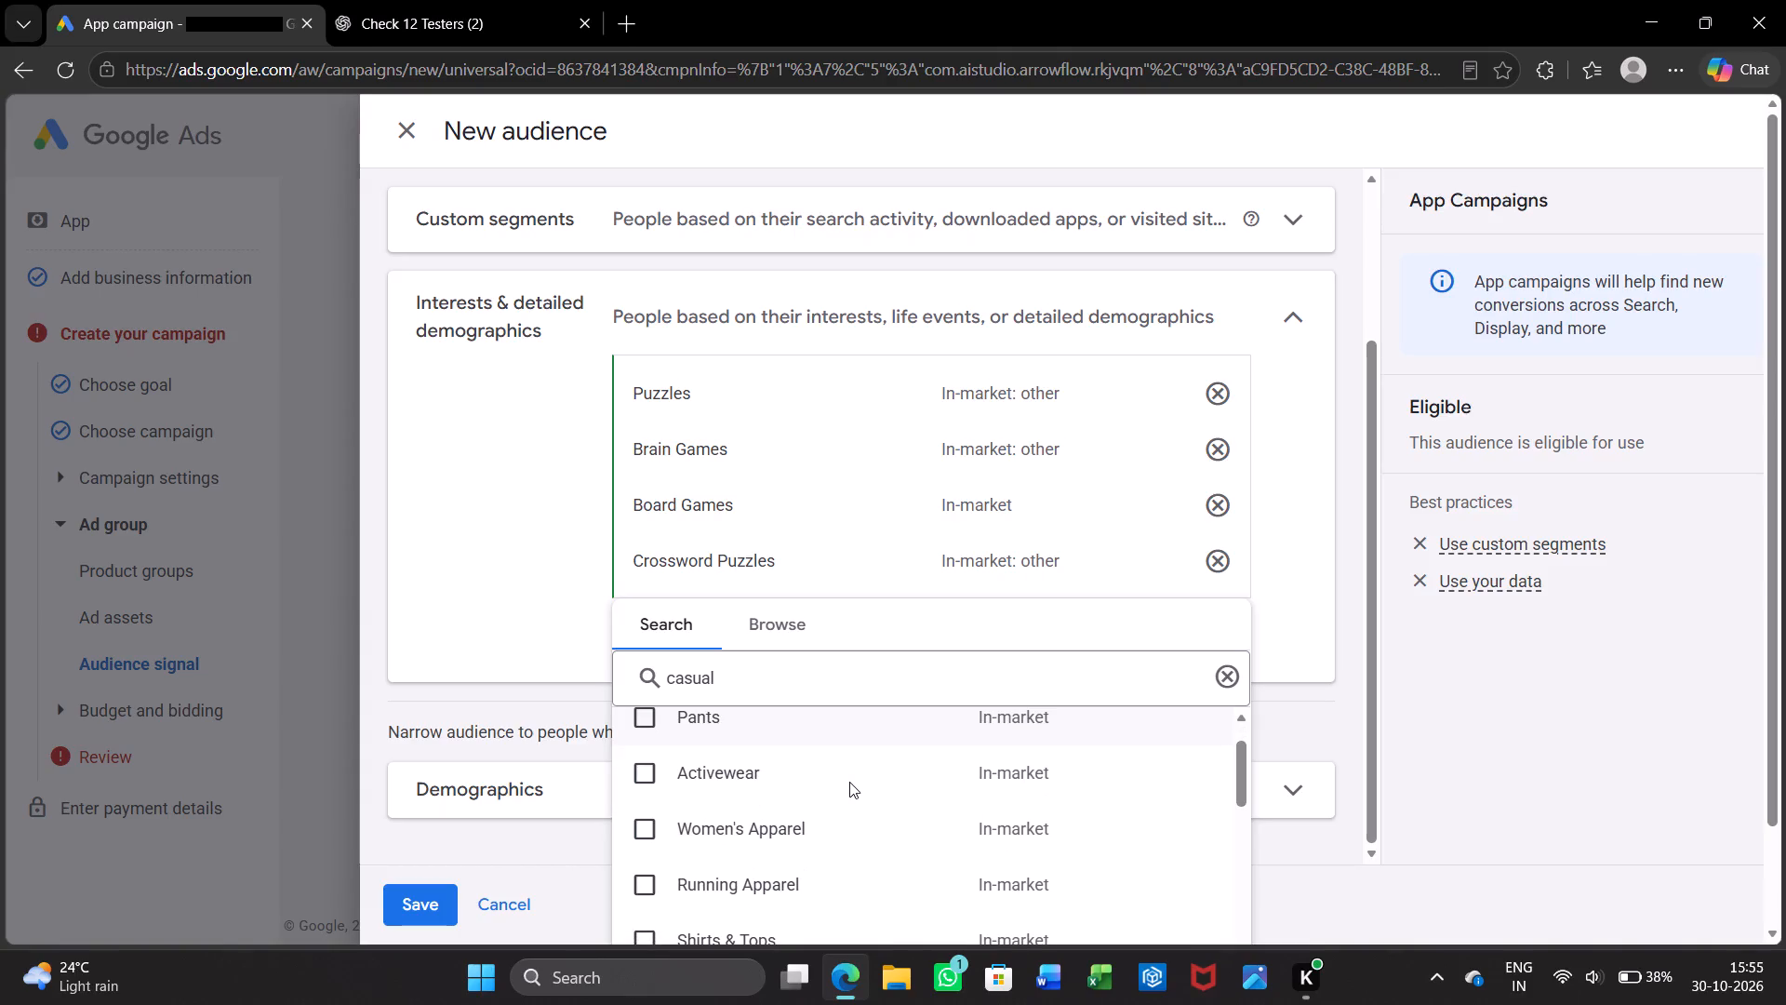
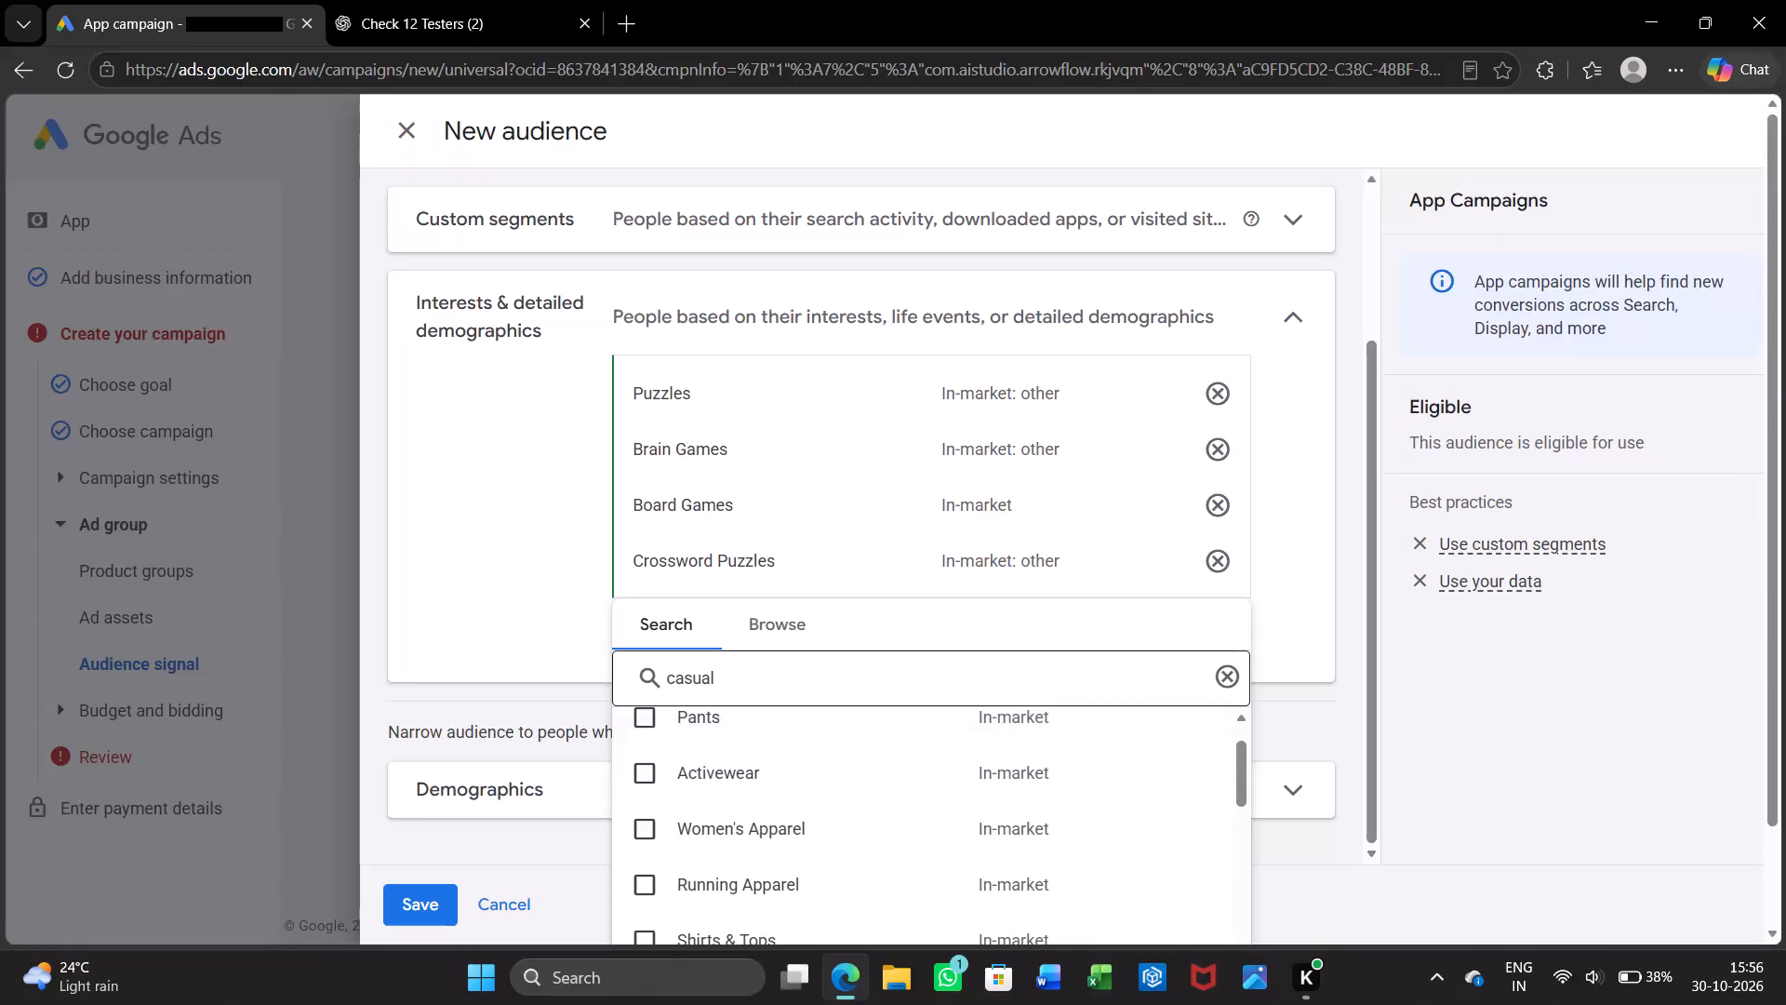
Search the interests and detailed demographics segments for "brain game" and add Memory Games to the audience.
scroll(785, 837, down, 1)
scroll(785, 837, up, 1)
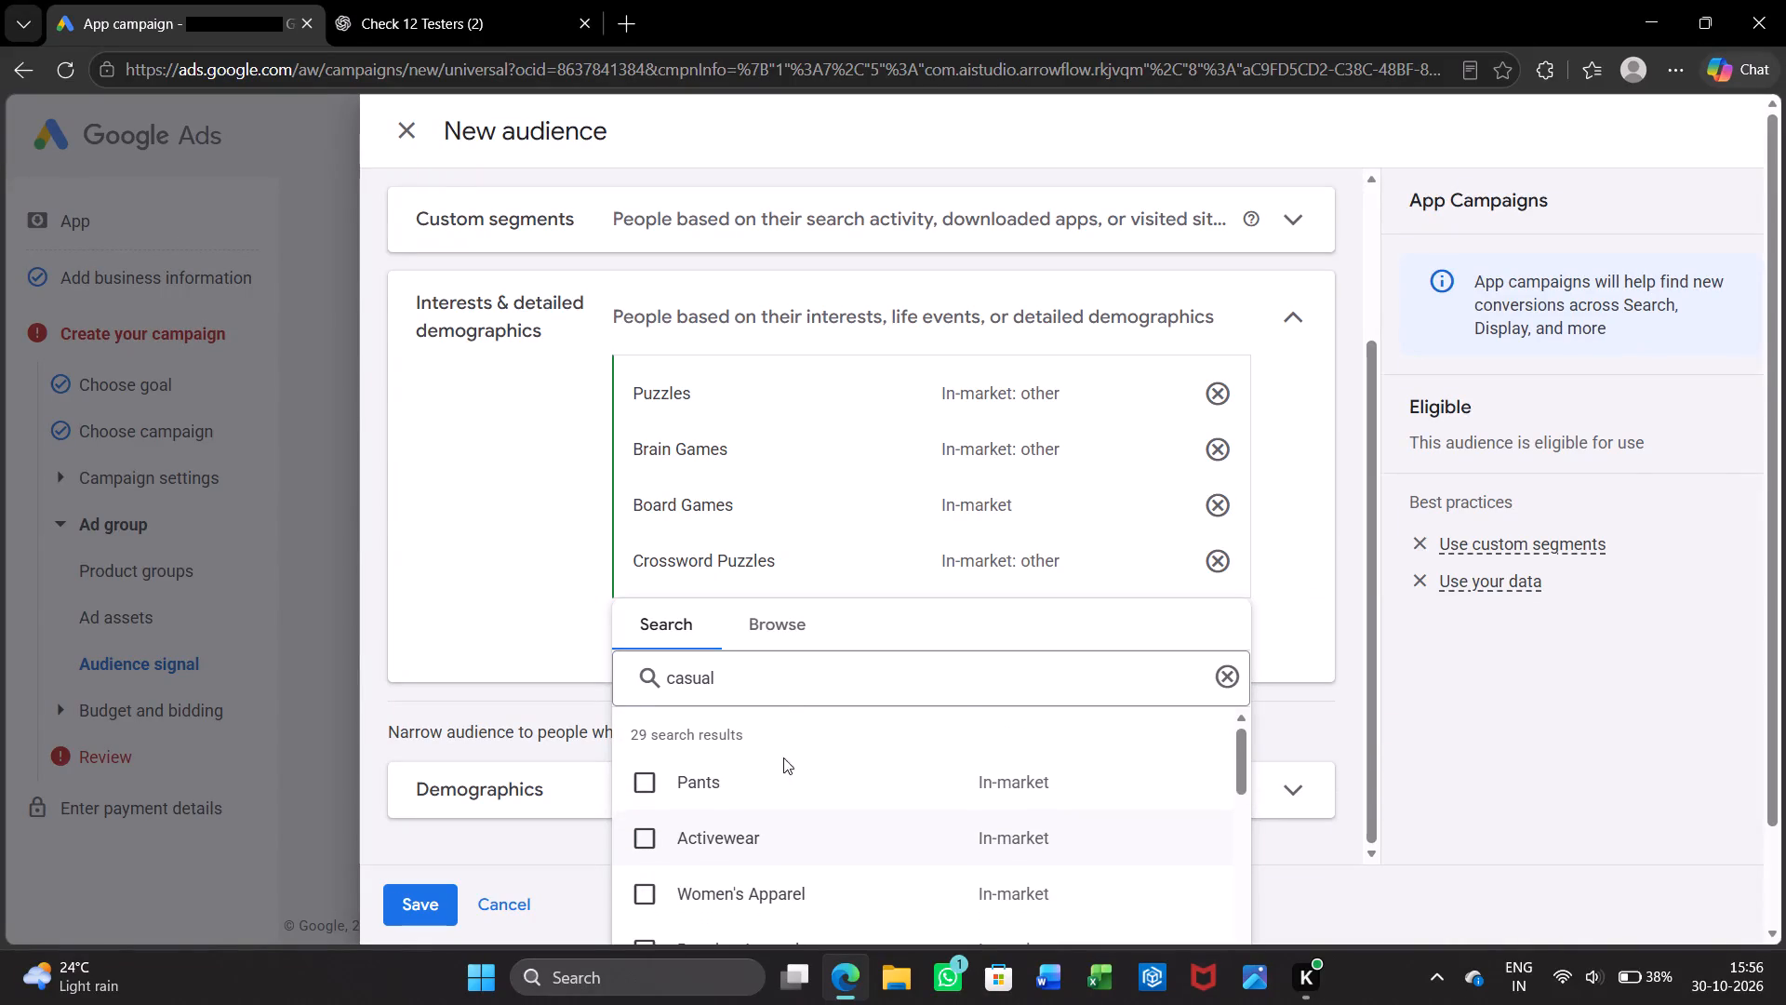
triple_click(780, 685)
click(780, 685)
key(BackSpace)
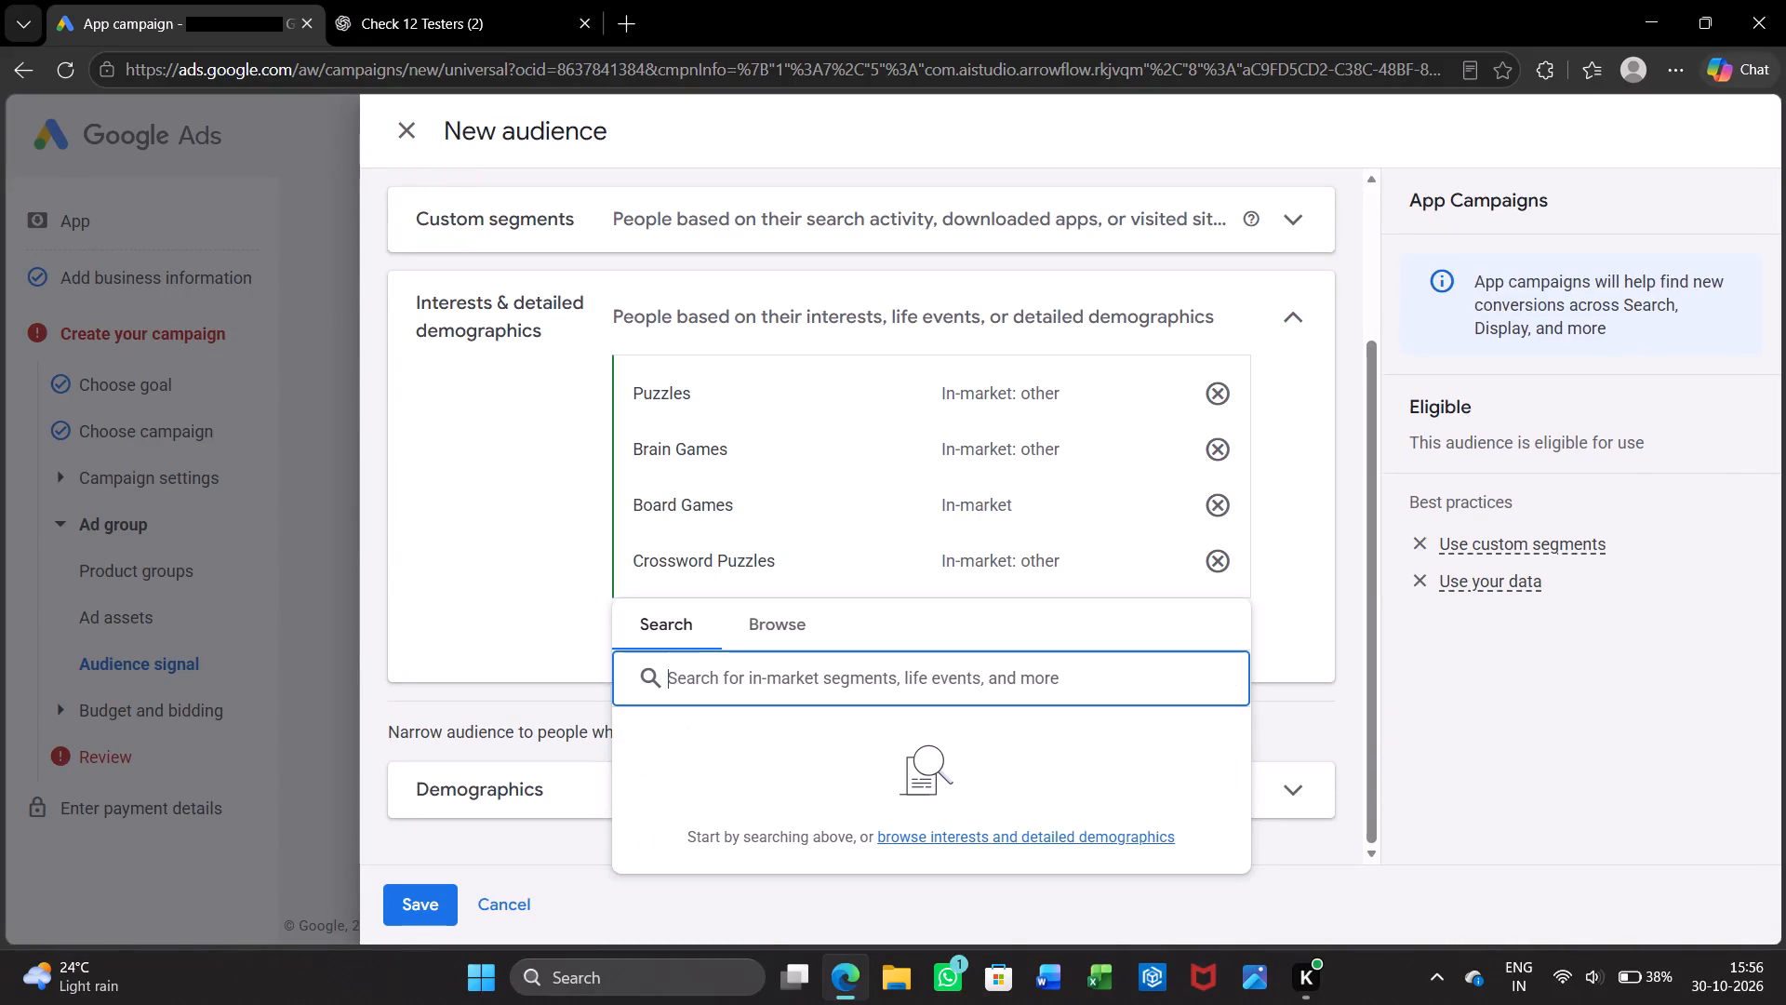
text(brain game)
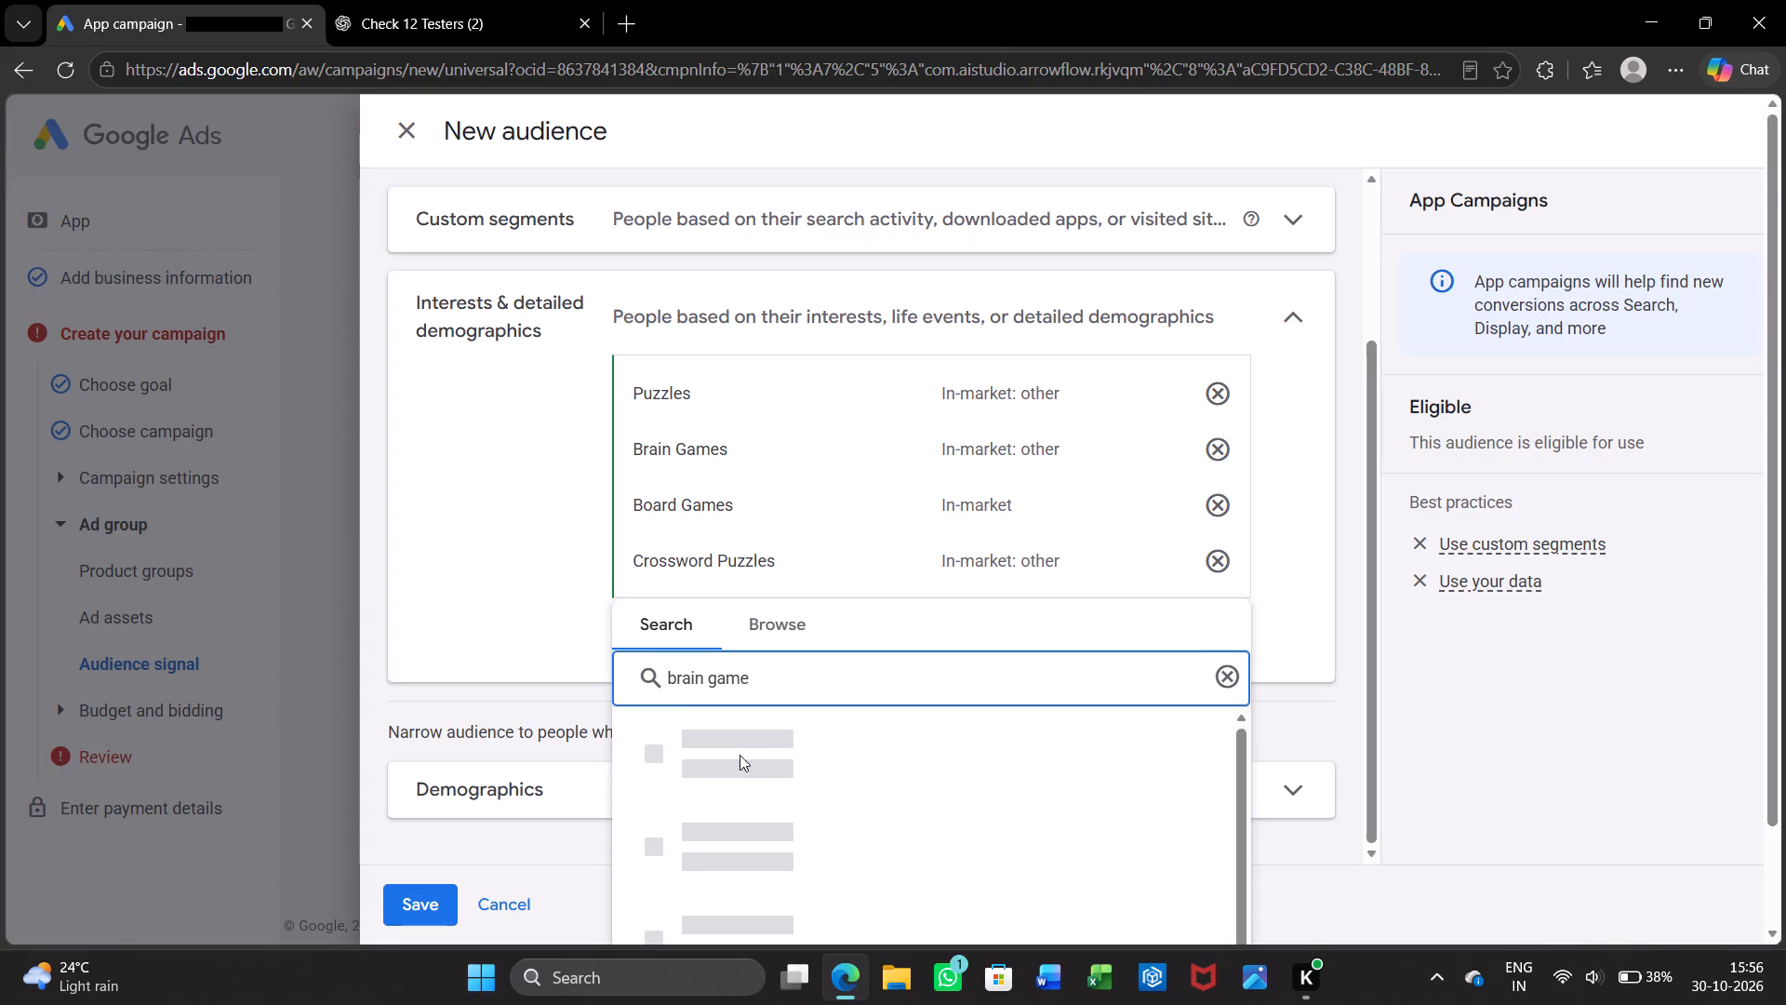
scroll(777, 761, down, 1)
double_click(654, 763)
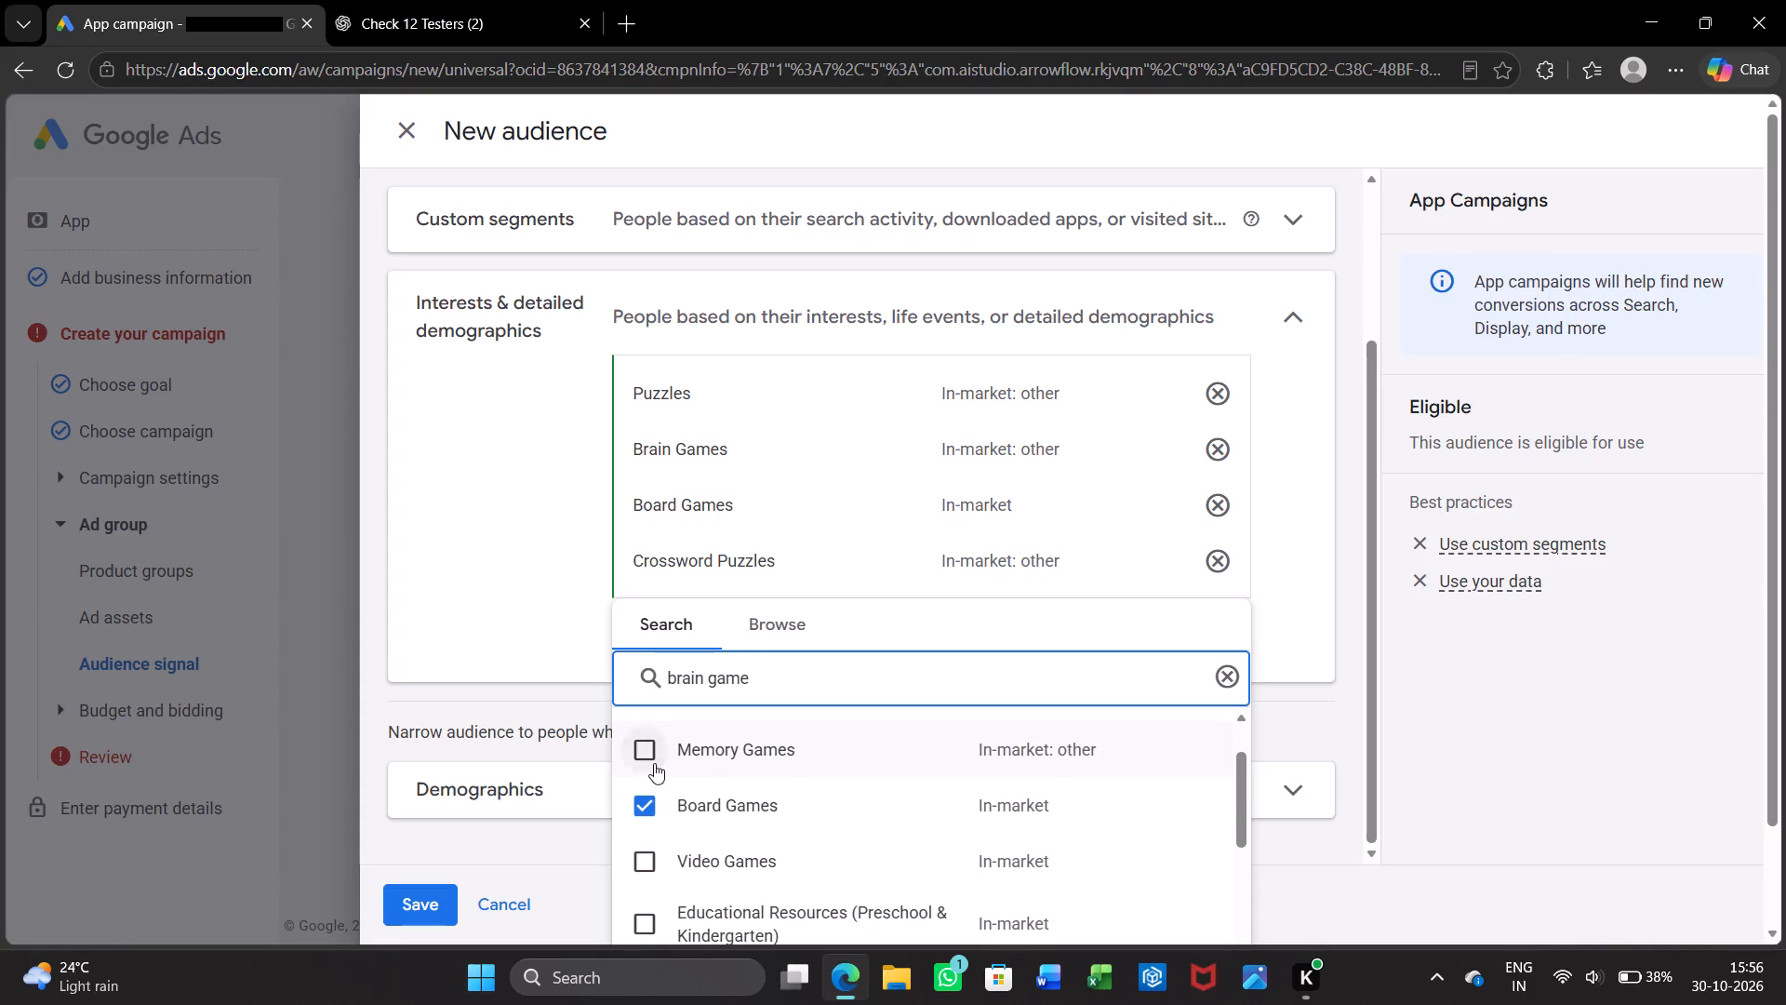
Look through the remaining "brain game" segments for further interests suited to puzzle players, and clear the search.
scroll(727, 810, down, 1)
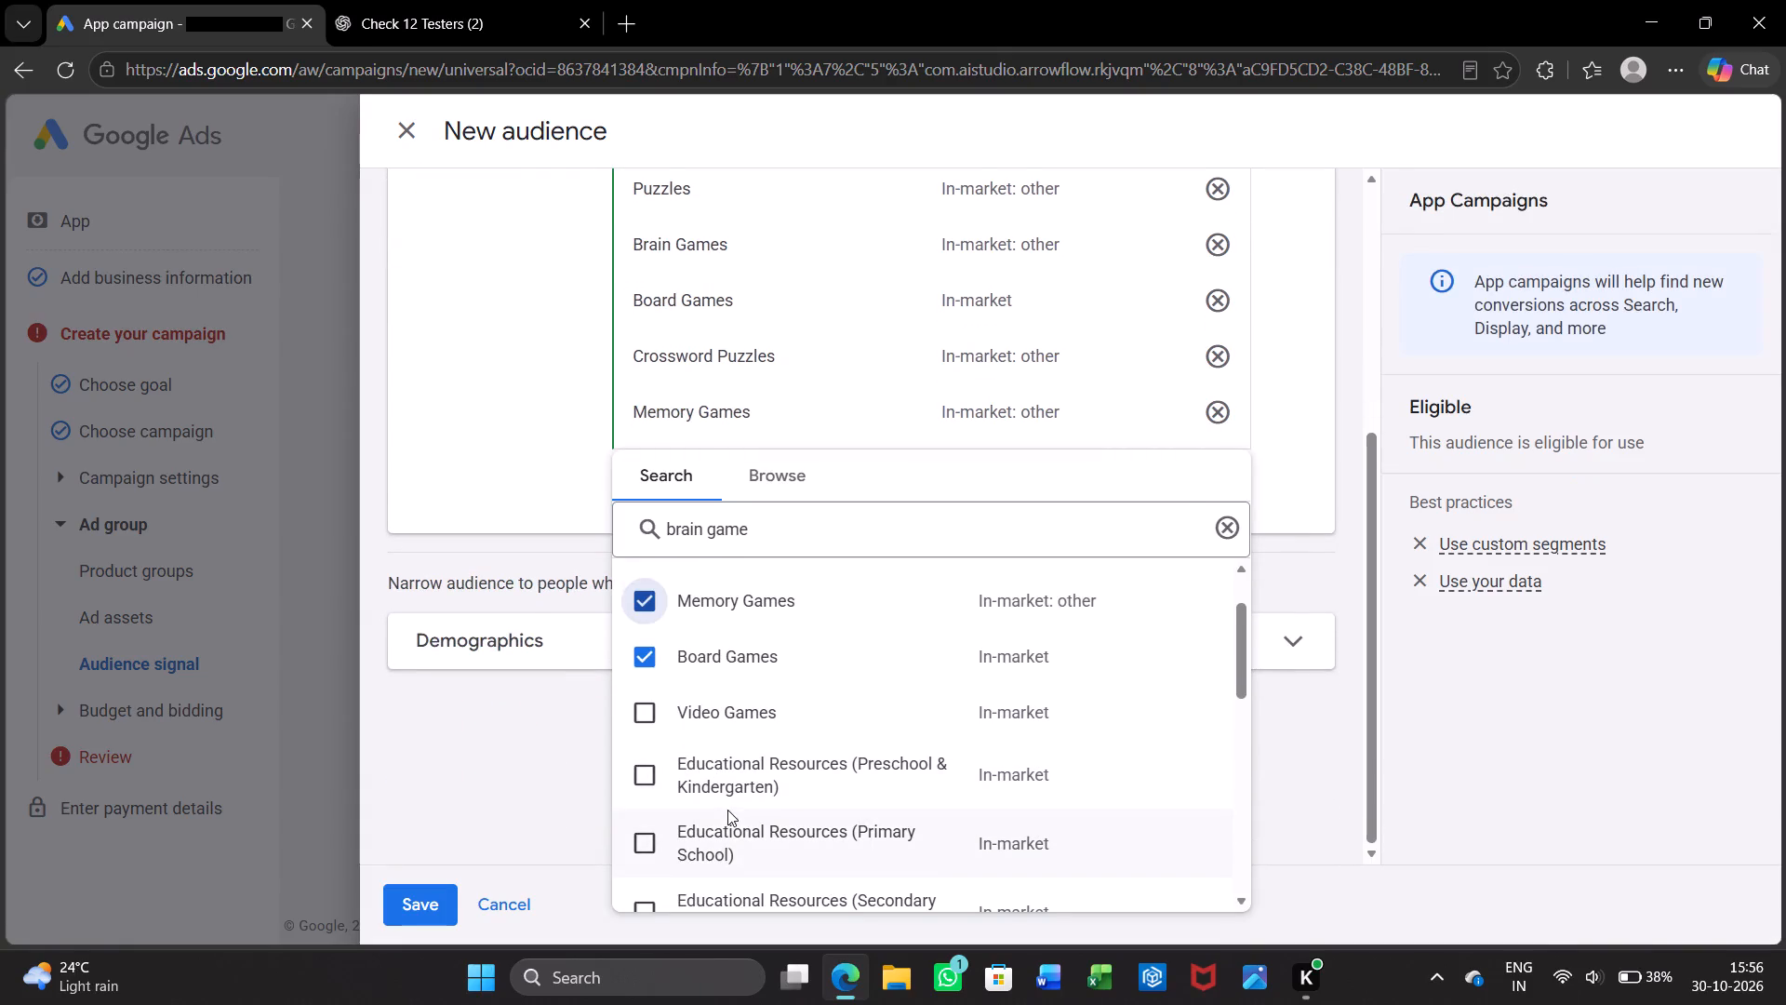
scroll(727, 810, down, 3)
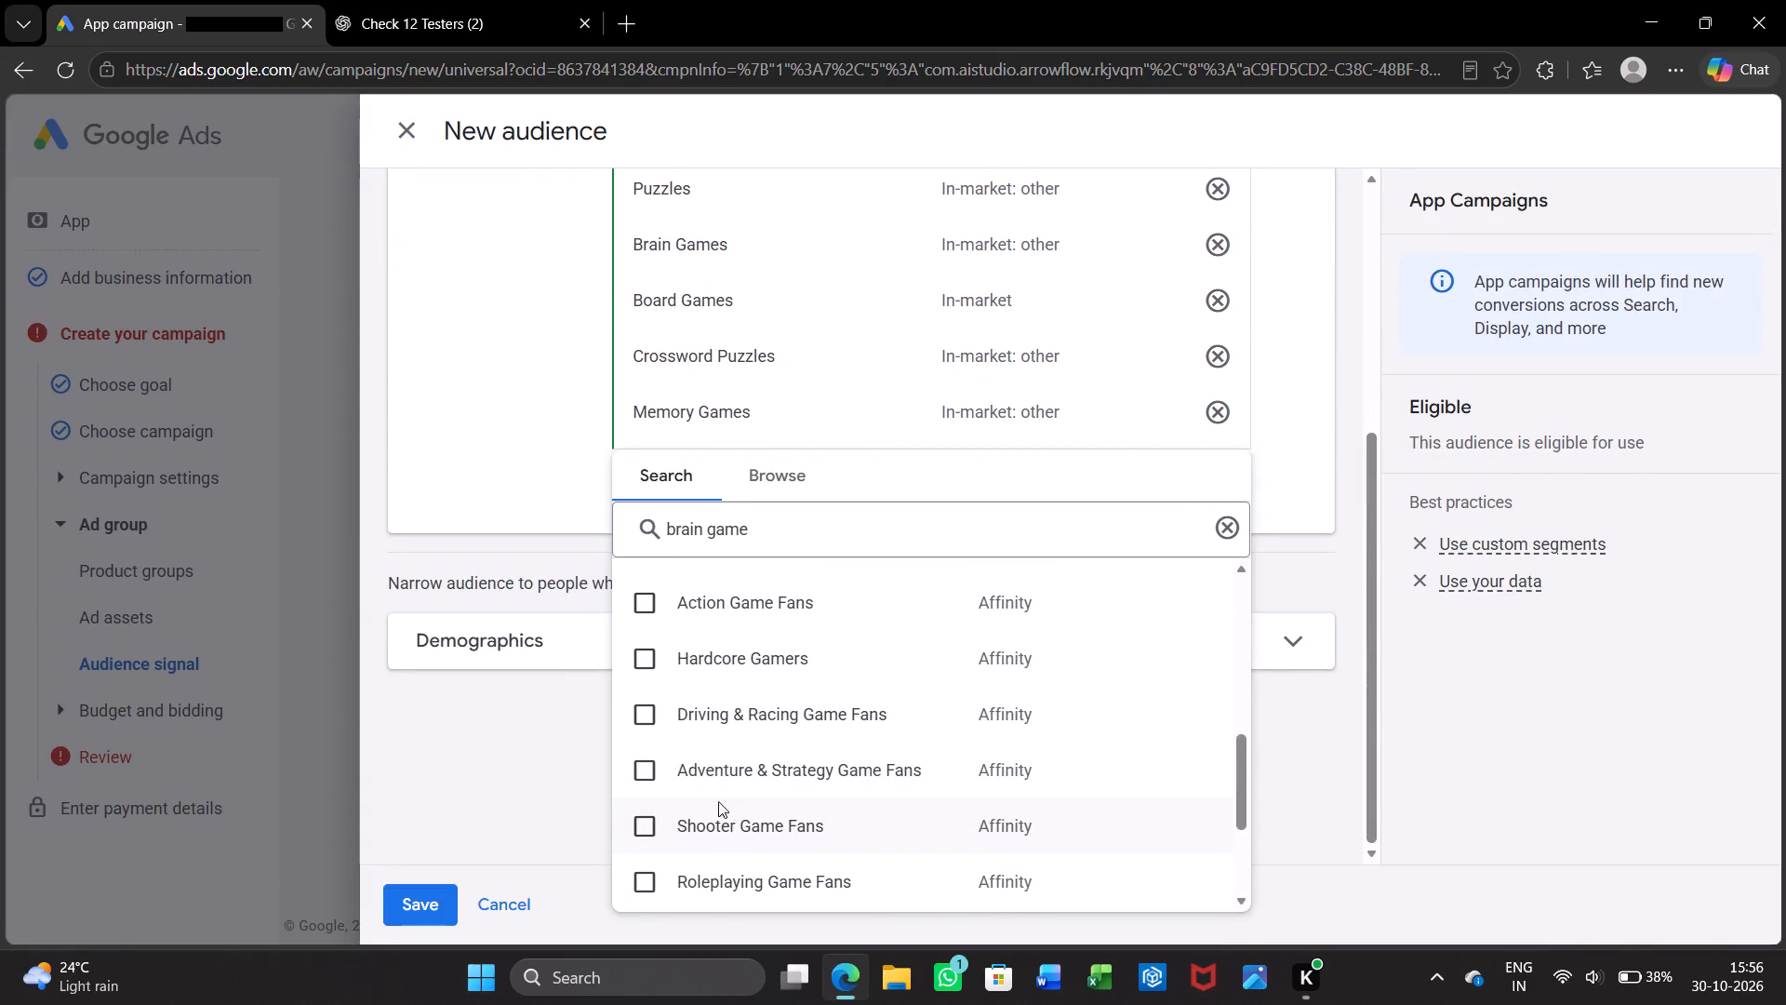
scroll(751, 775, down, 2)
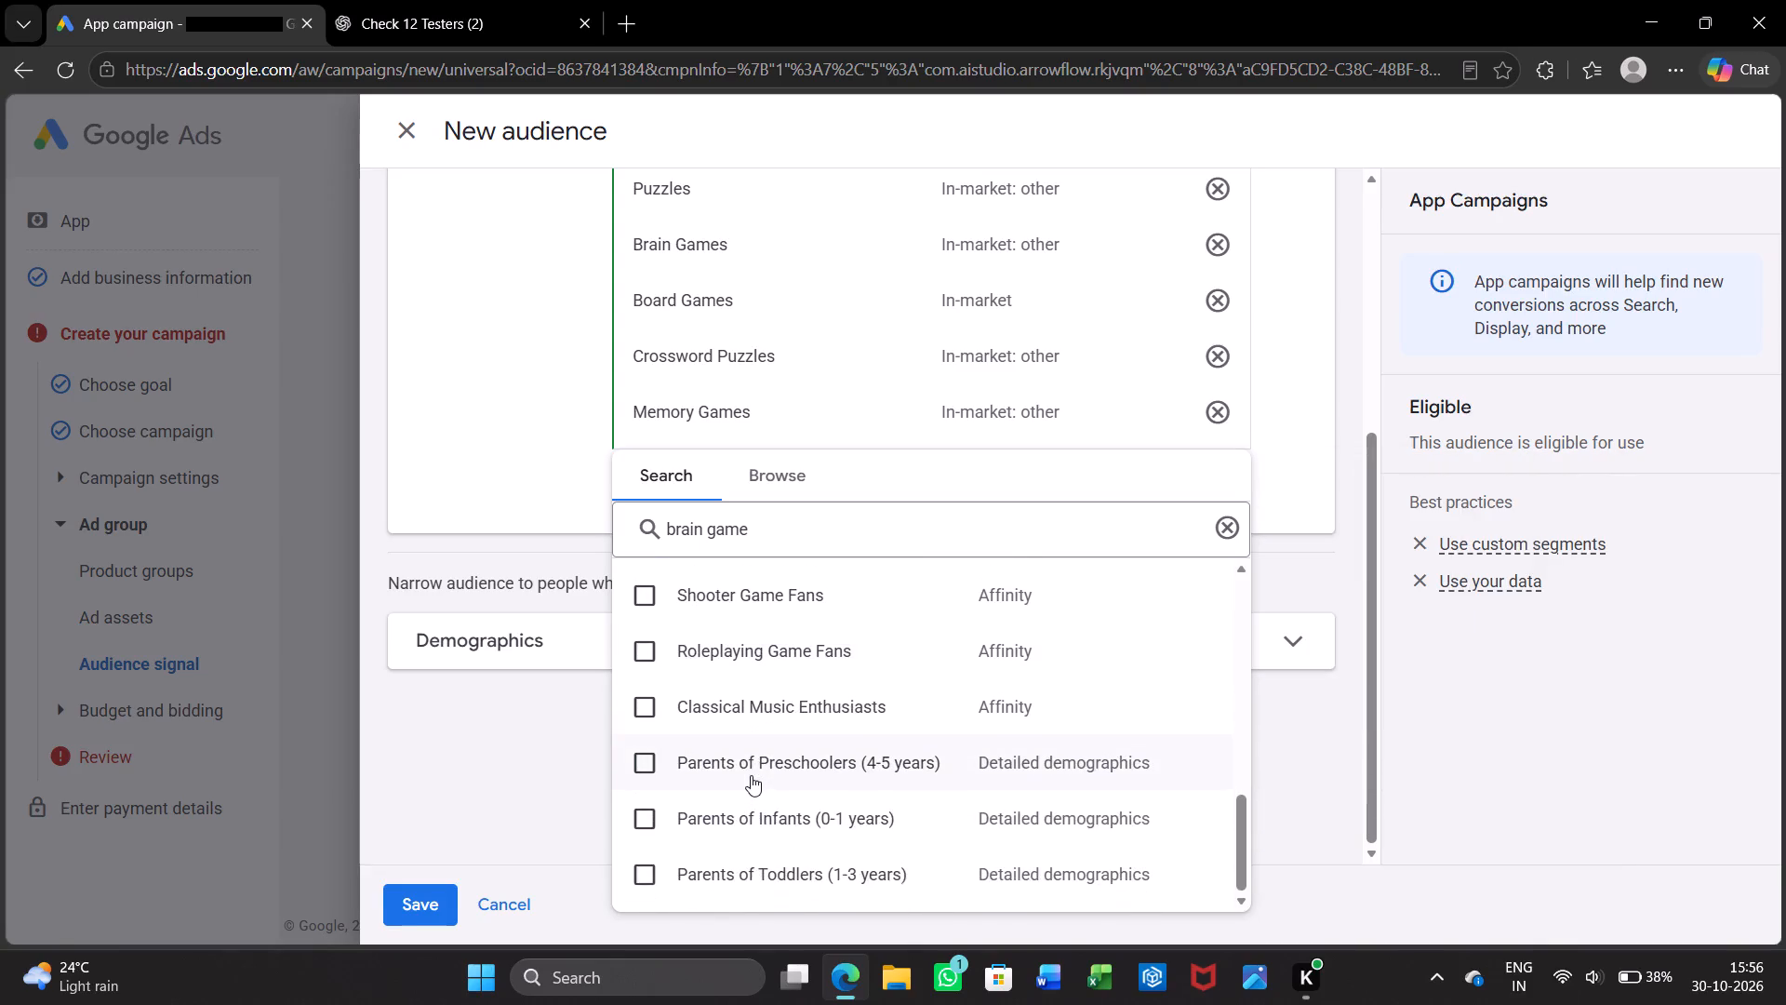
scroll(751, 775, up, 5)
click(768, 530)
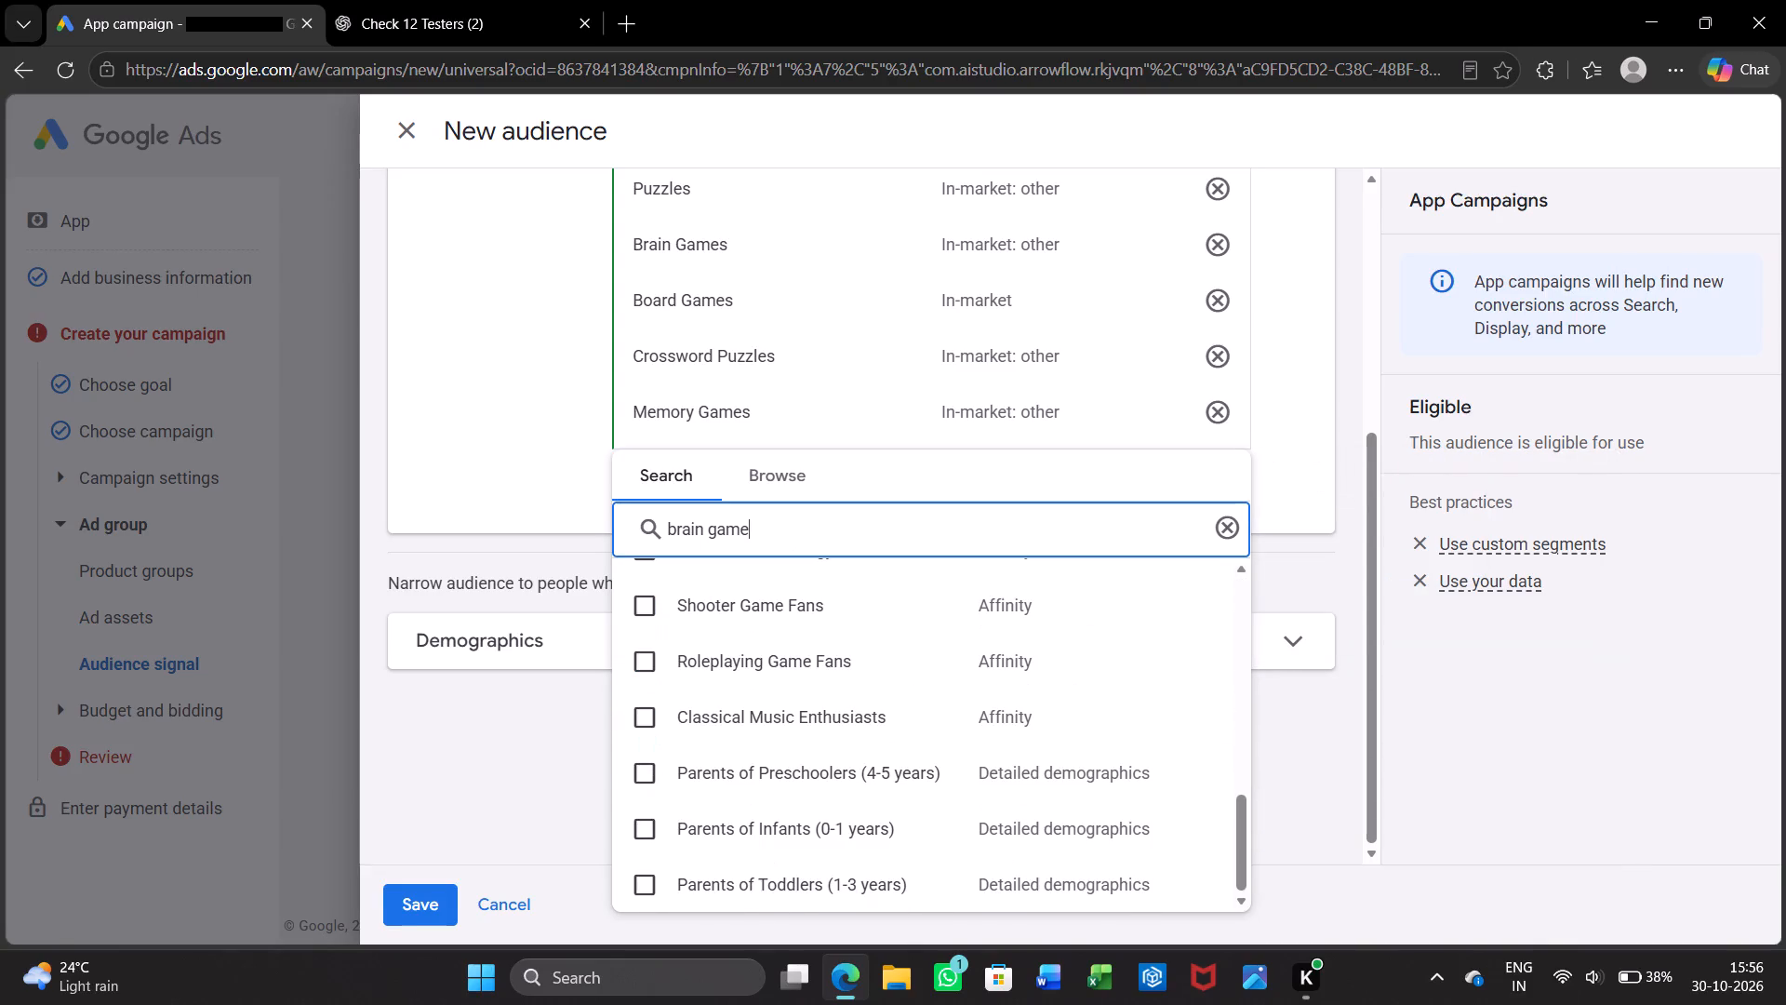
key(BackSpace)
key(BackSpace)
key(BackSpace)
key(BackSpace)
key(BackSpace)
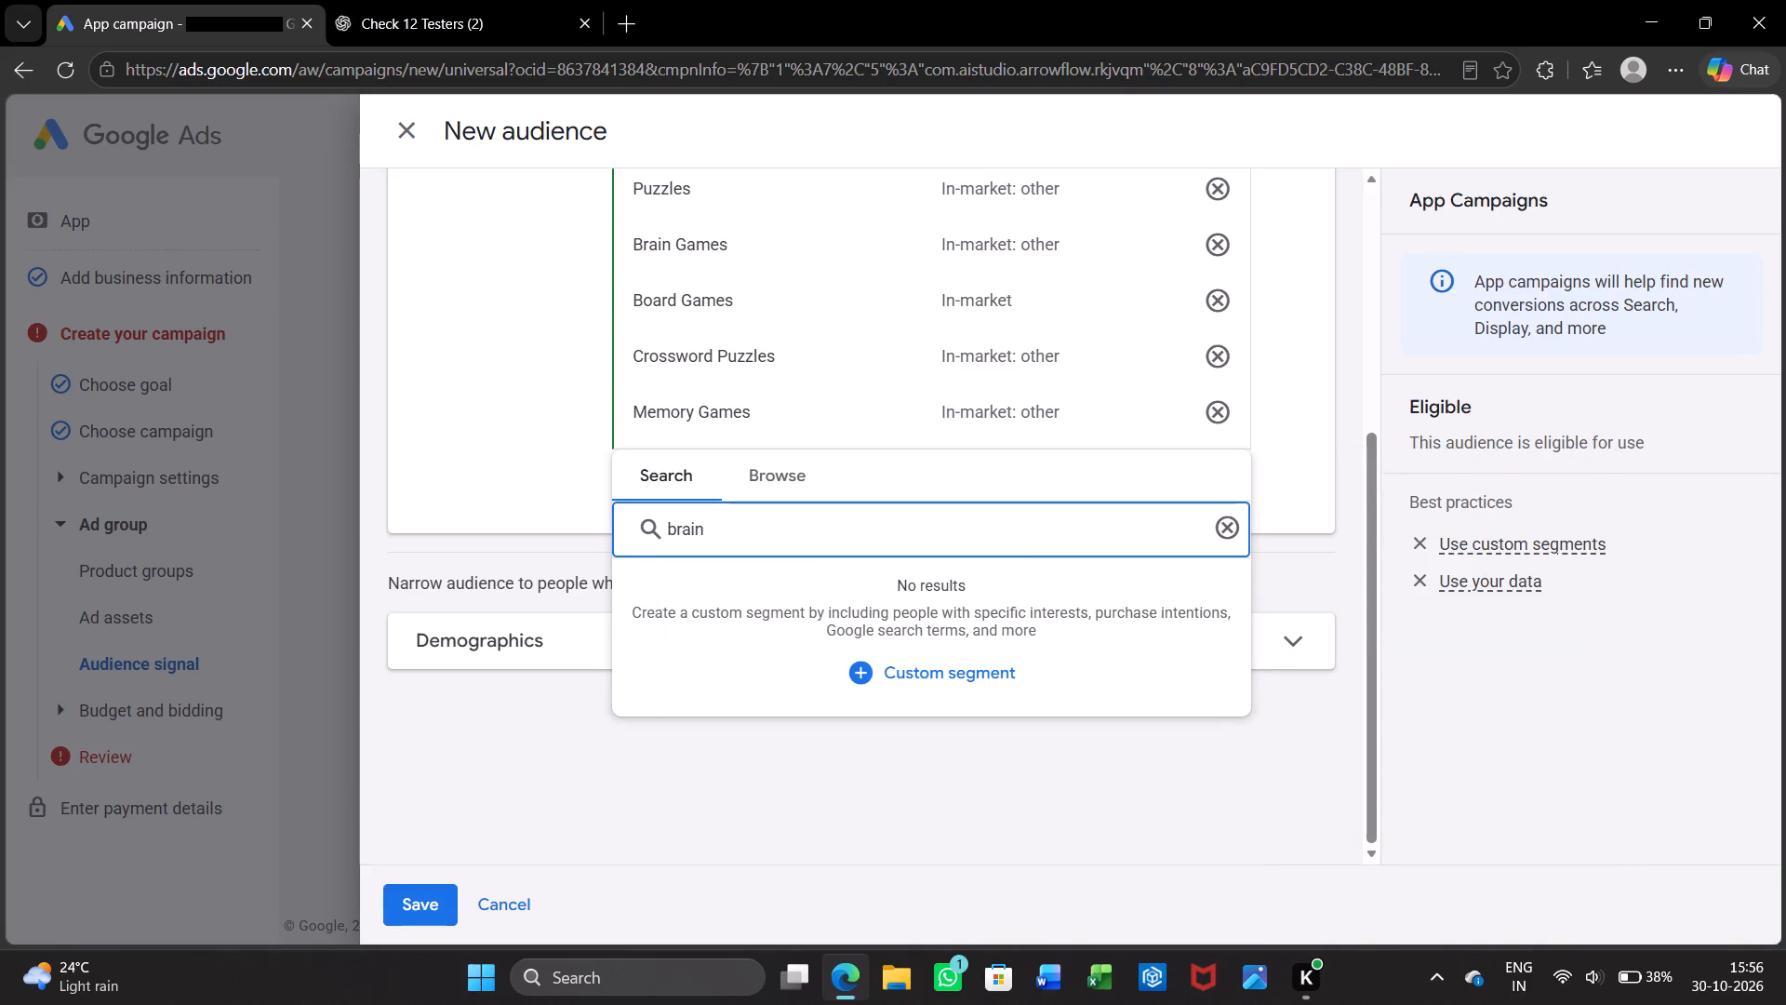
triple_click(717, 528)
key(BackSpace)
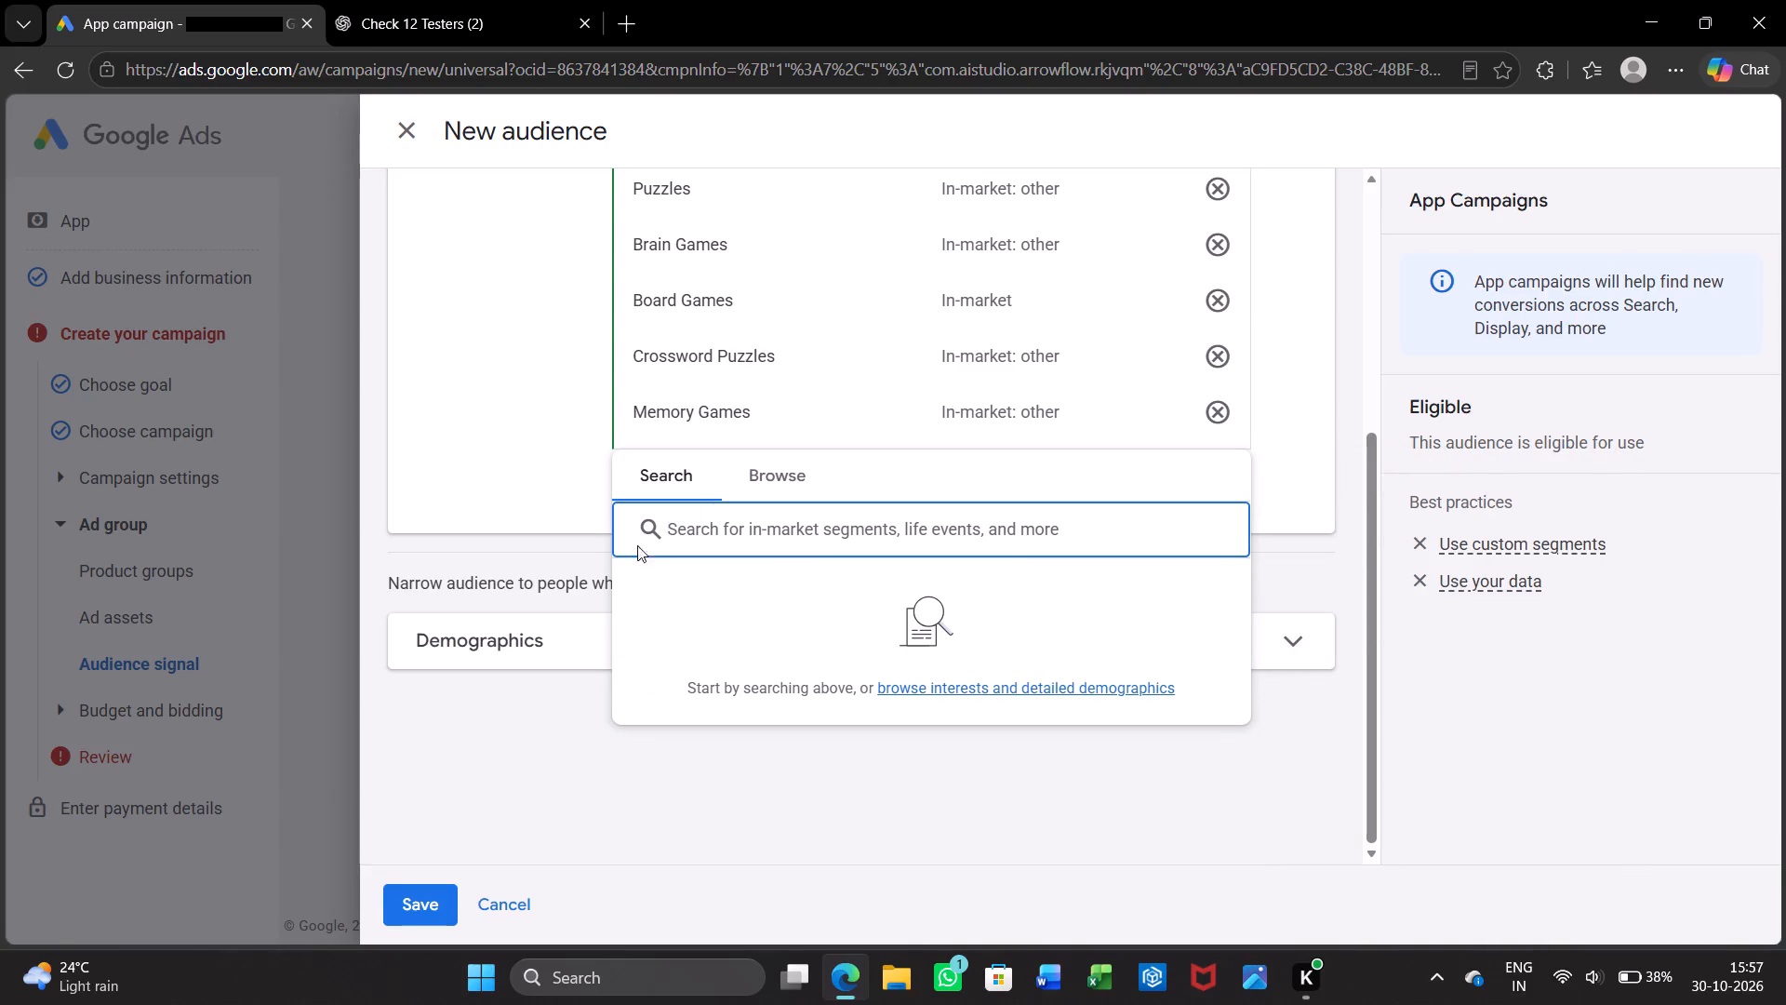
Close the segment picker and save the Puzzle Game Lovers audience as the ad group's audience signal.
click(433, 451)
scroll(529, 699, down, 1)
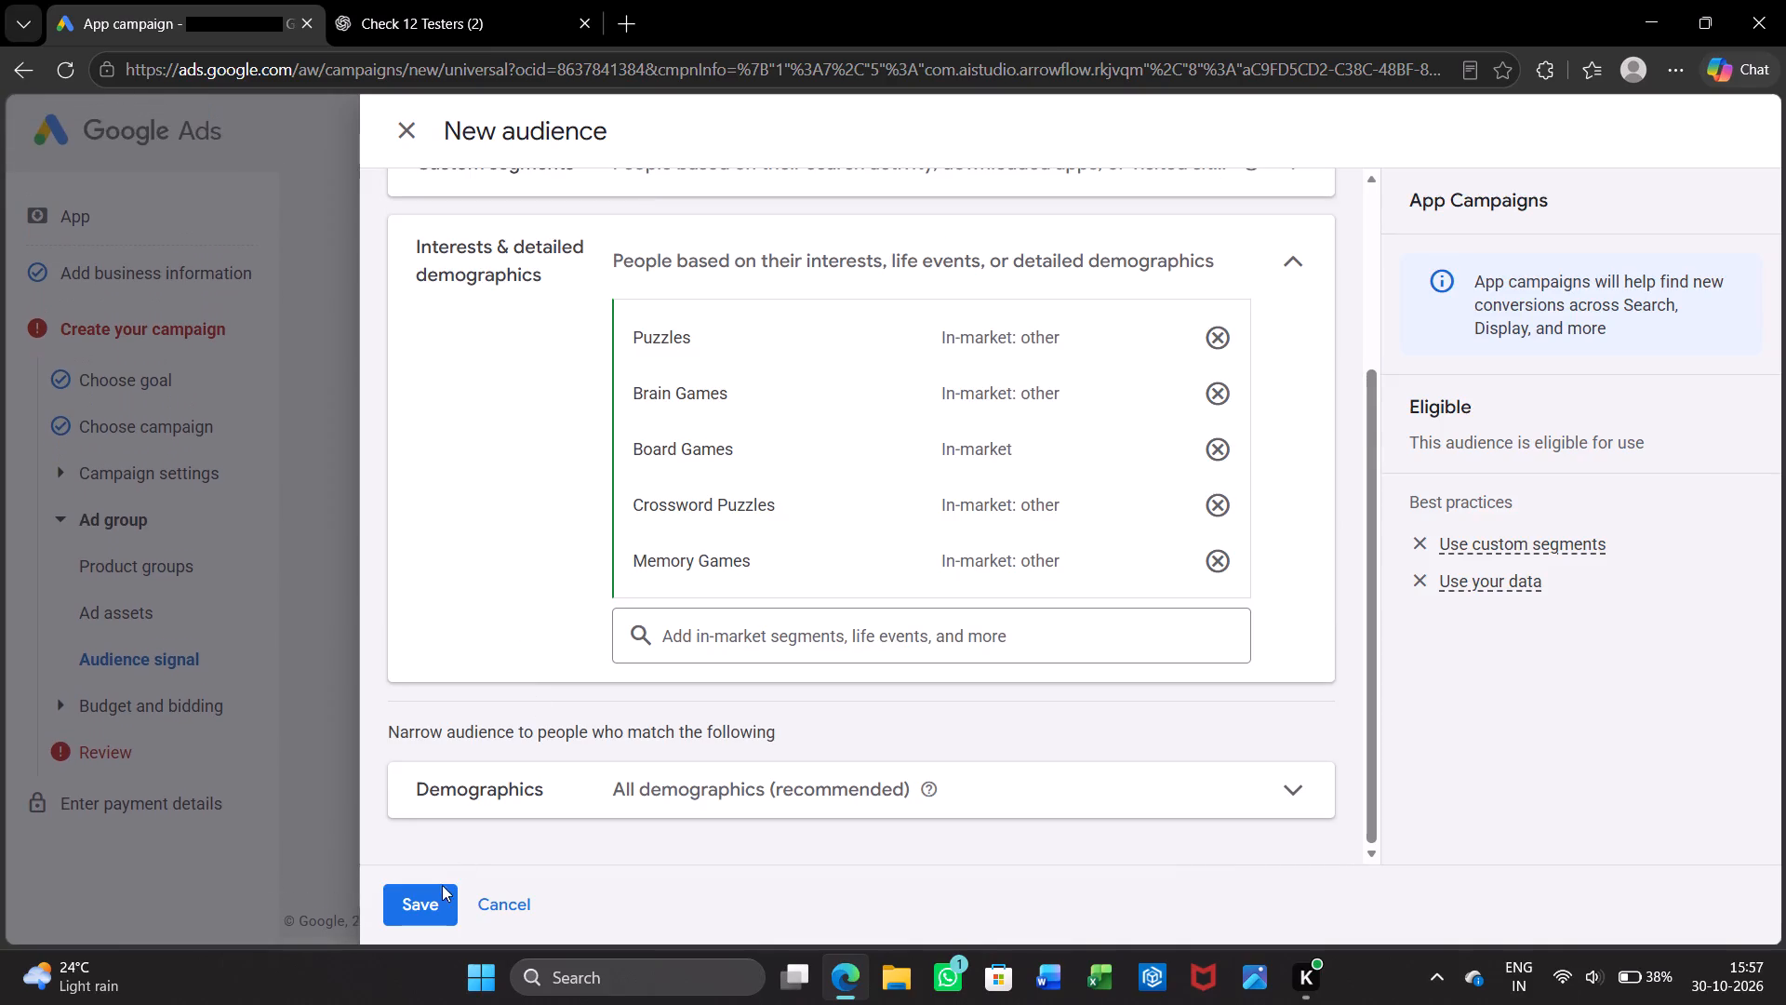
click(424, 901)
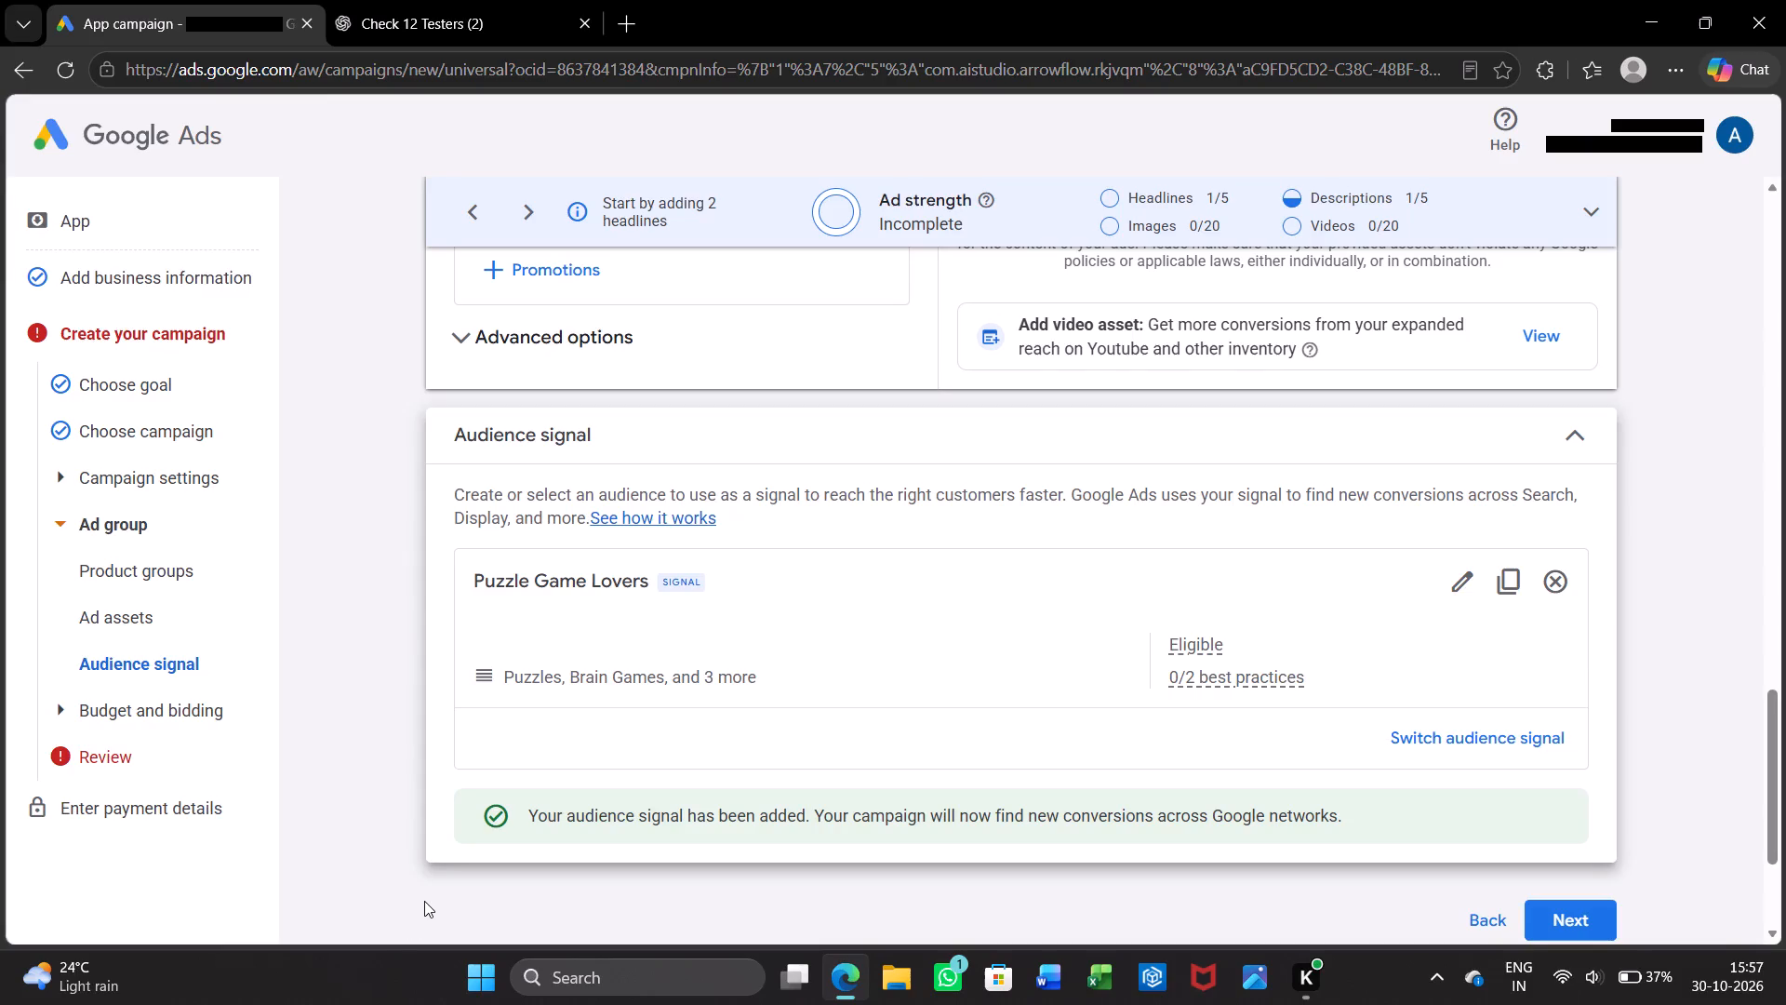
click(1562, 902)
scroll(883, 620, down, 2)
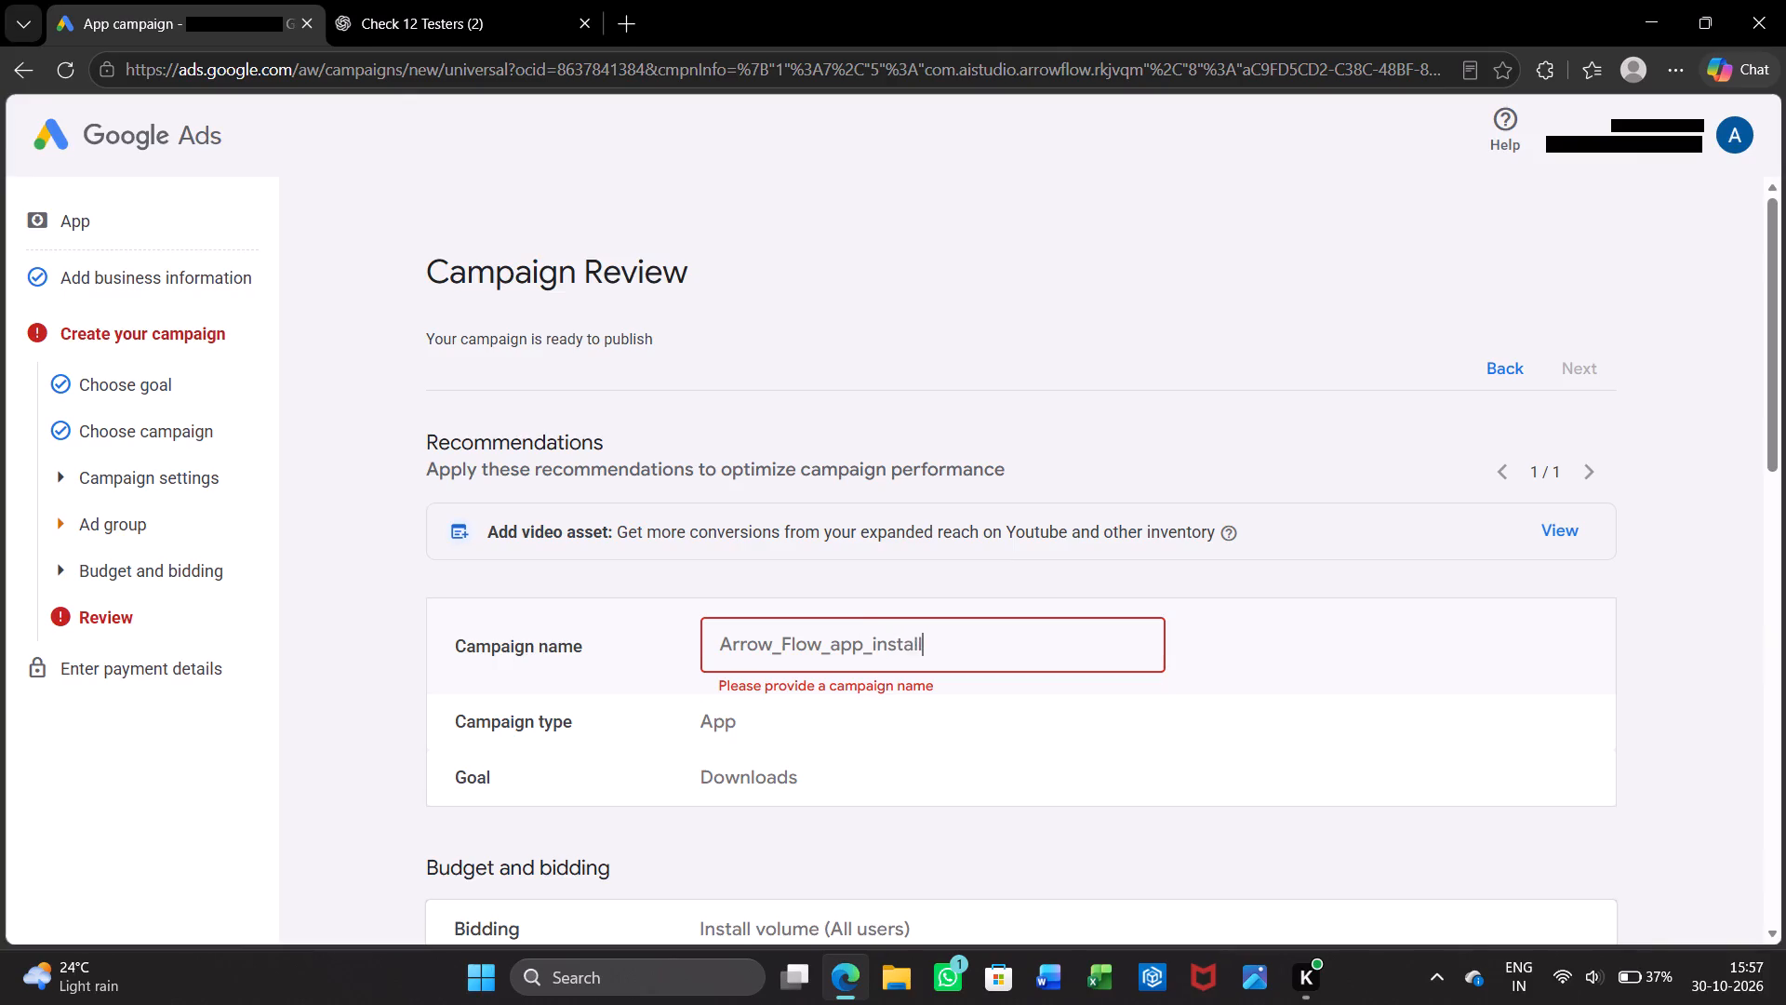
scroll(786, 646, down, 5)
scroll(786, 646, up, 3)
scroll(786, 646, down, 3)
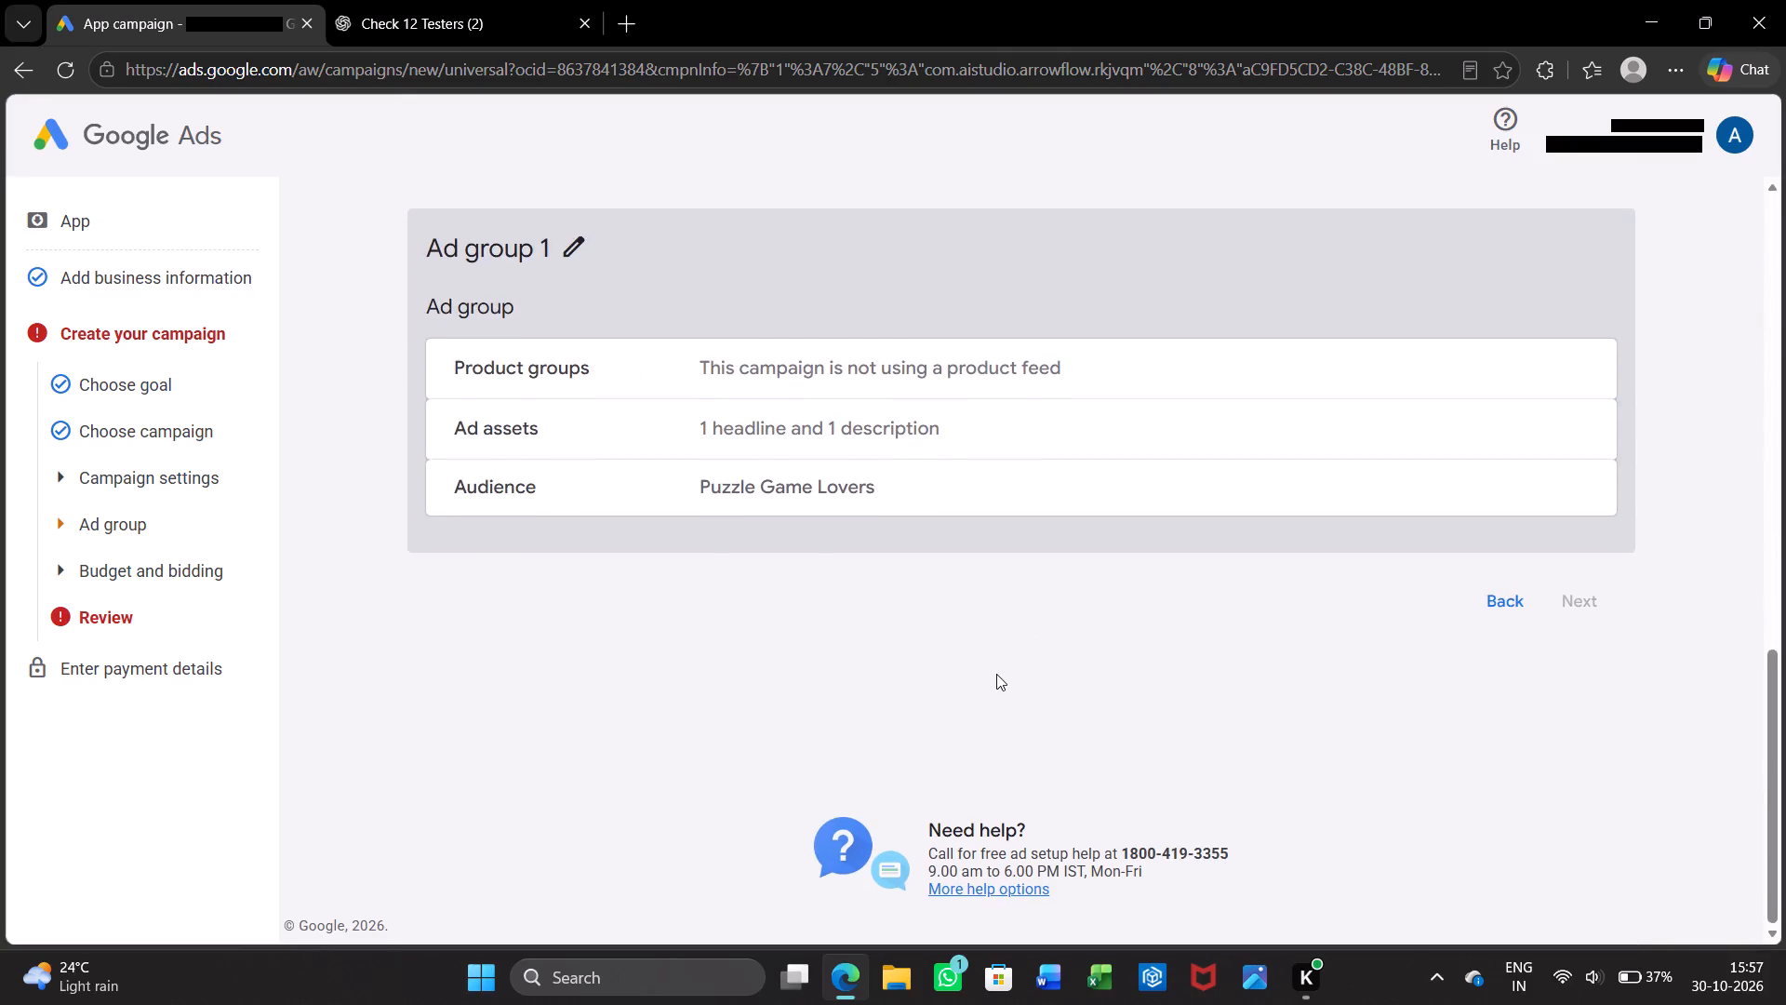
click(996, 674)
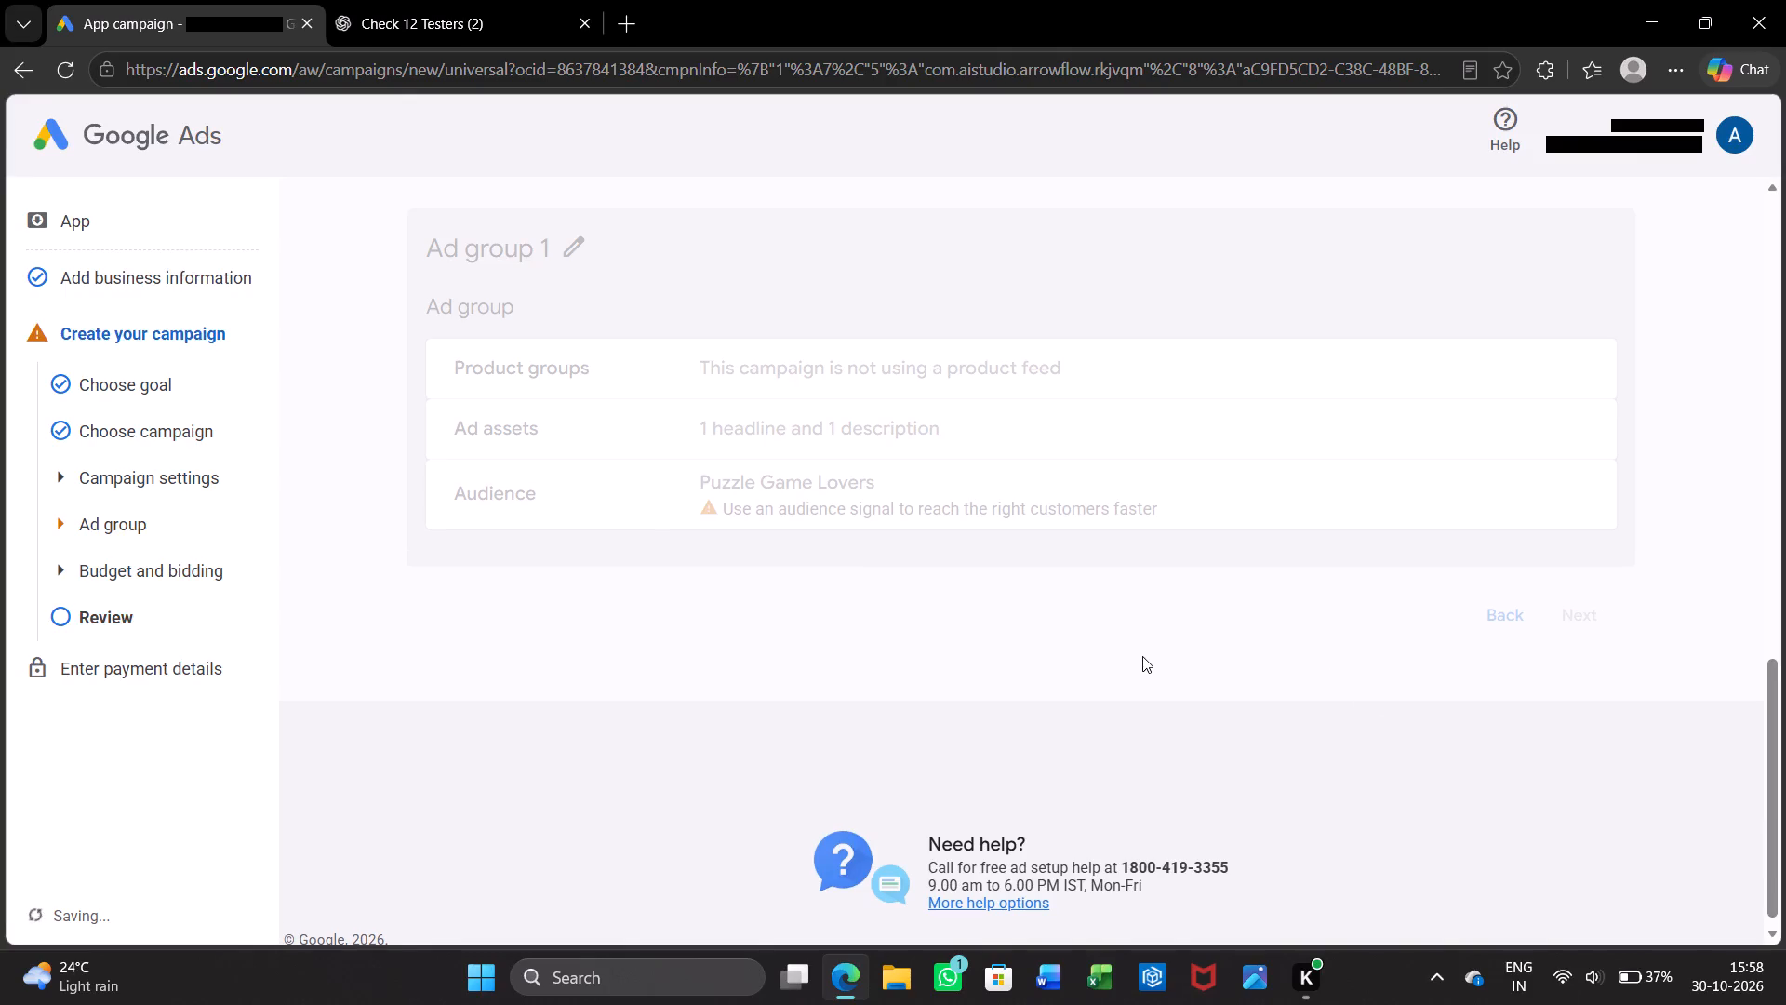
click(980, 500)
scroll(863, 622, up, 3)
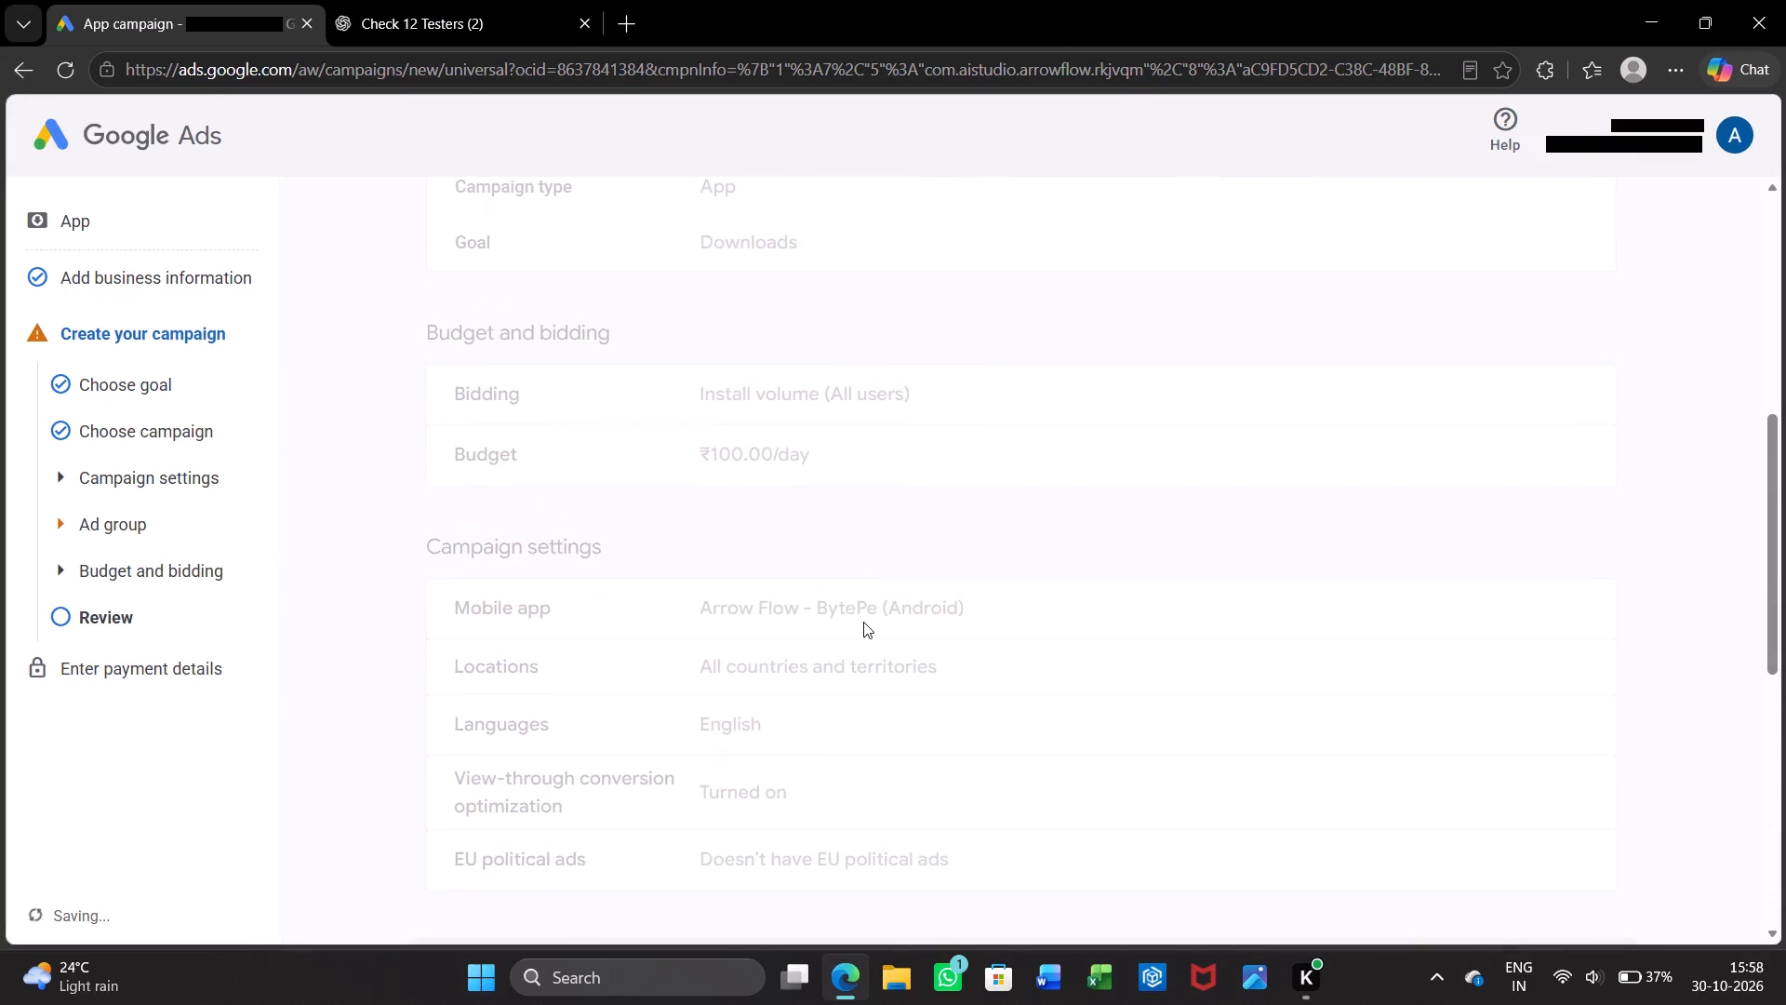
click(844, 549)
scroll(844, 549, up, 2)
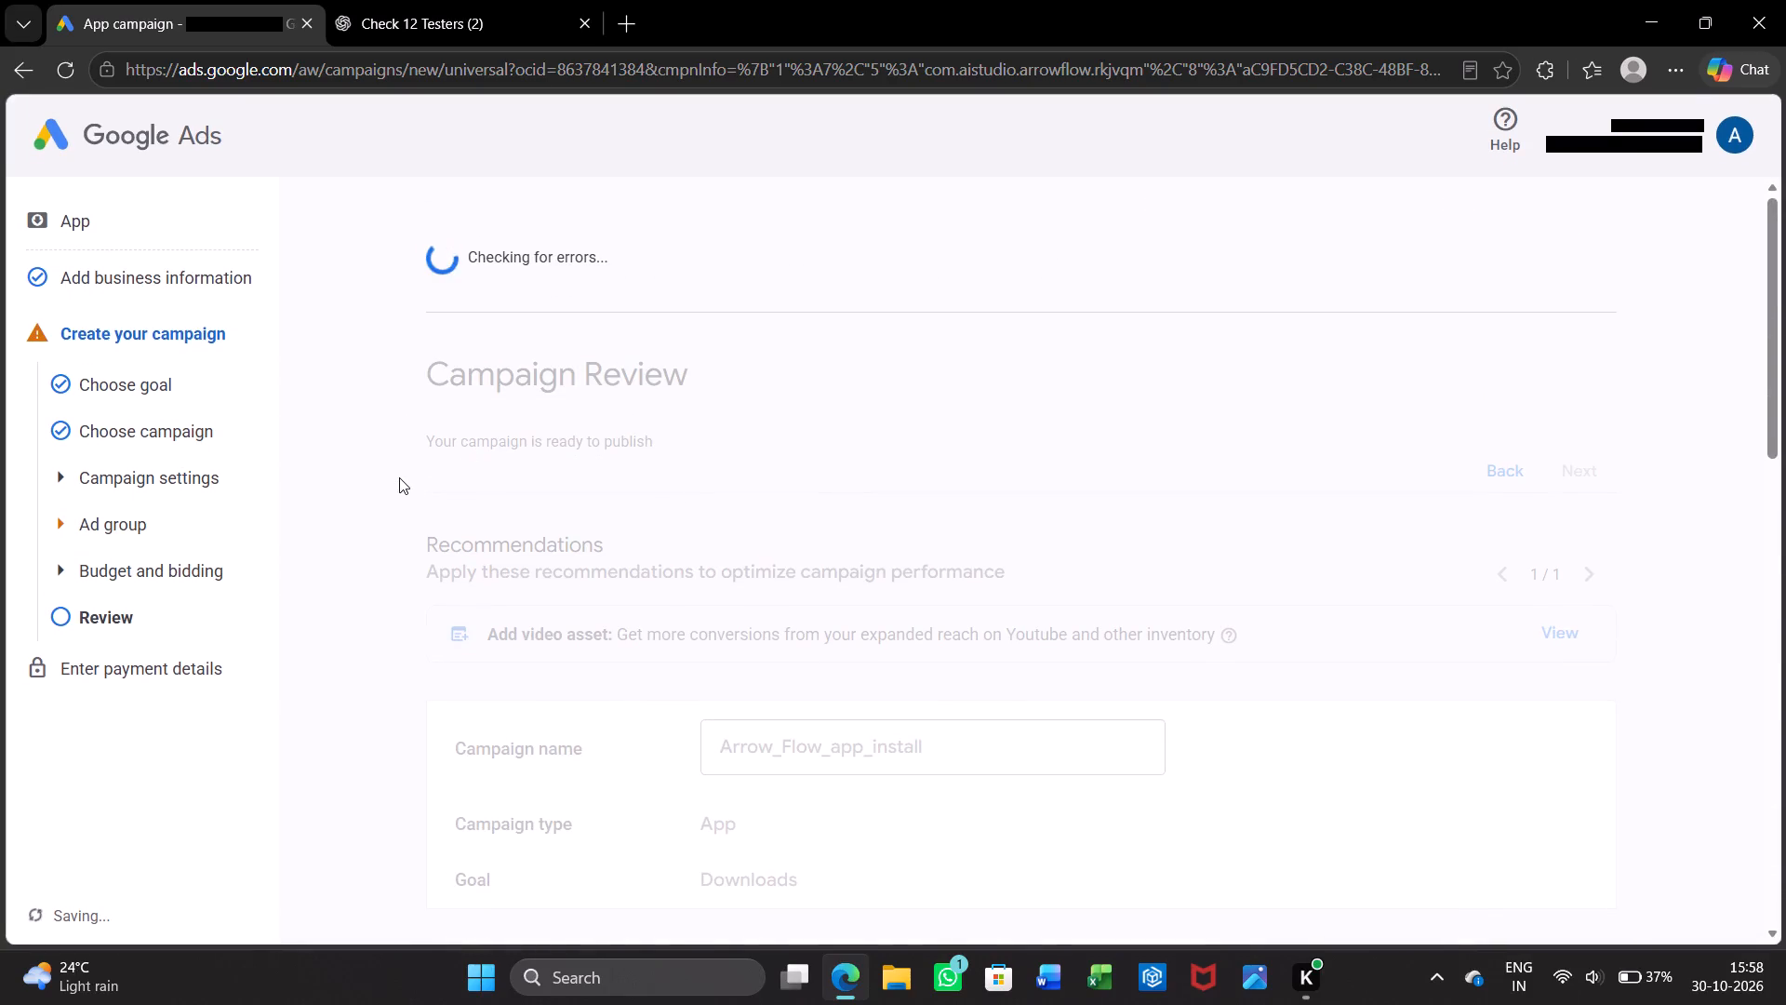
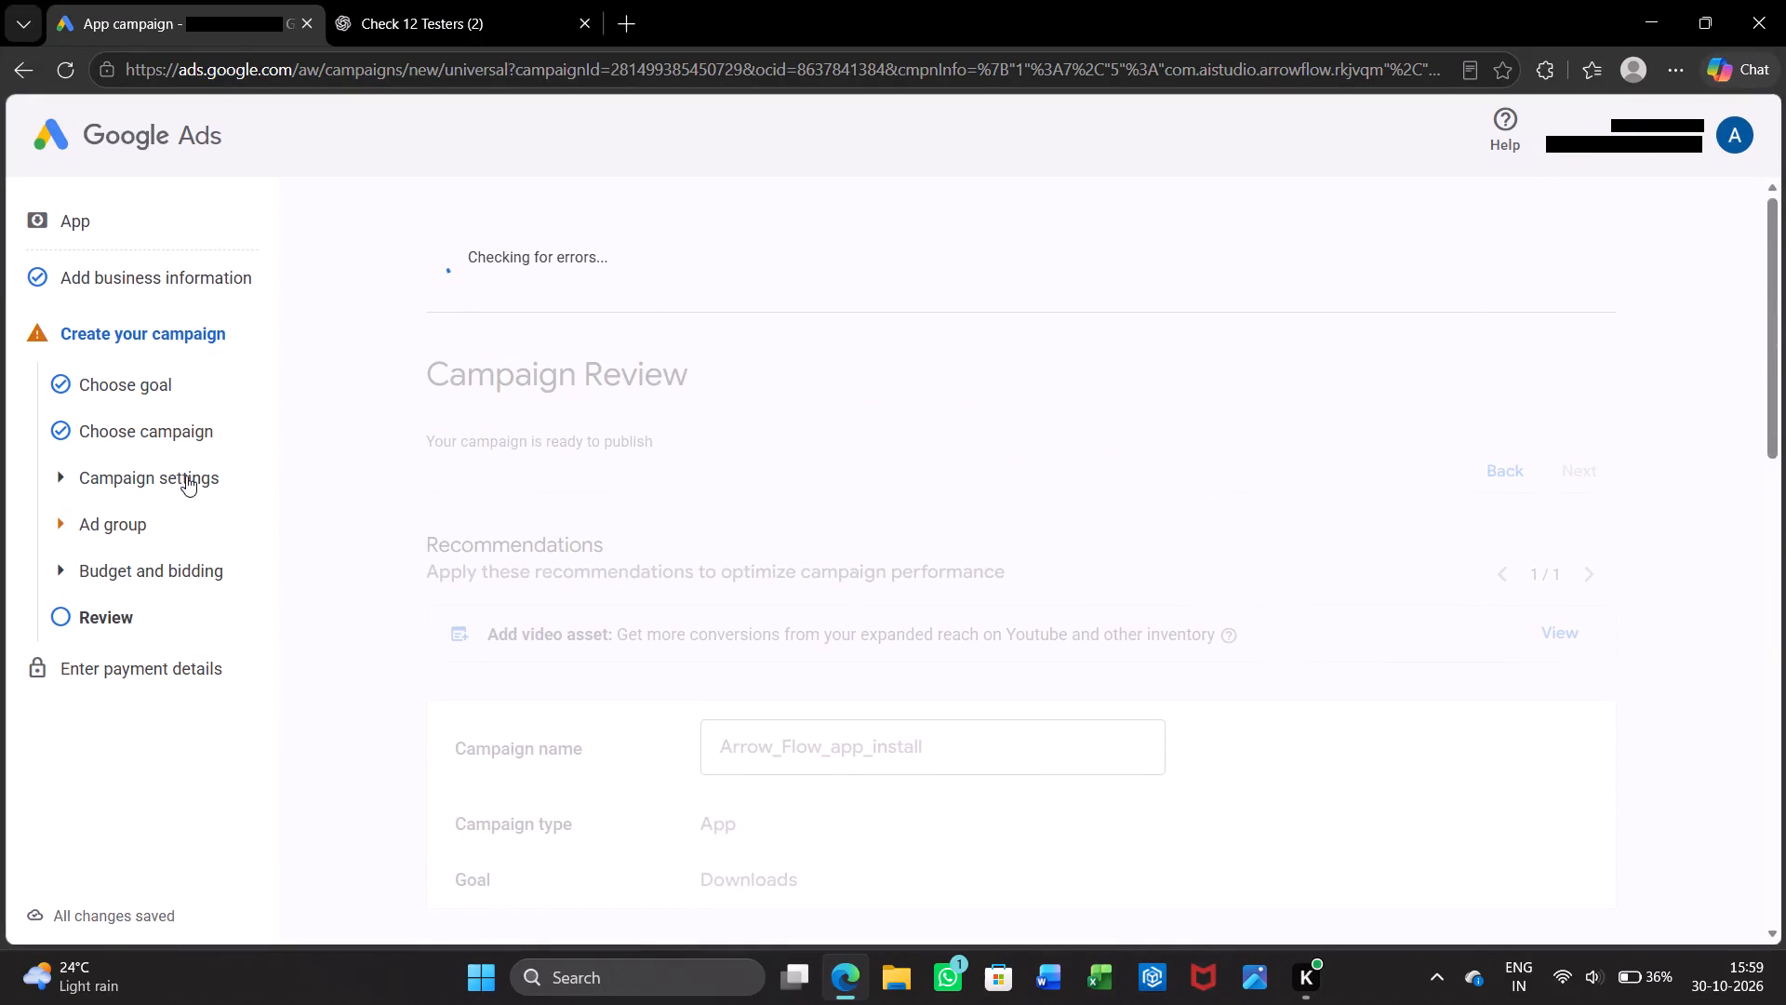
Return to the ad group settings and look through its ad assets, from headlines and descriptions down to the images section.
click(113, 518)
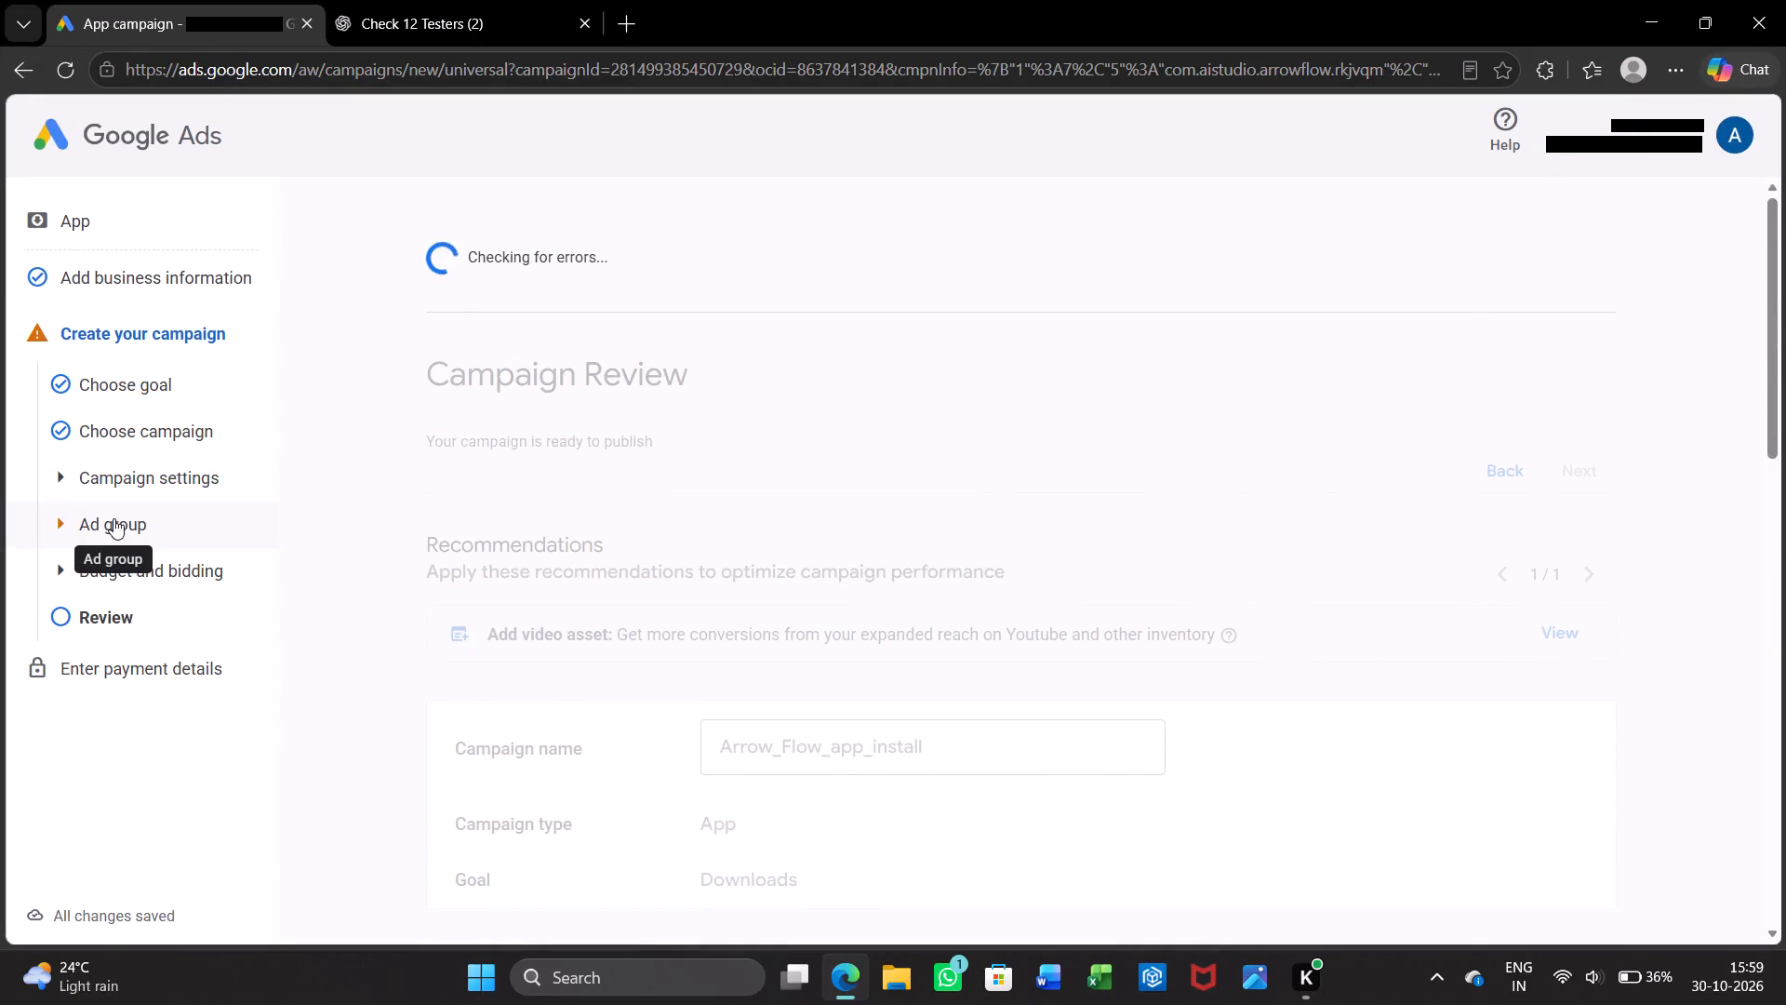
scroll(710, 699, down, 1)
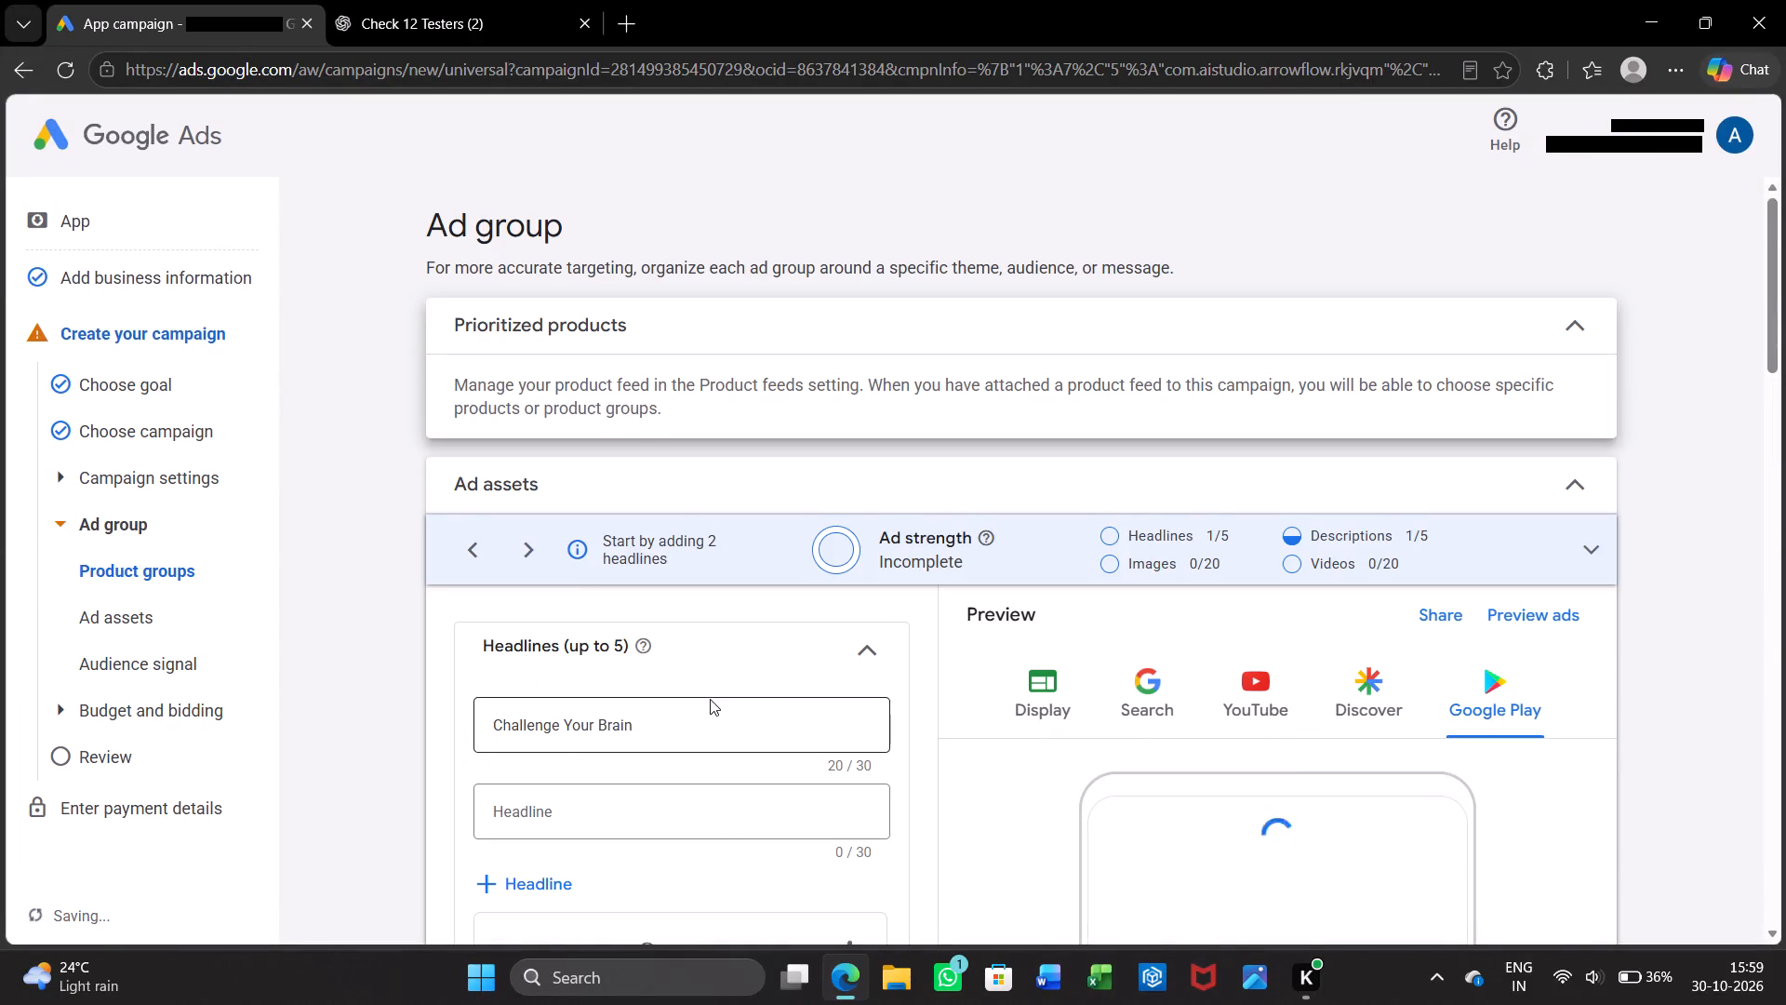
scroll(710, 699, down, 3)
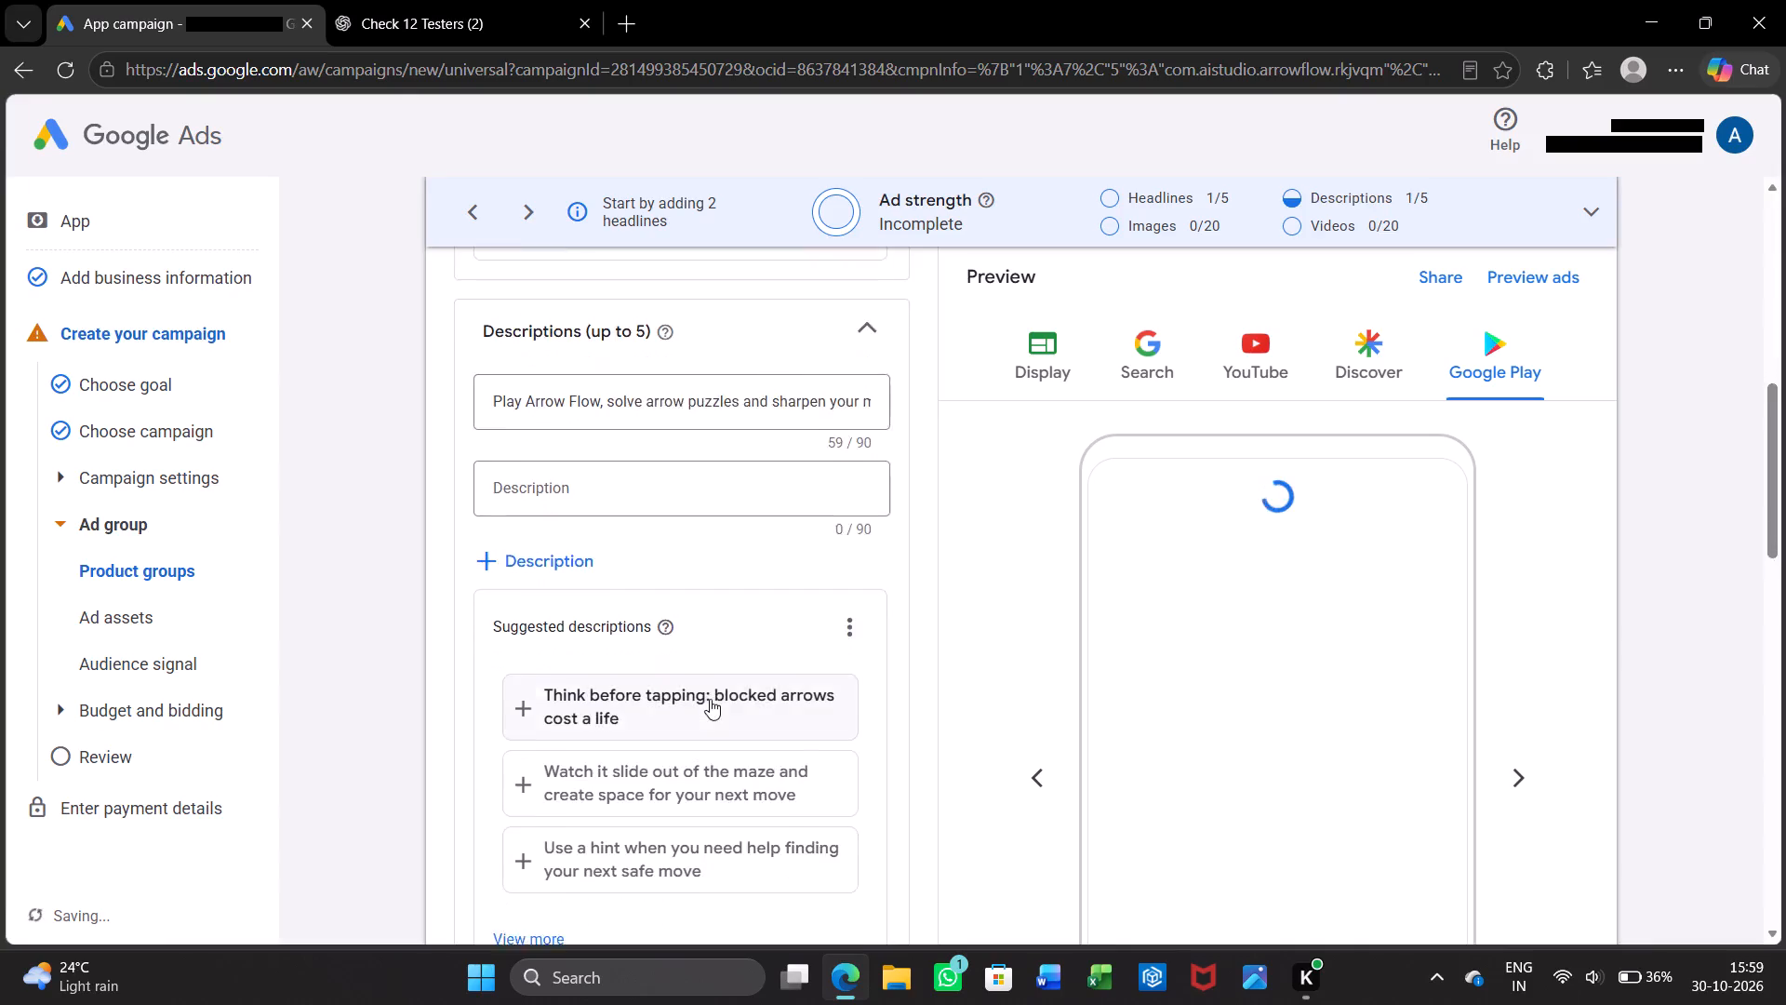
scroll(710, 699, up, 4)
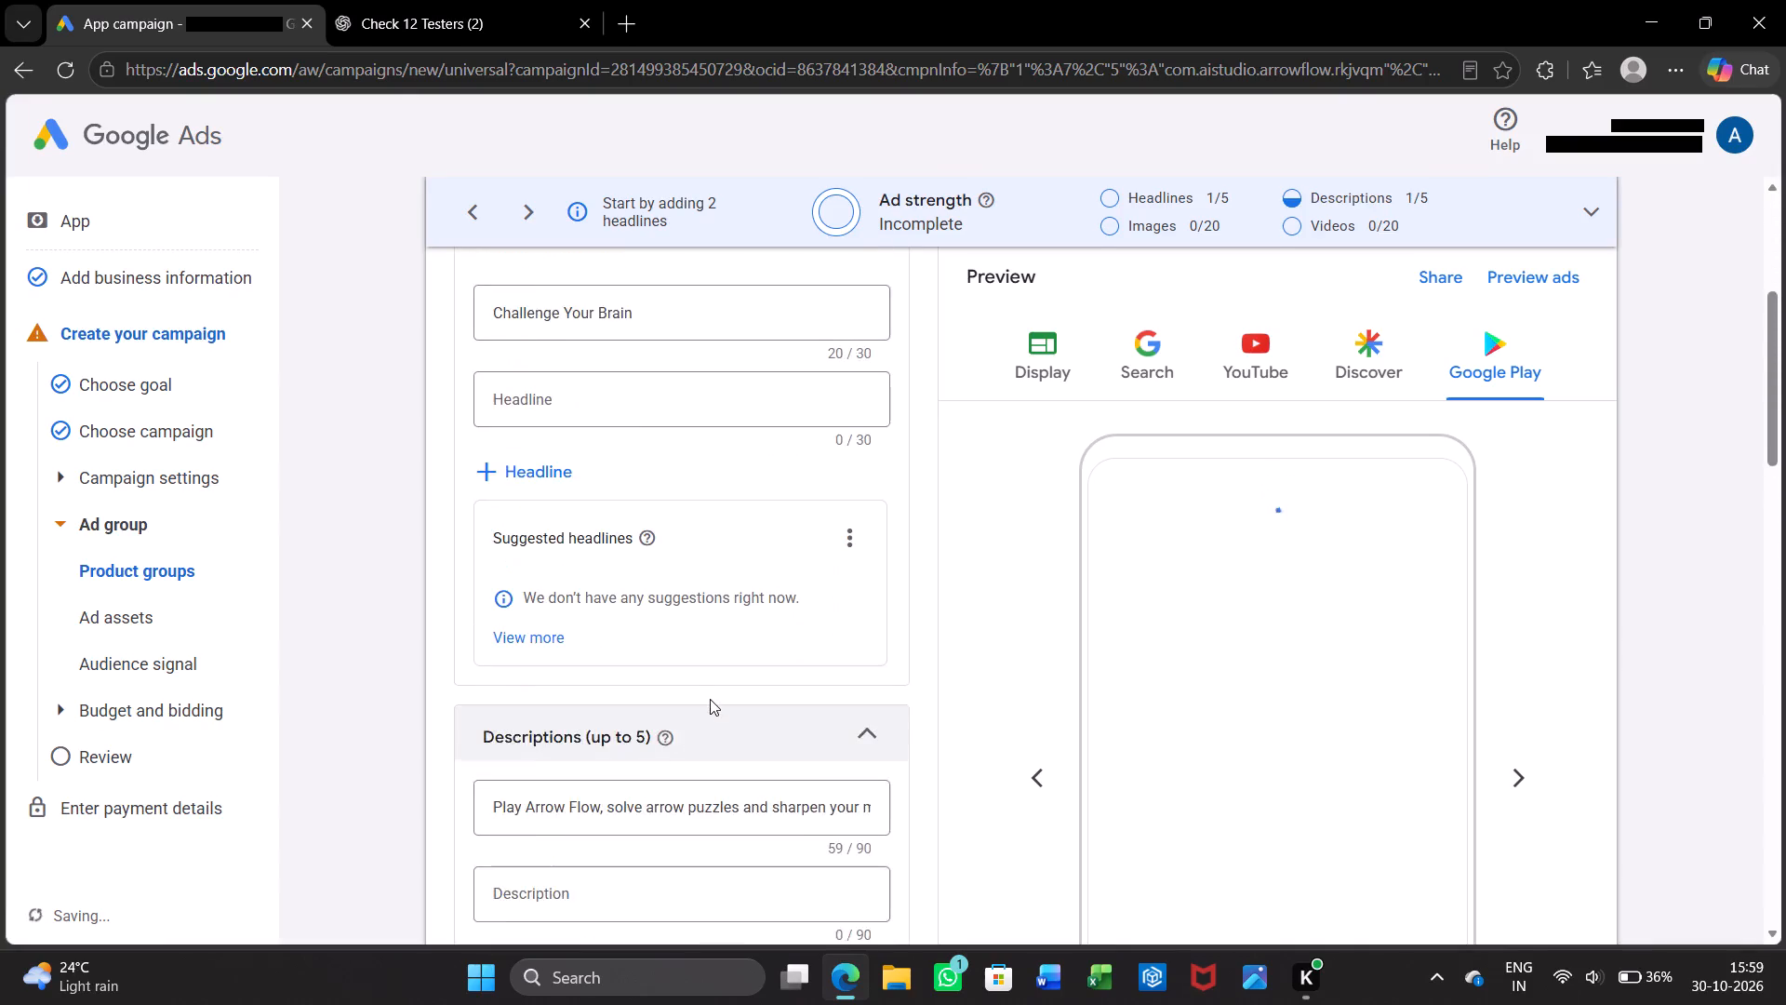
scroll(710, 699, up, 2)
scroll(710, 699, down, 3)
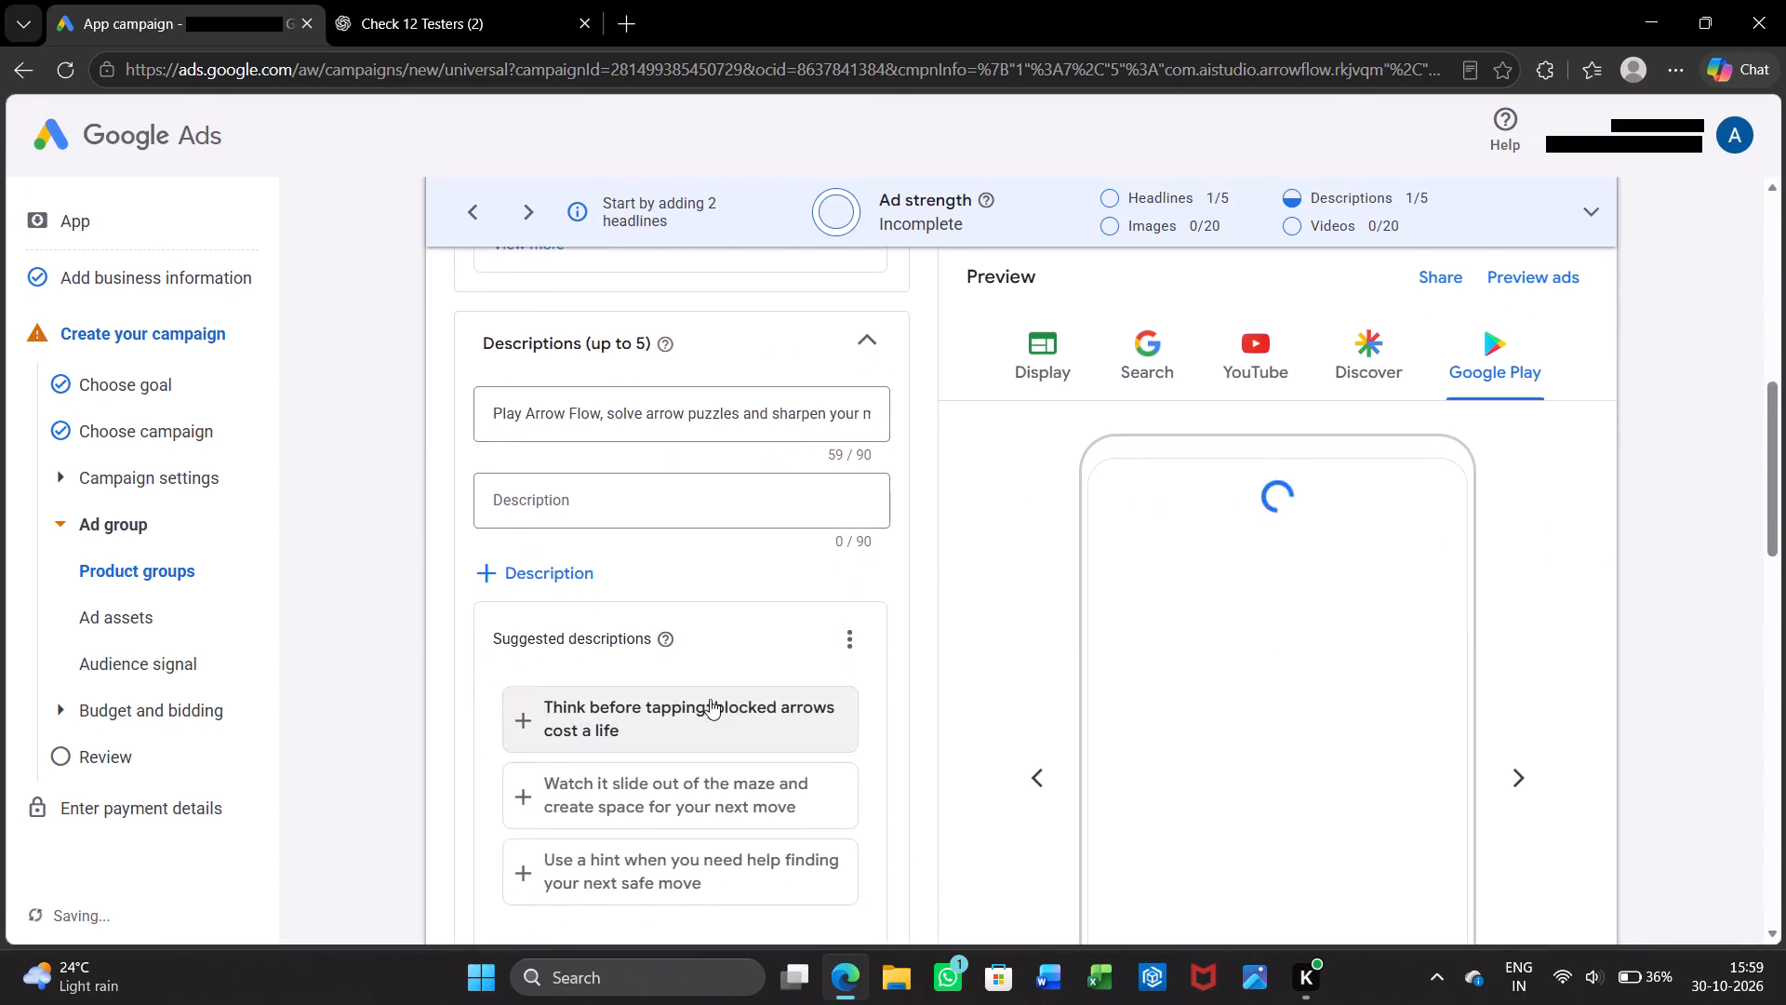
scroll(710, 699, down, 1)
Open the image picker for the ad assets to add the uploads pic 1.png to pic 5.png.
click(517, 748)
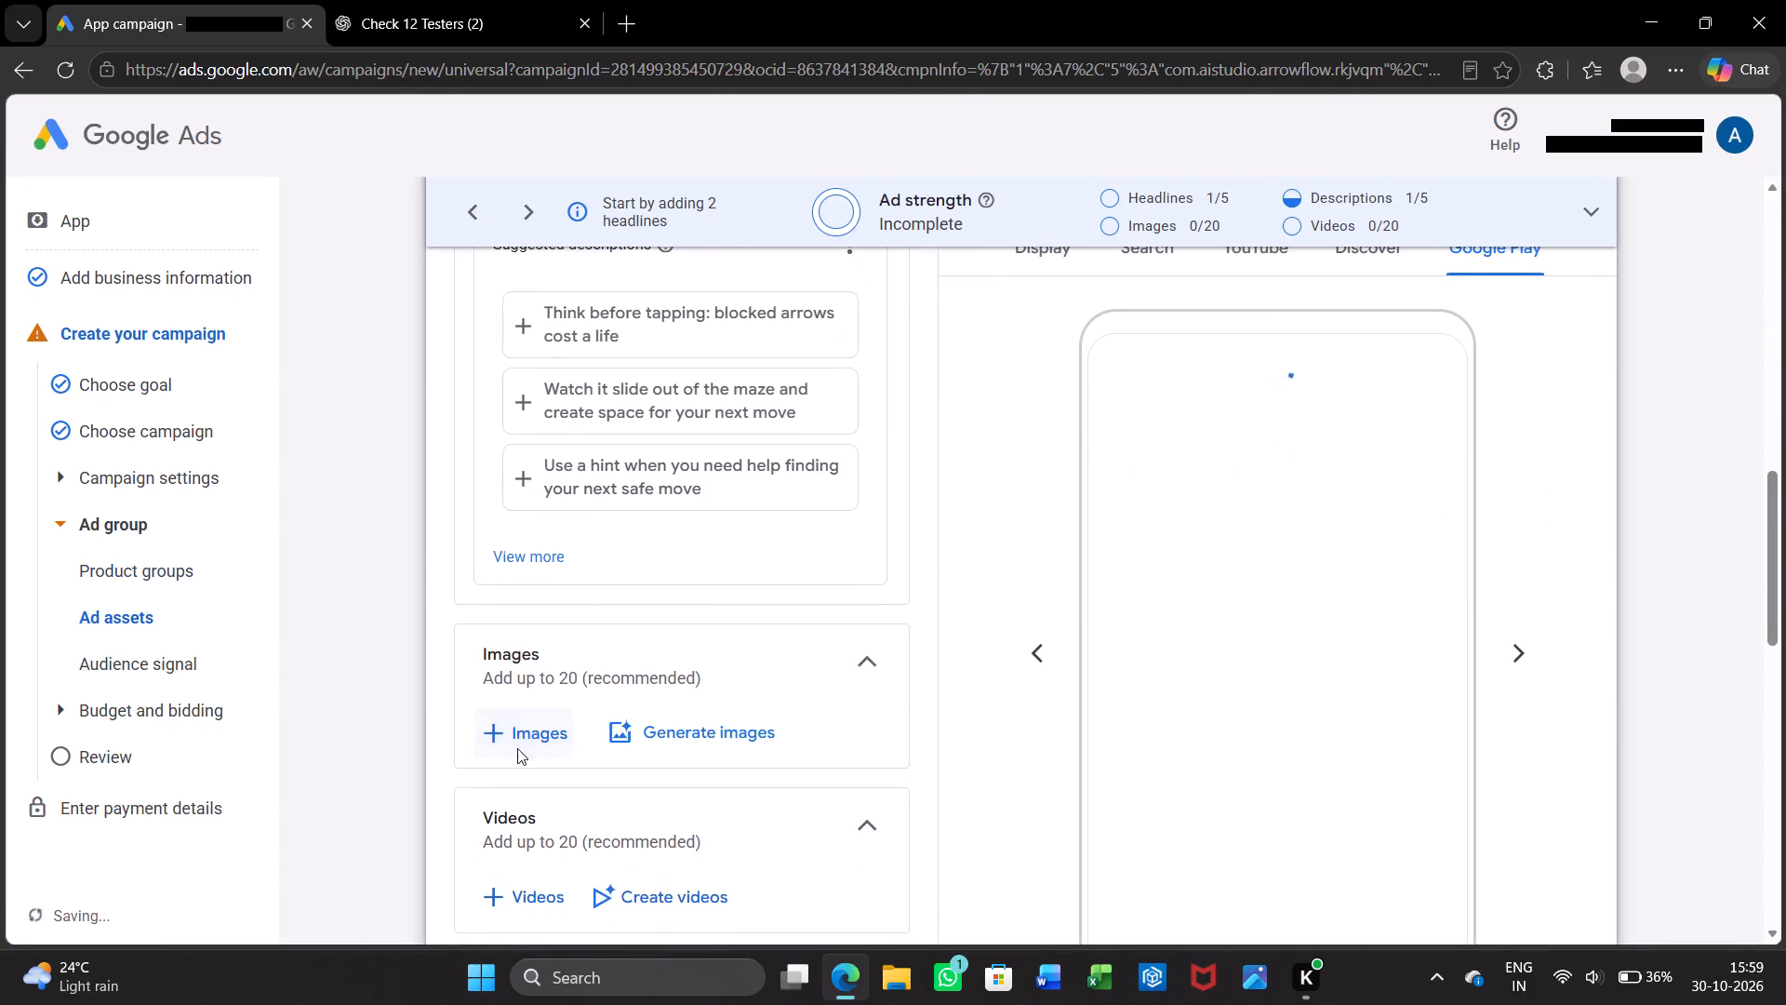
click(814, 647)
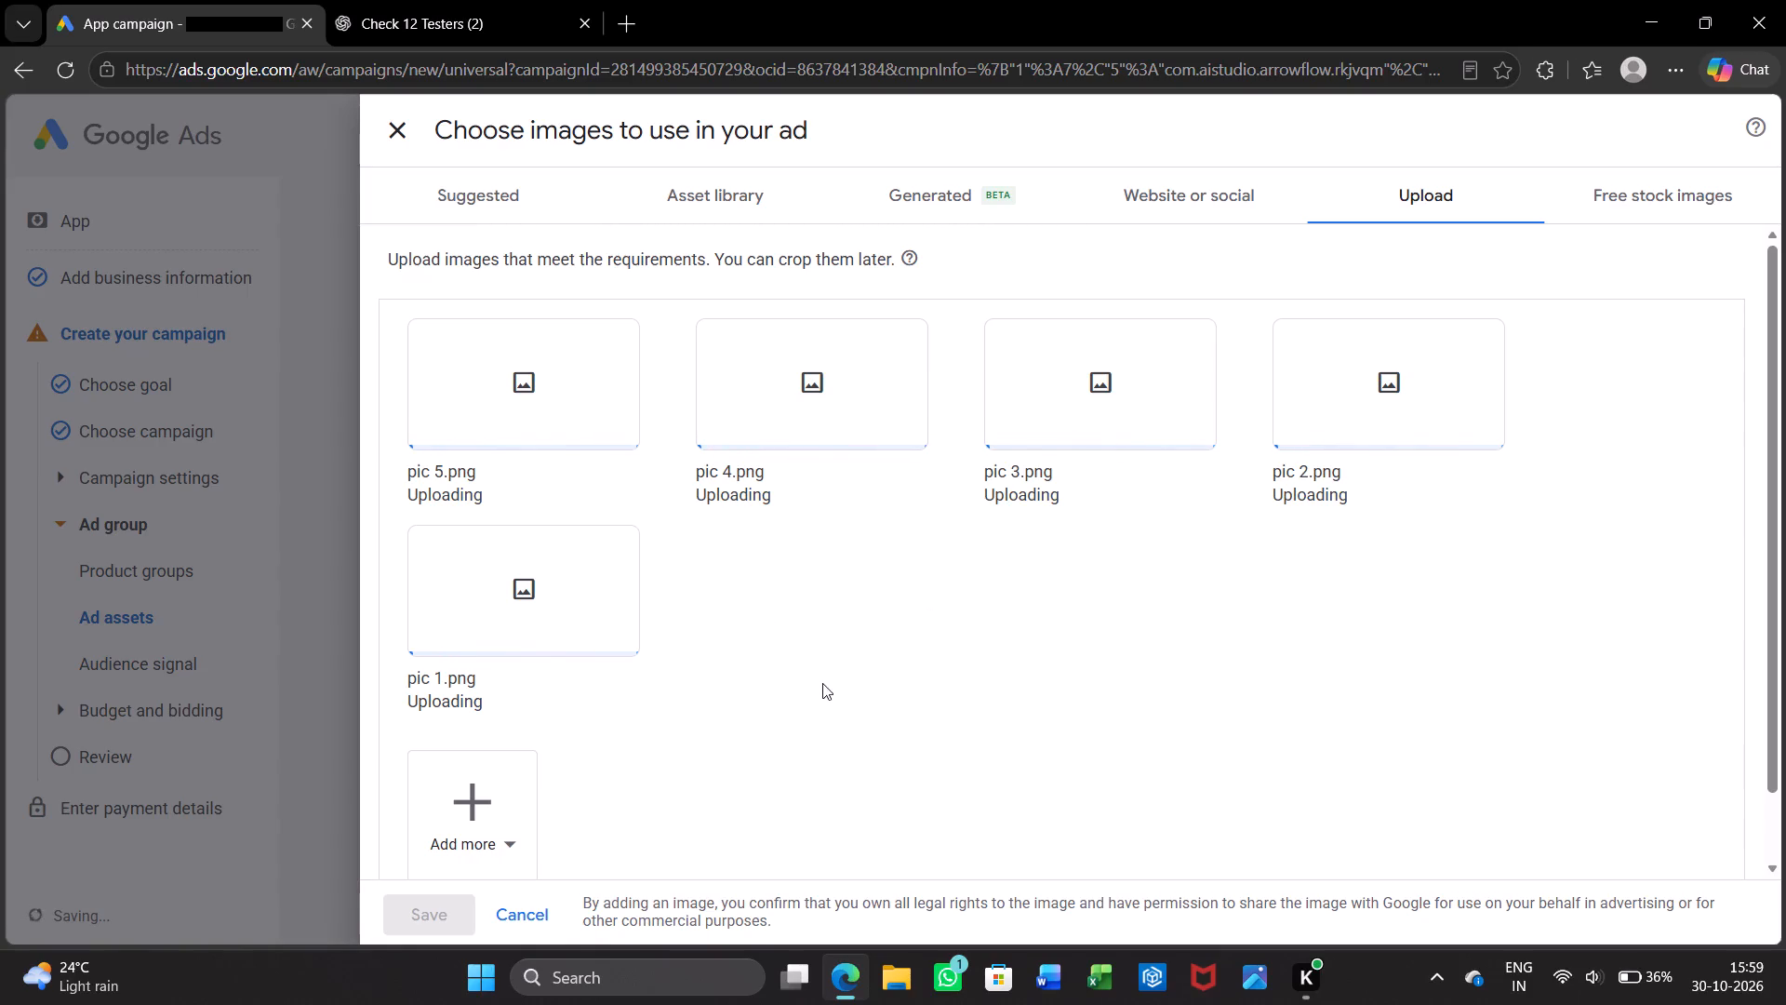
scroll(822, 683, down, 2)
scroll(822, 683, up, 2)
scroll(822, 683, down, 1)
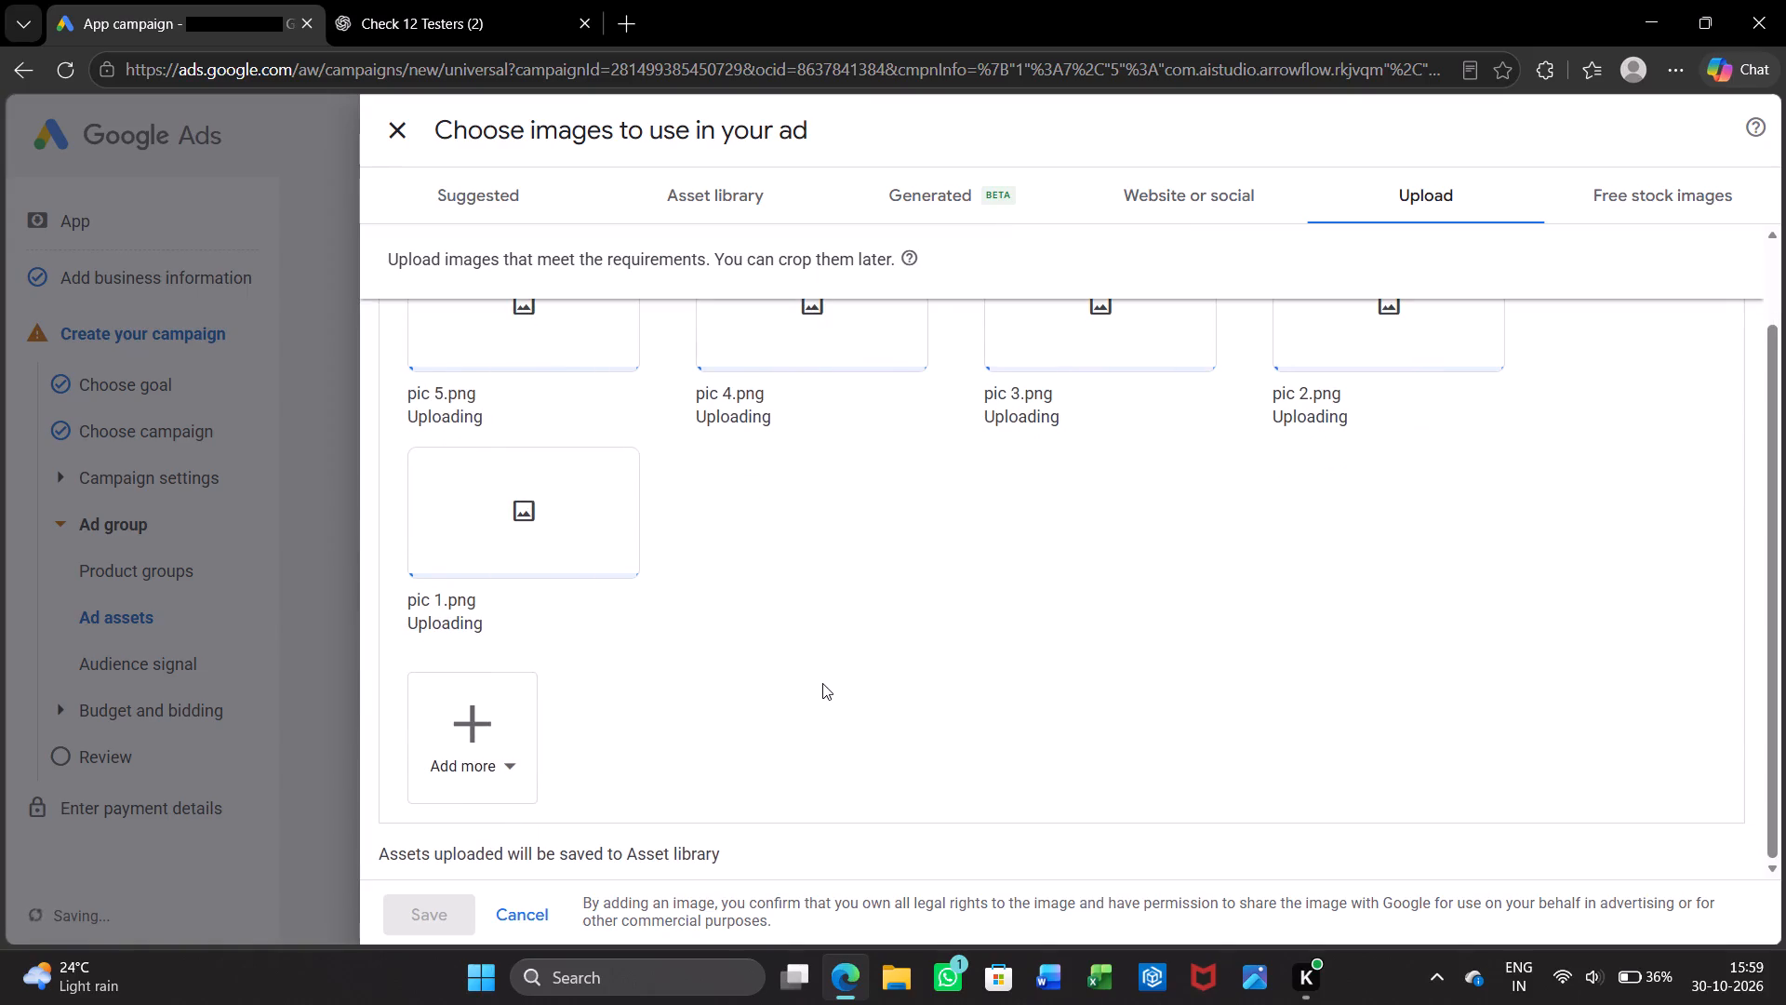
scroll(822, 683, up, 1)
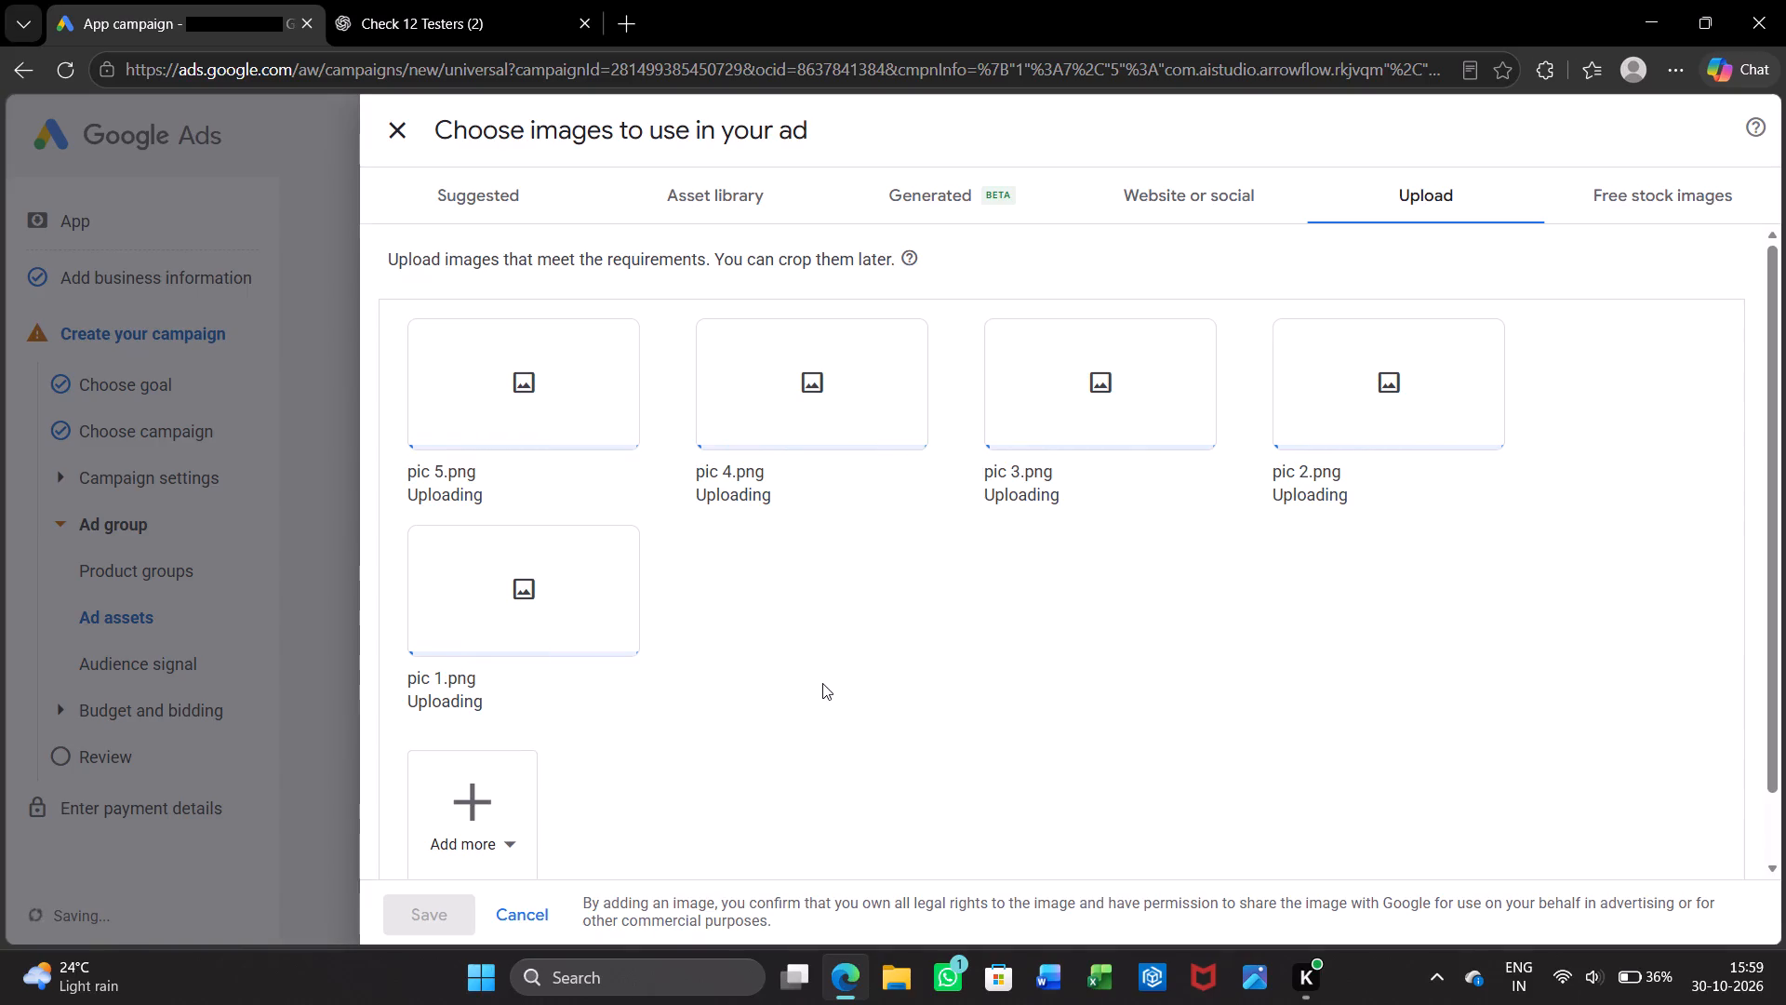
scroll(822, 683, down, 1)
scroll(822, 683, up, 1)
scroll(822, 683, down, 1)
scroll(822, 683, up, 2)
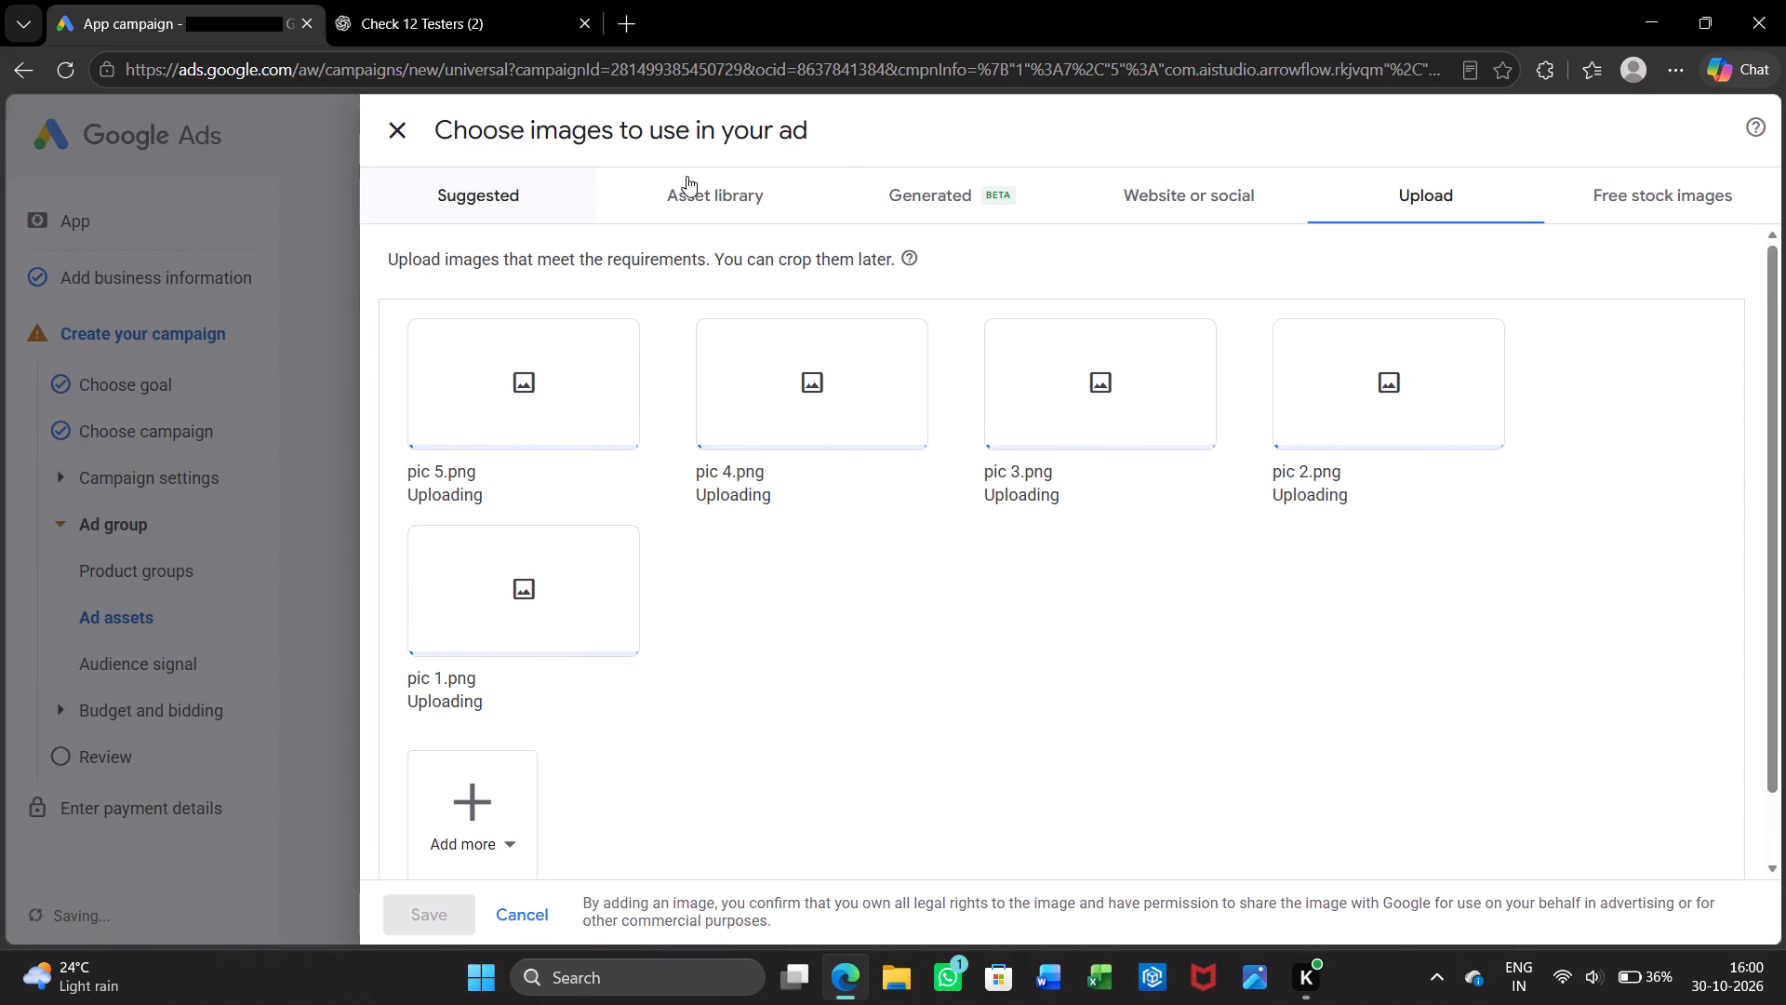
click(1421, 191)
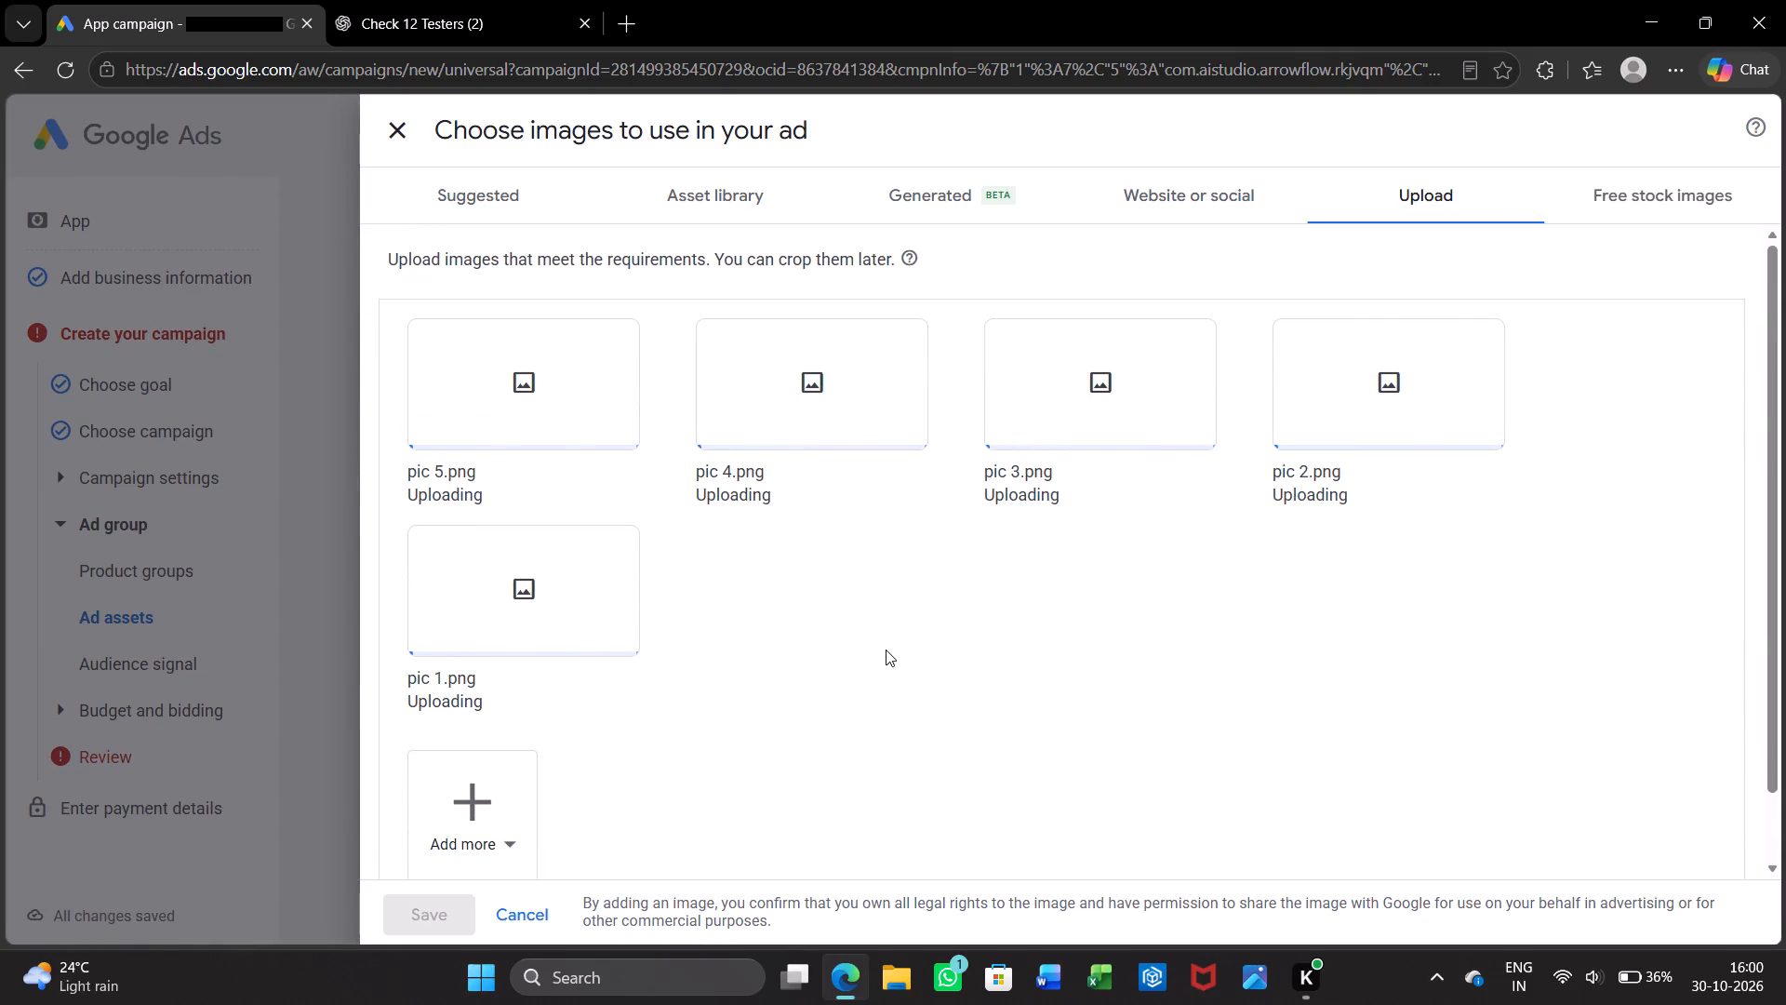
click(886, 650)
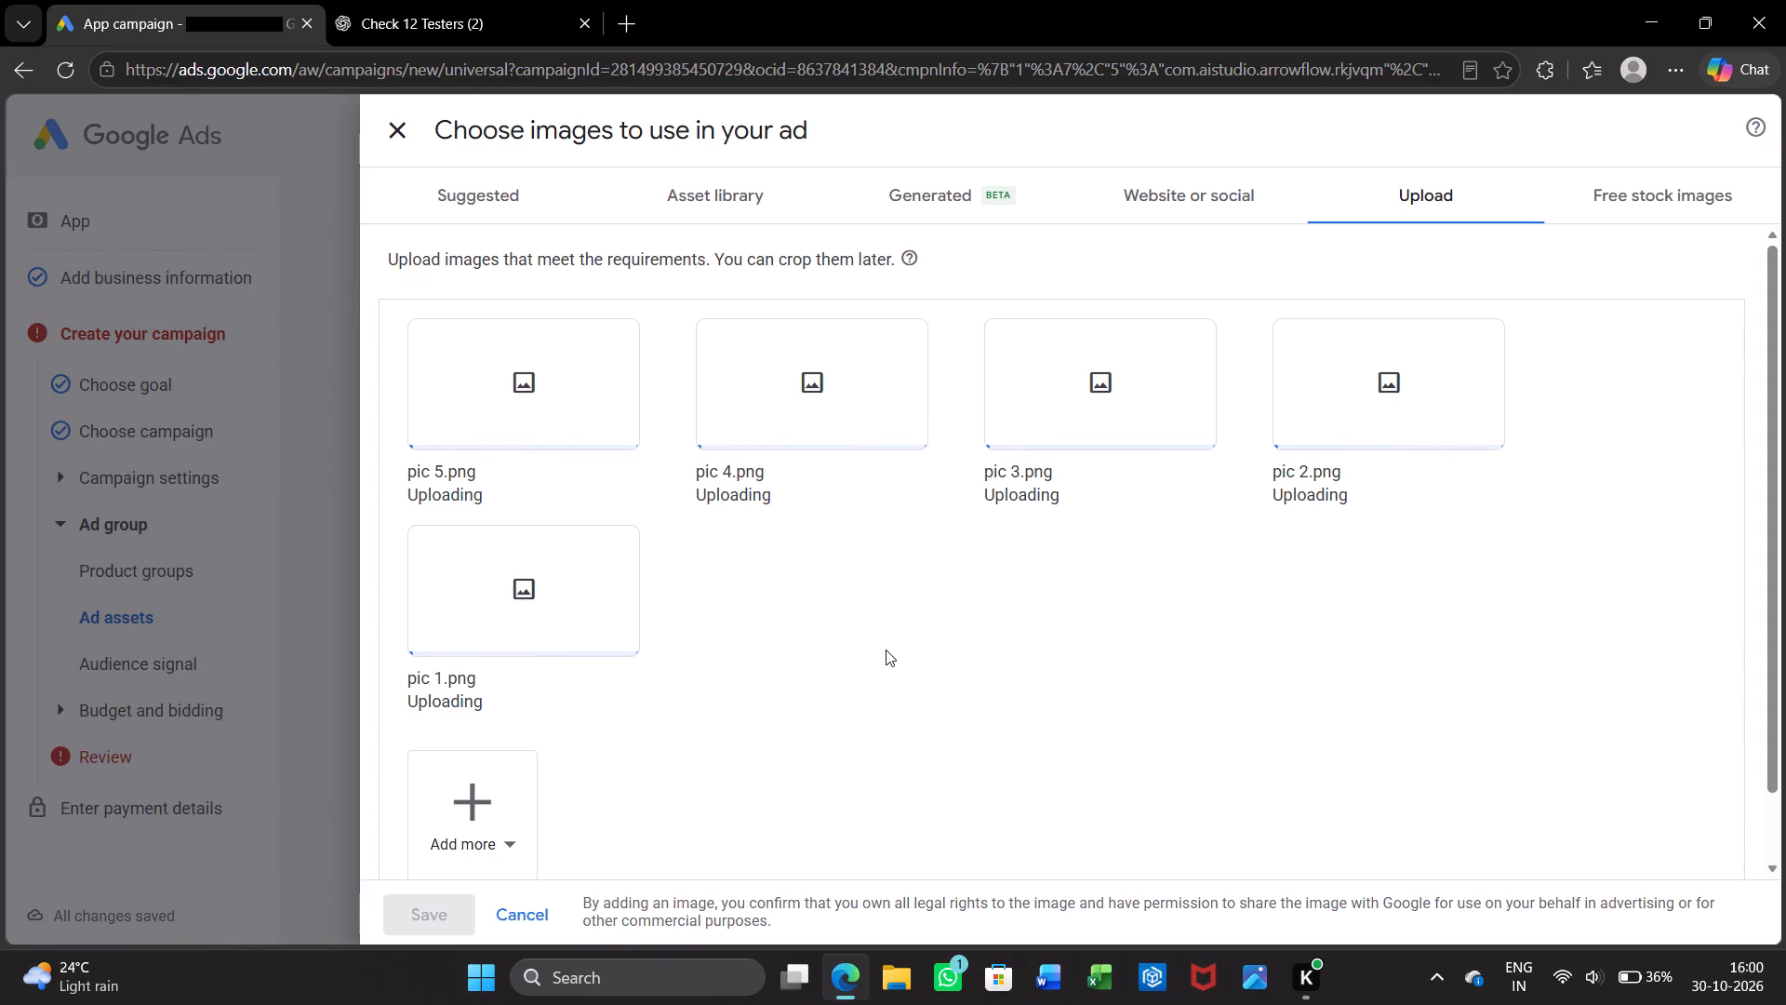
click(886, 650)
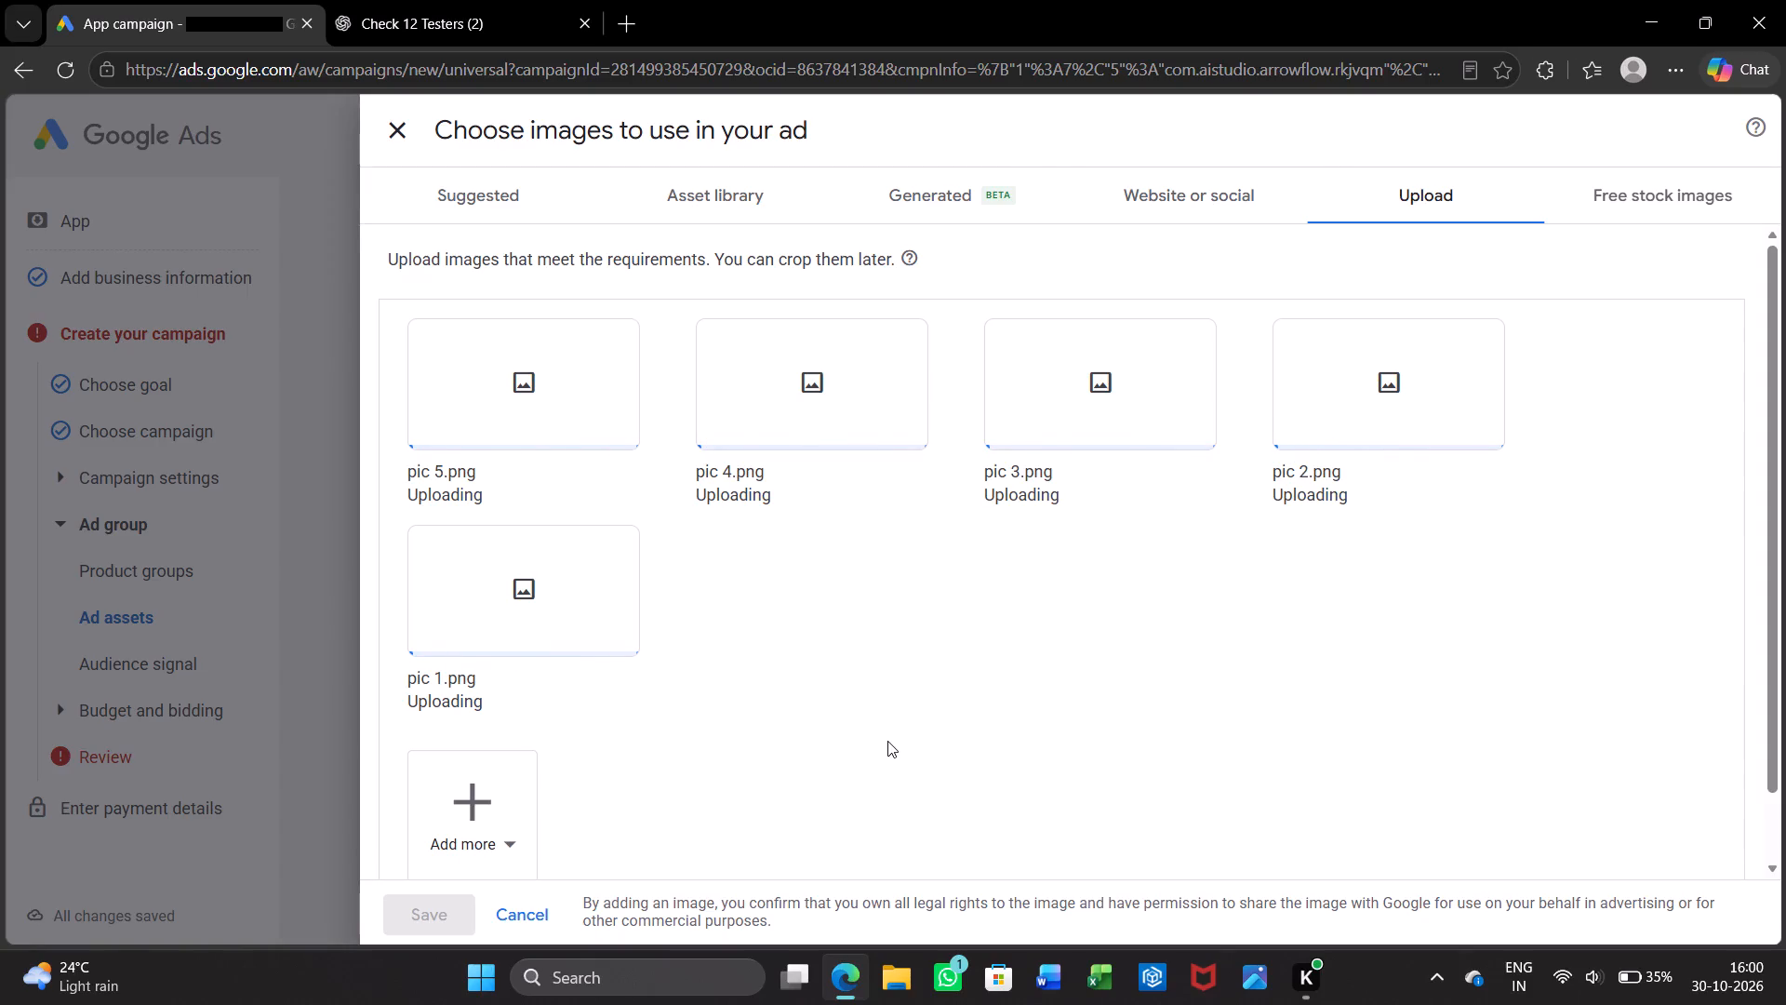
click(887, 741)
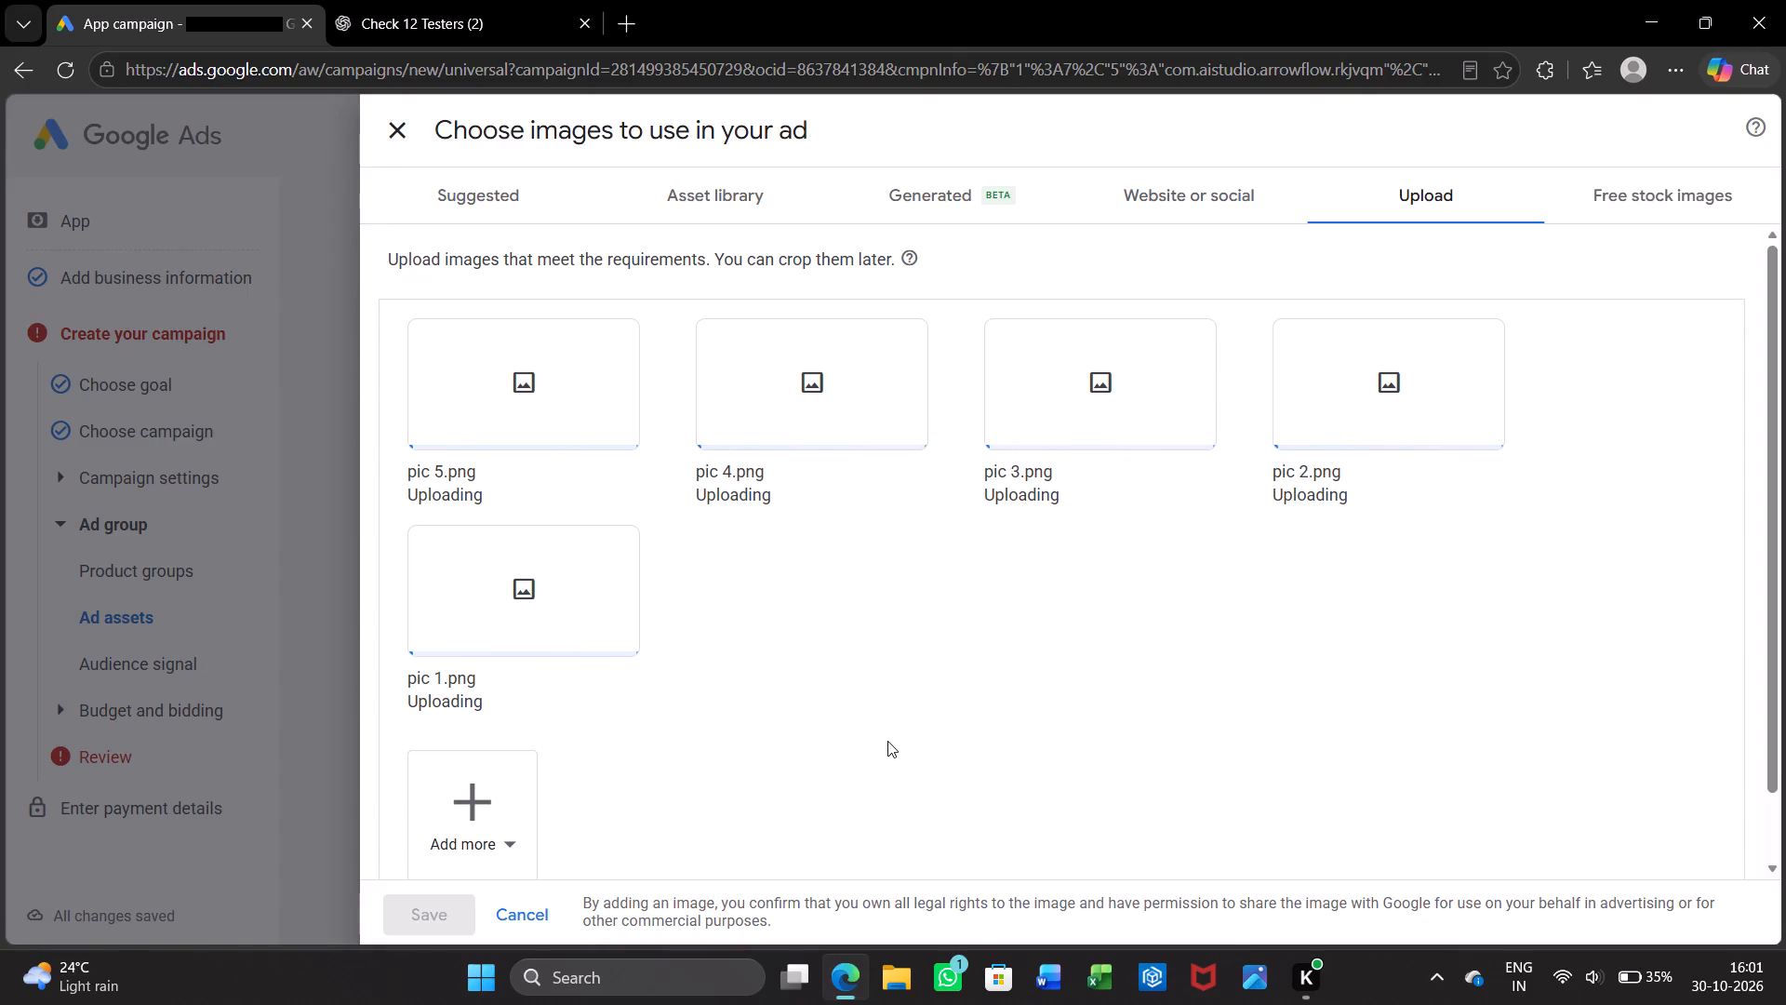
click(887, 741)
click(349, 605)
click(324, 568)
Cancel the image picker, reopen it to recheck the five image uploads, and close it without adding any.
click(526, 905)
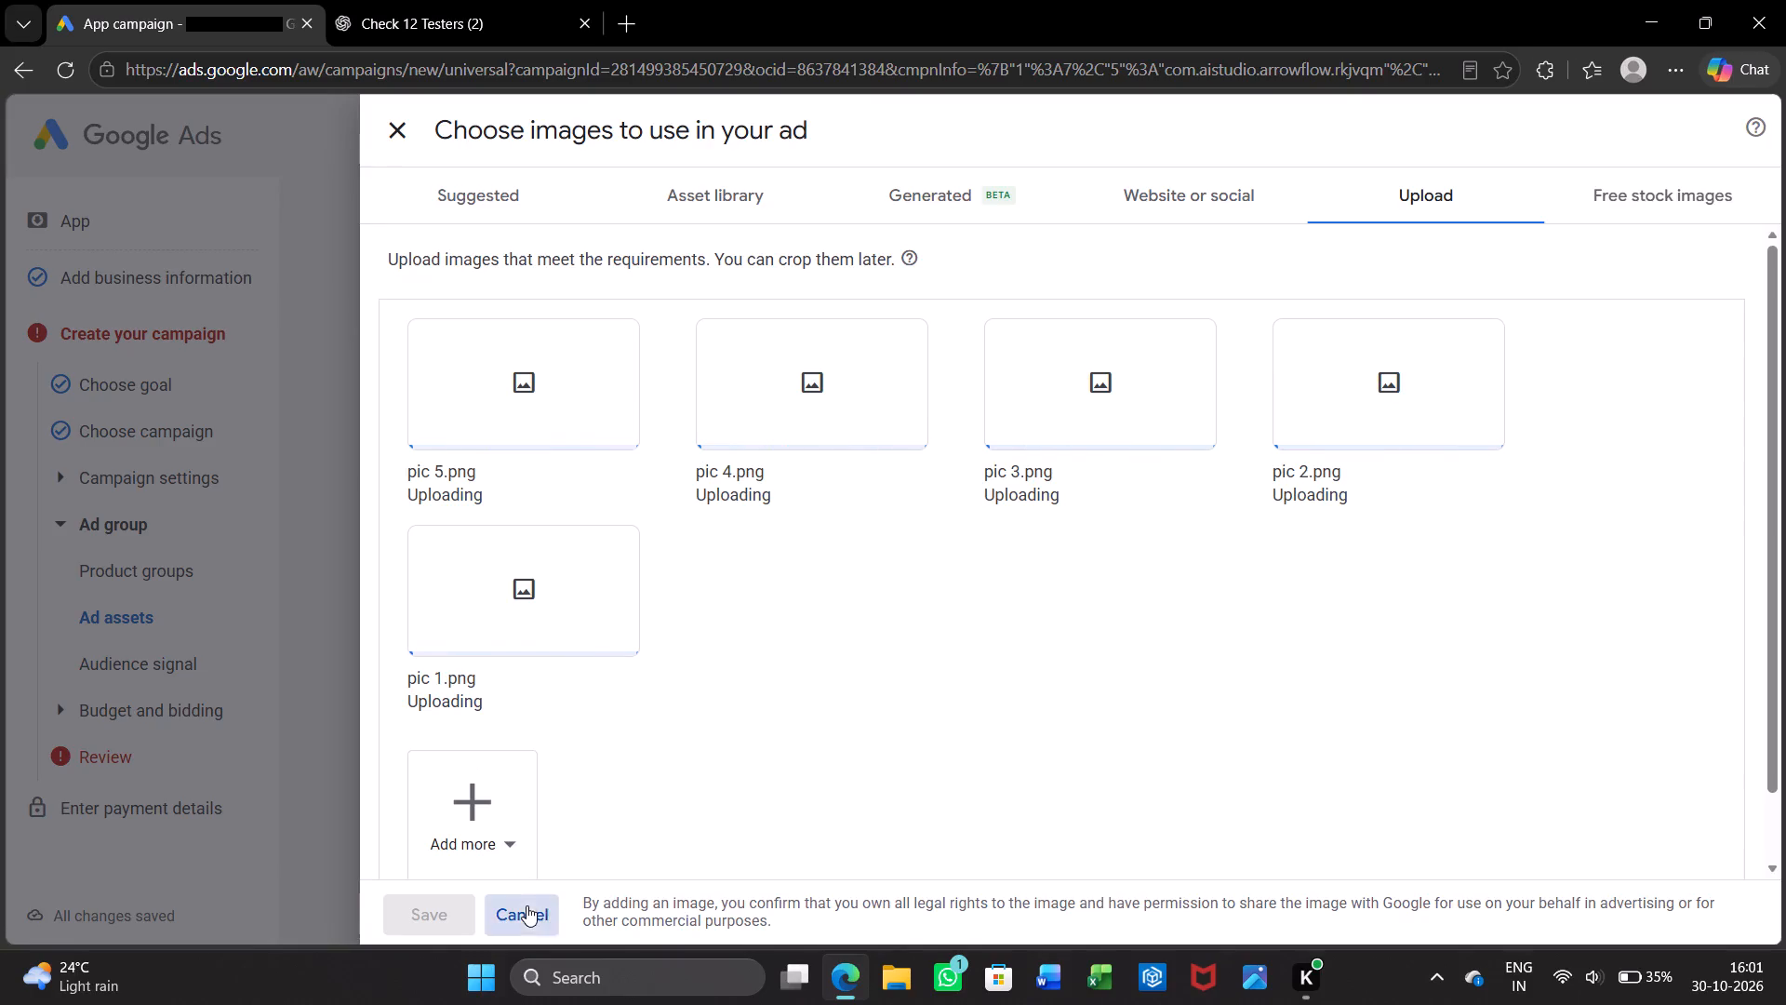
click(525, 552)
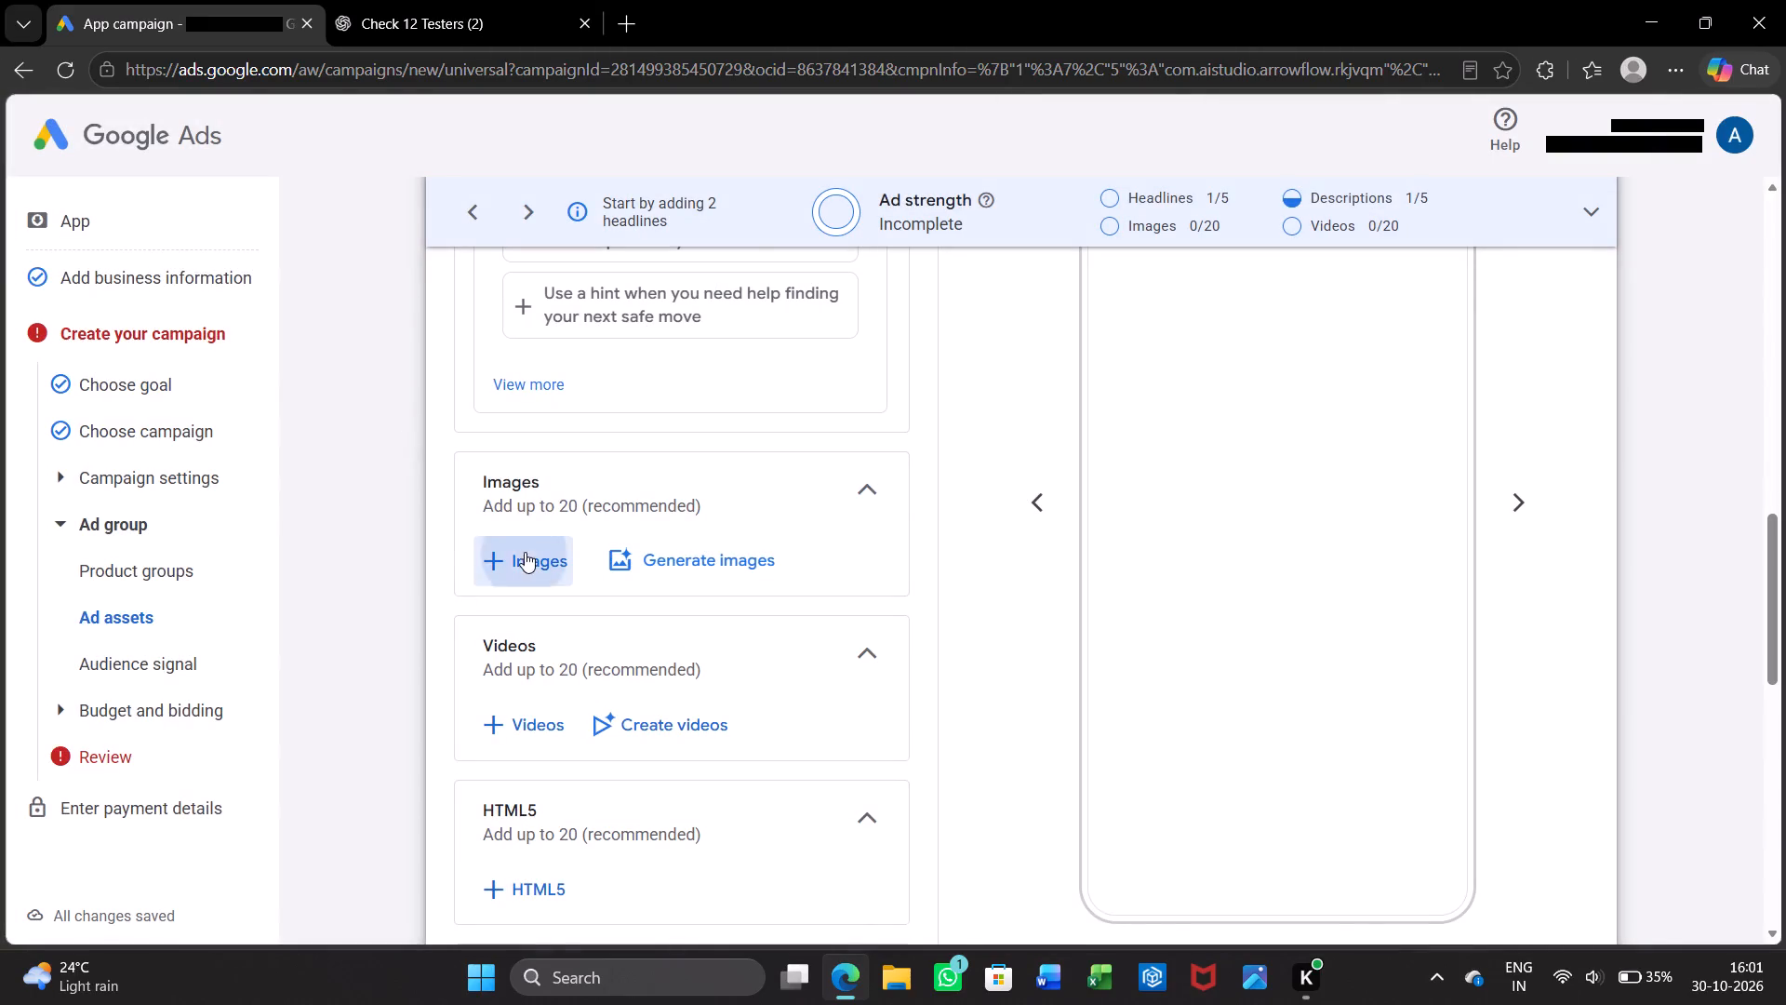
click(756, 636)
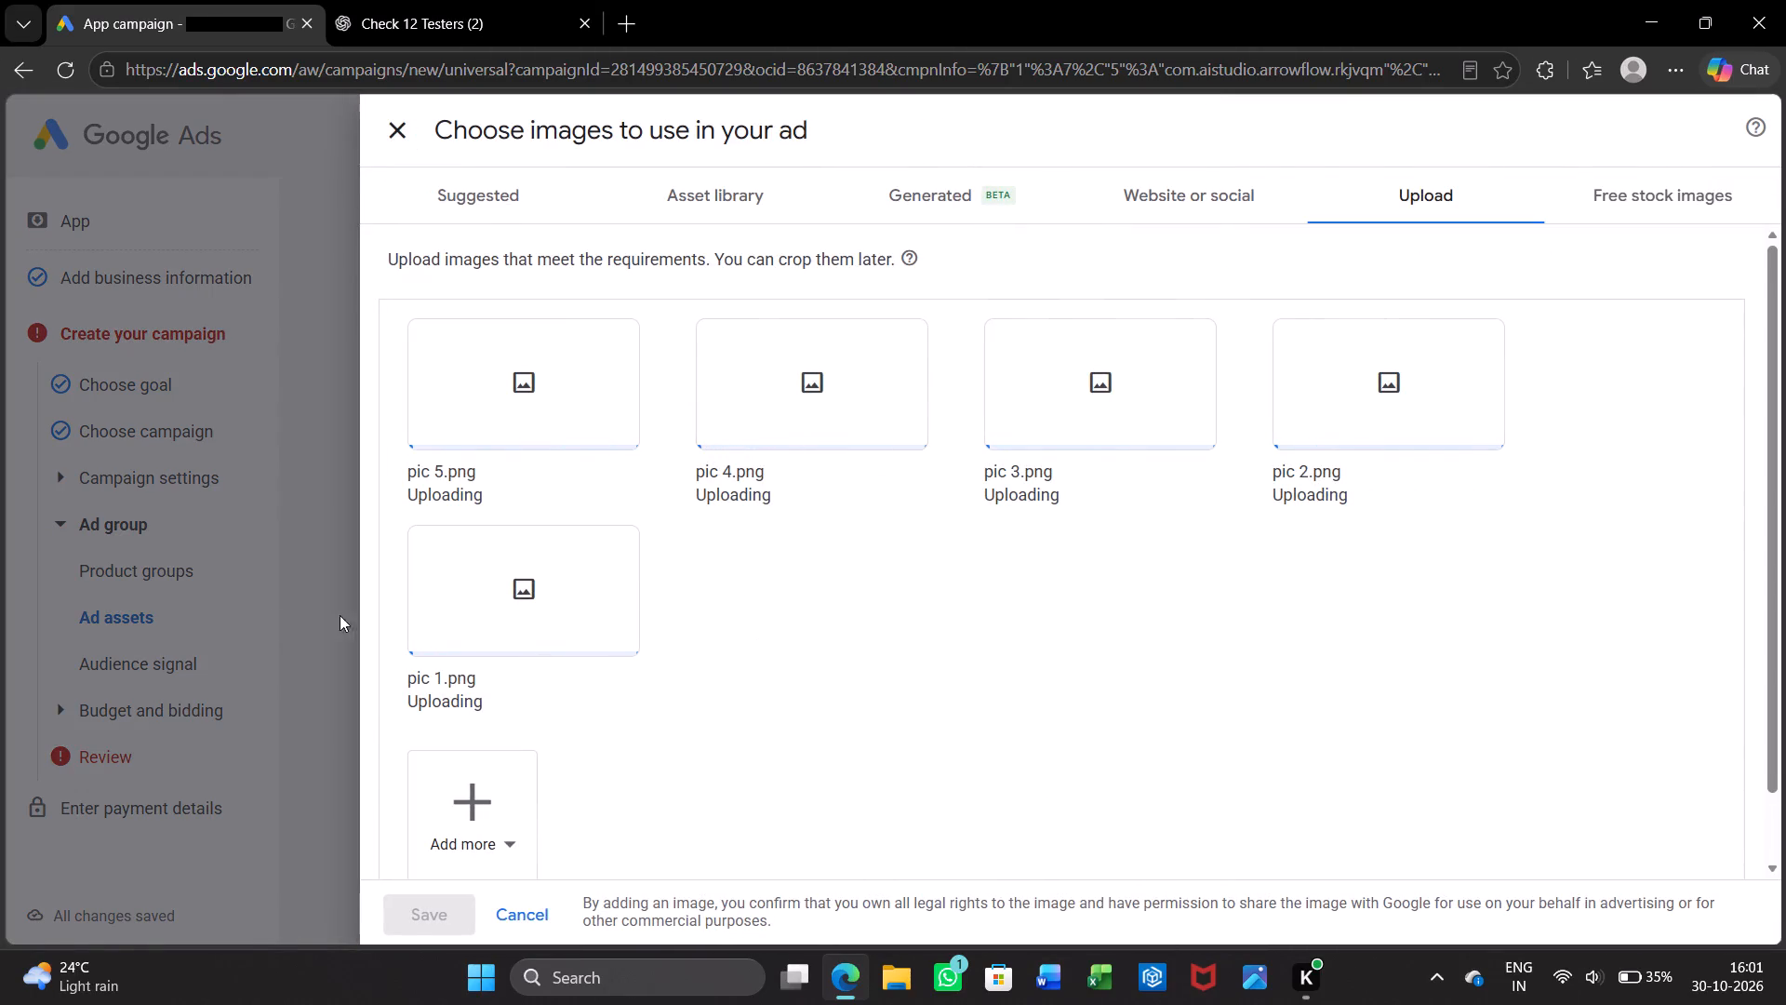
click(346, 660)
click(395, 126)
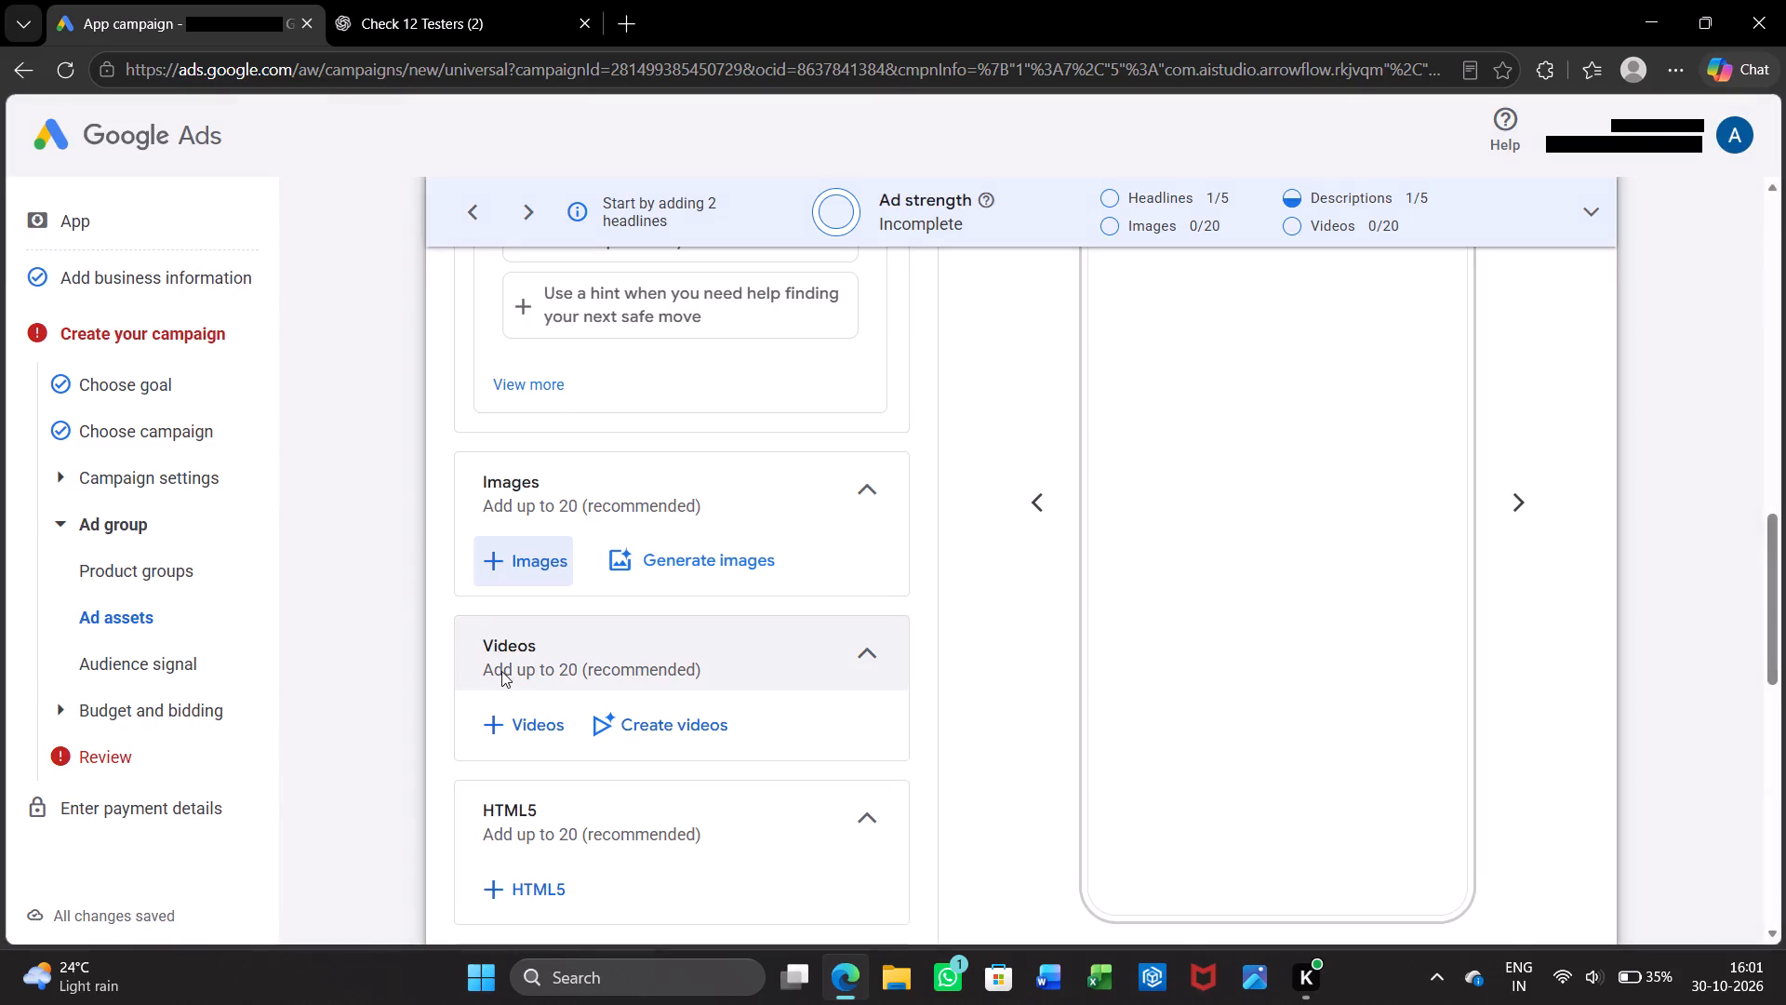
Open the picker for adding YouTube videos to the ad group's ad assets.
click(532, 716)
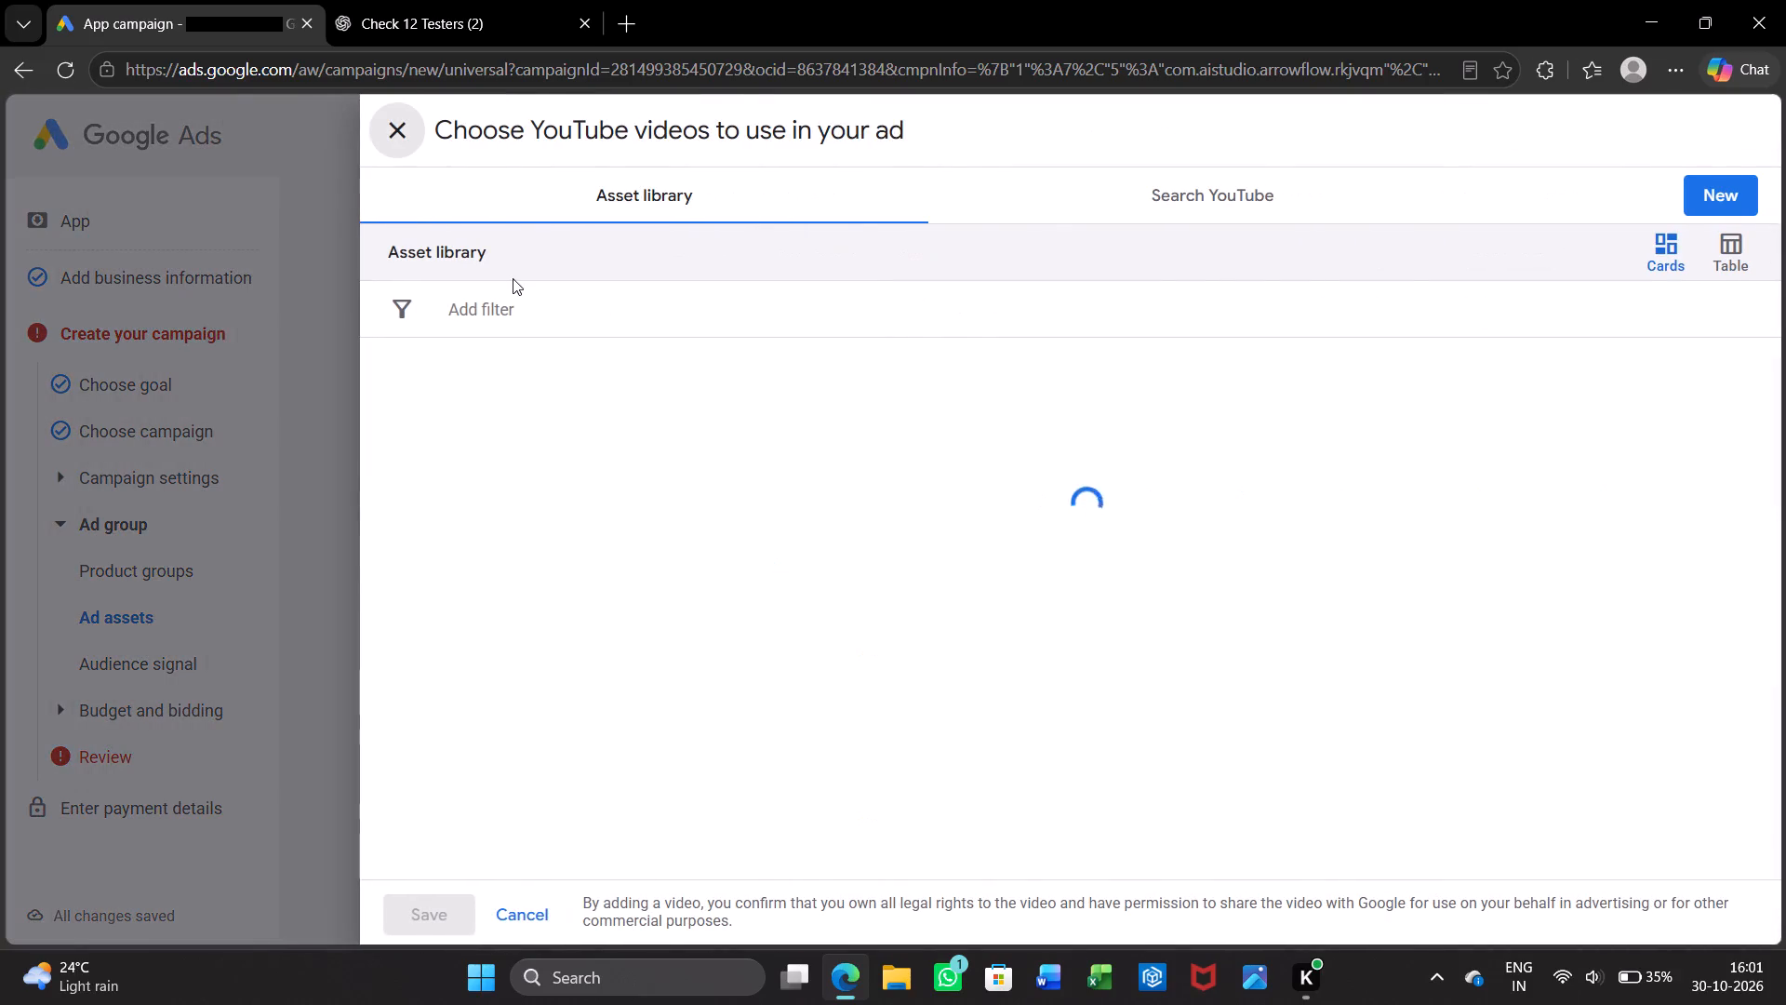
Load YouTube in a new browser tab and return to the video picker in the Google Ads tab.
click(620, 16)
click(637, 65)
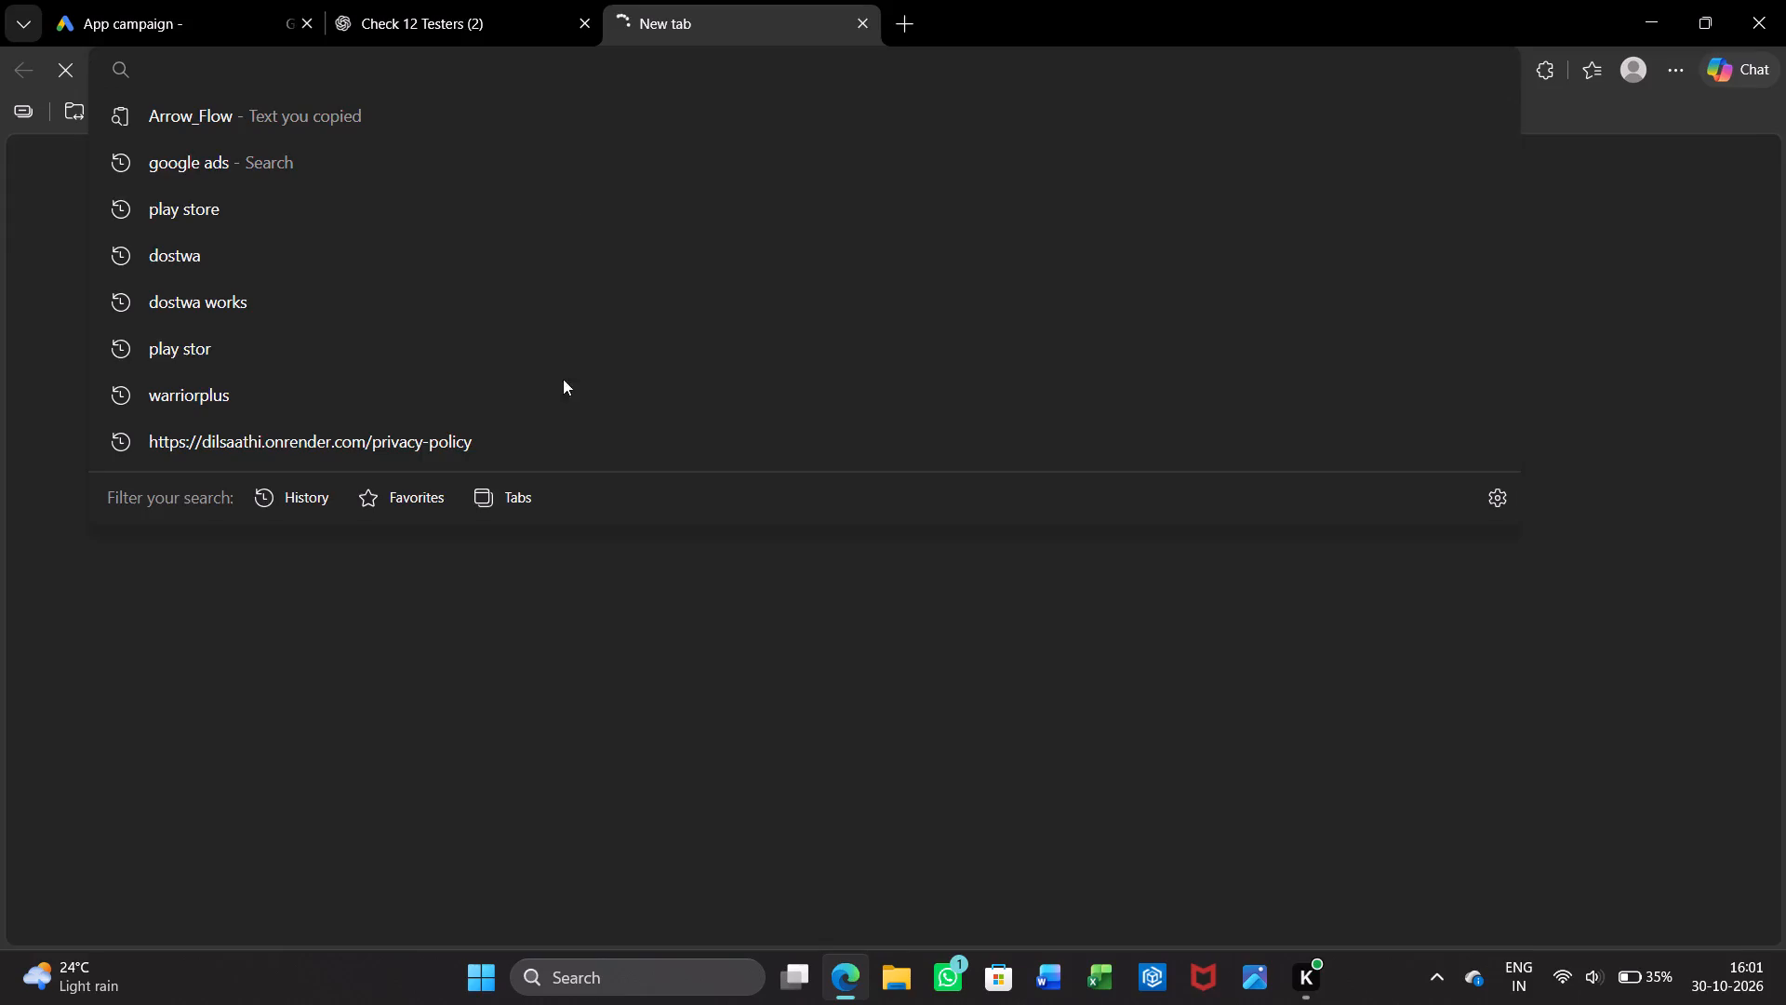
click(696, 753)
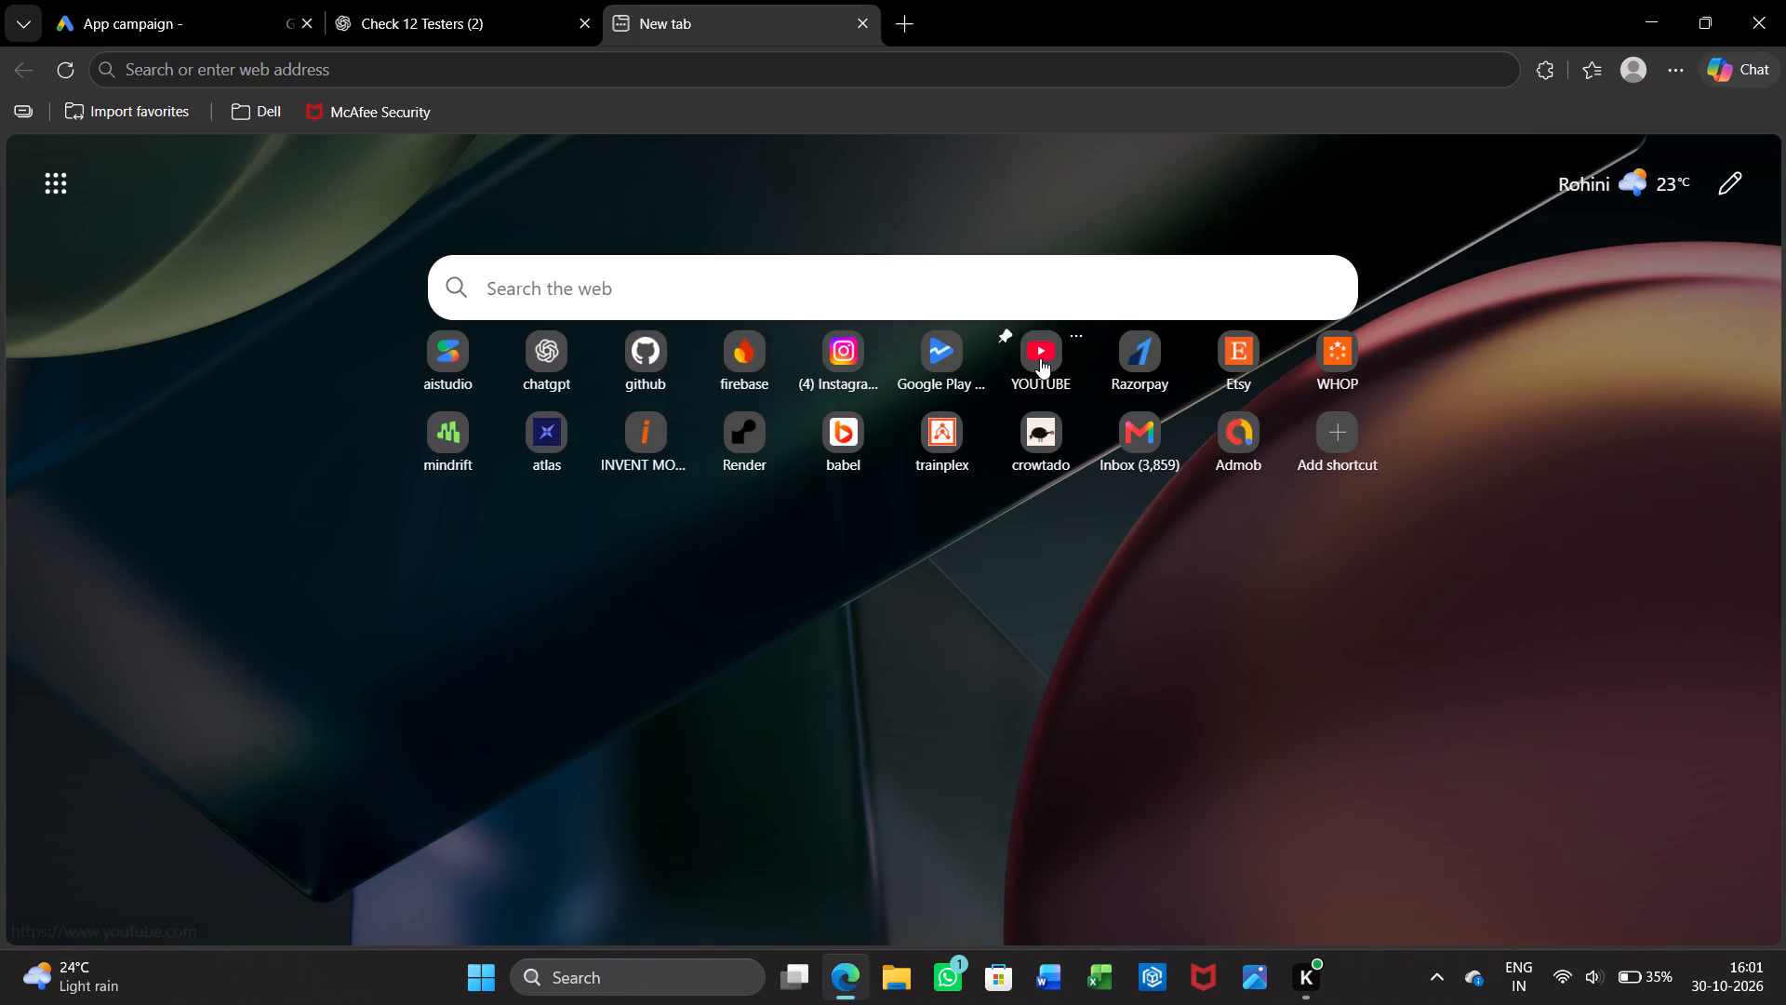
click(1040, 358)
click(73, 0)
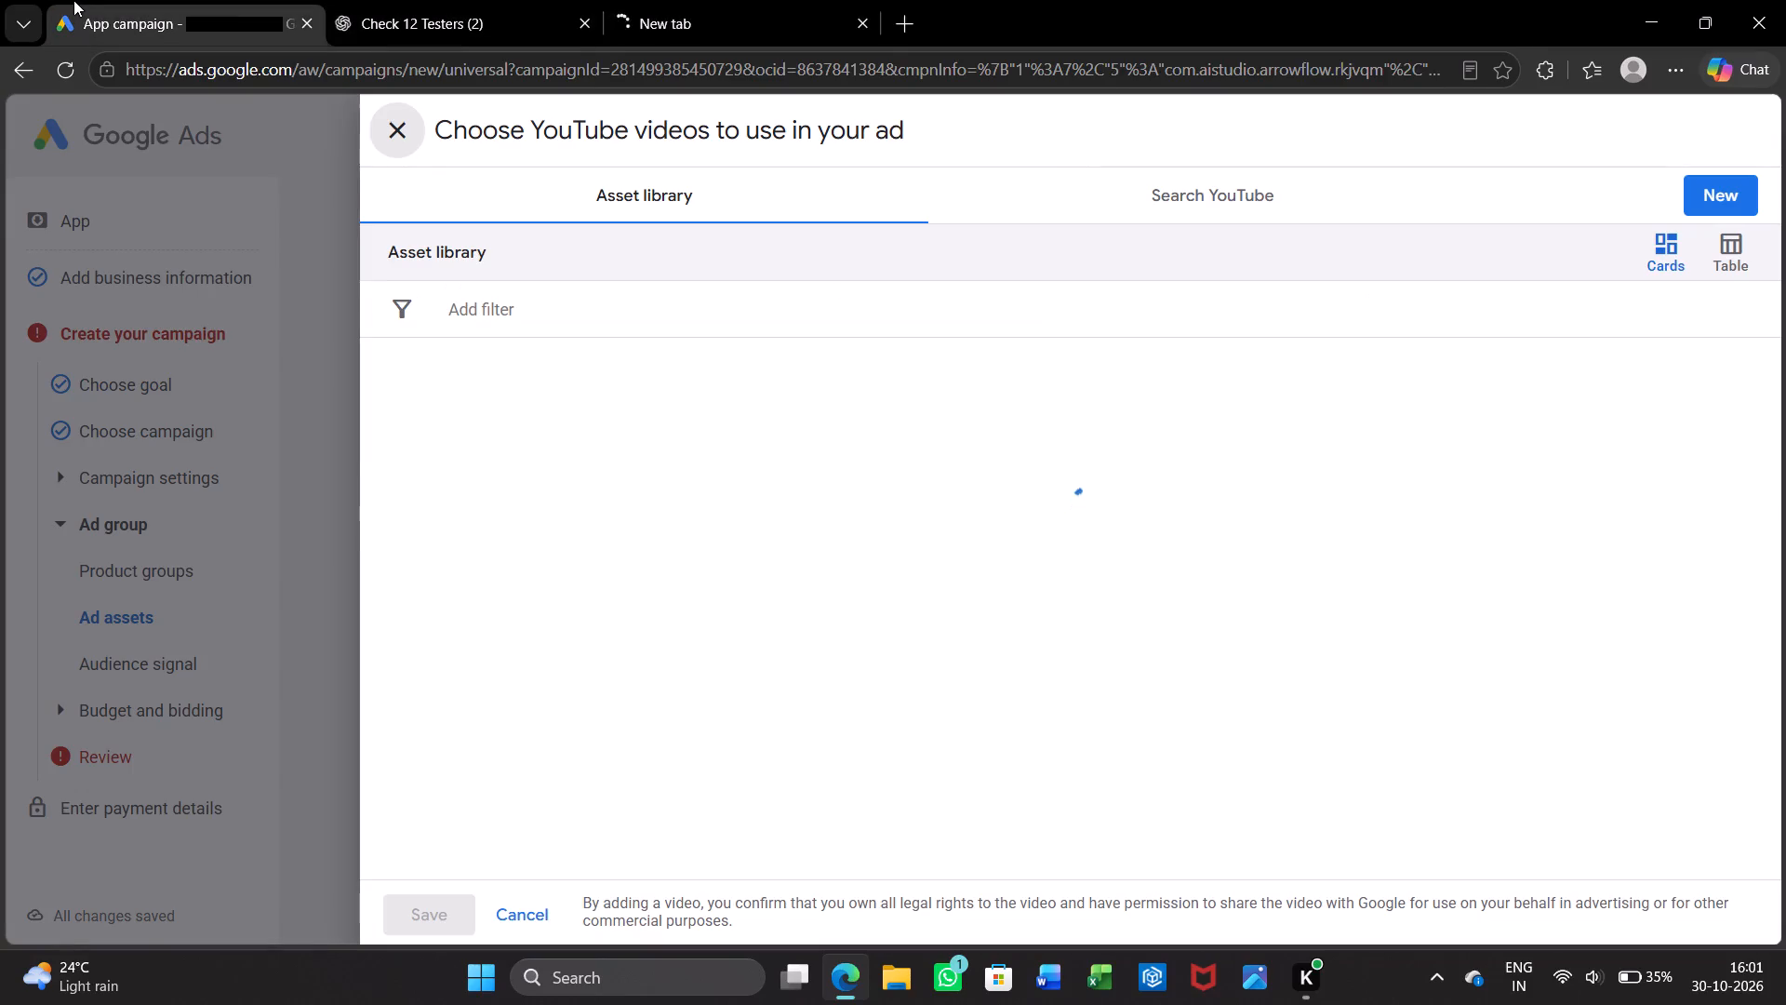
click(755, 36)
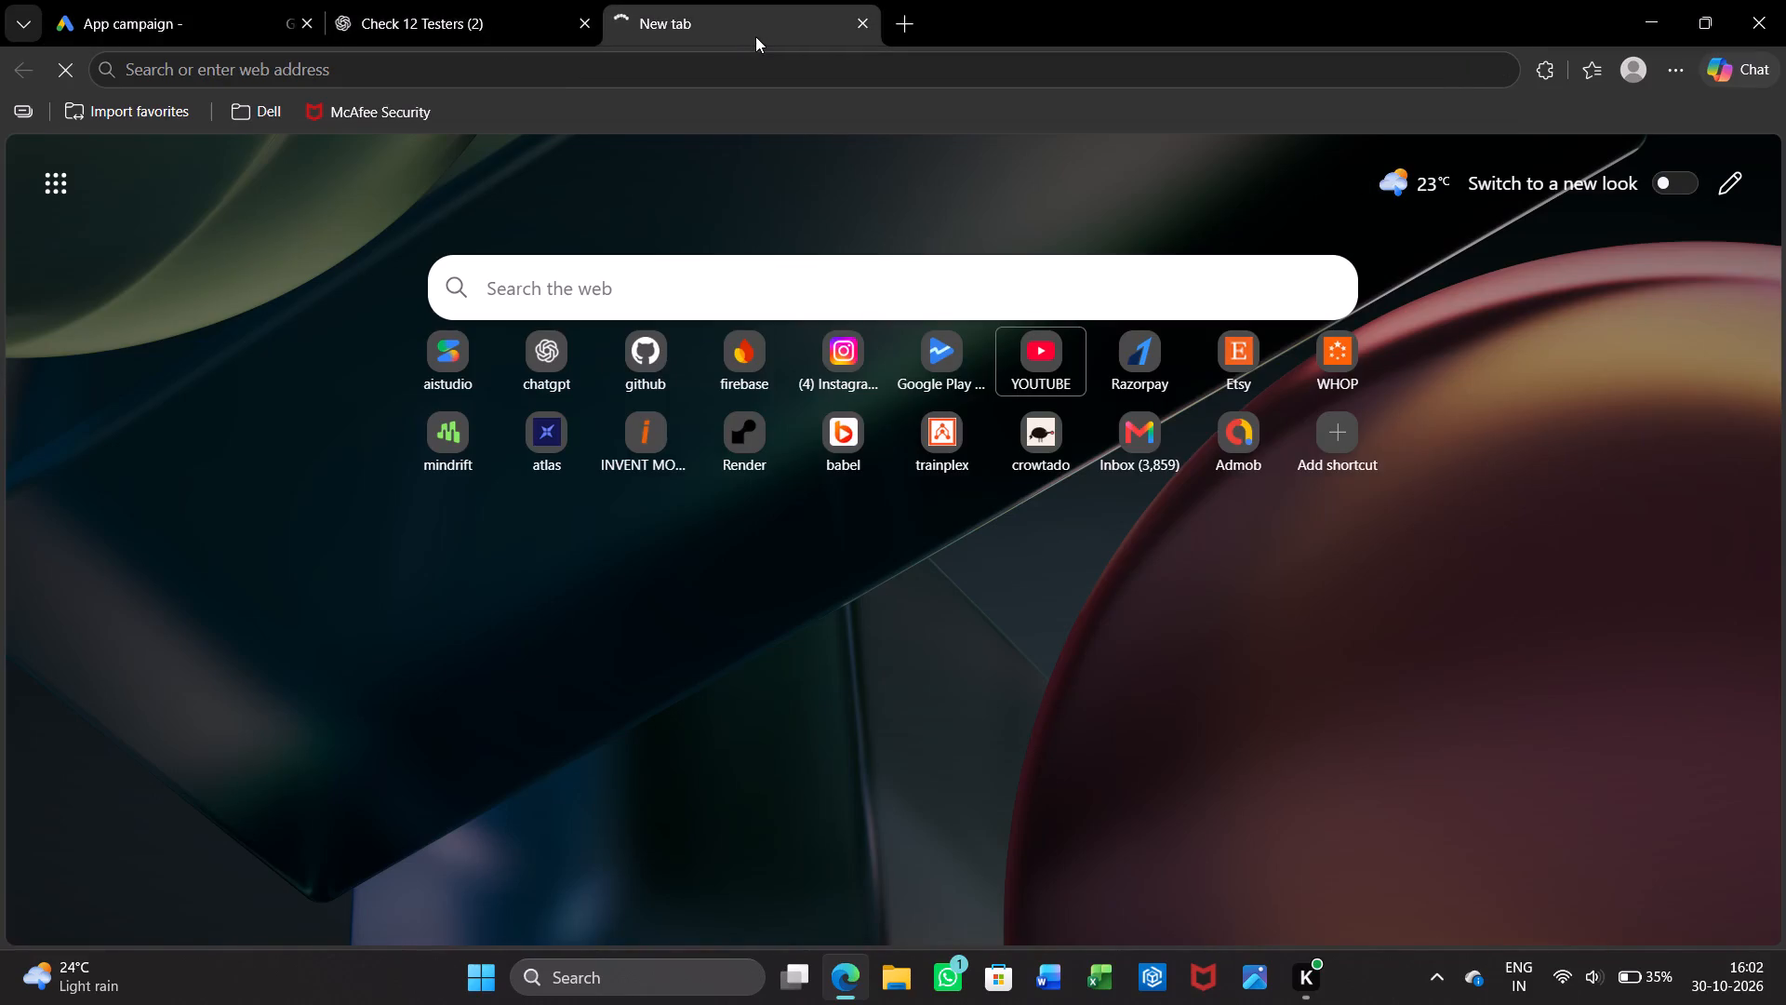
click(179, 0)
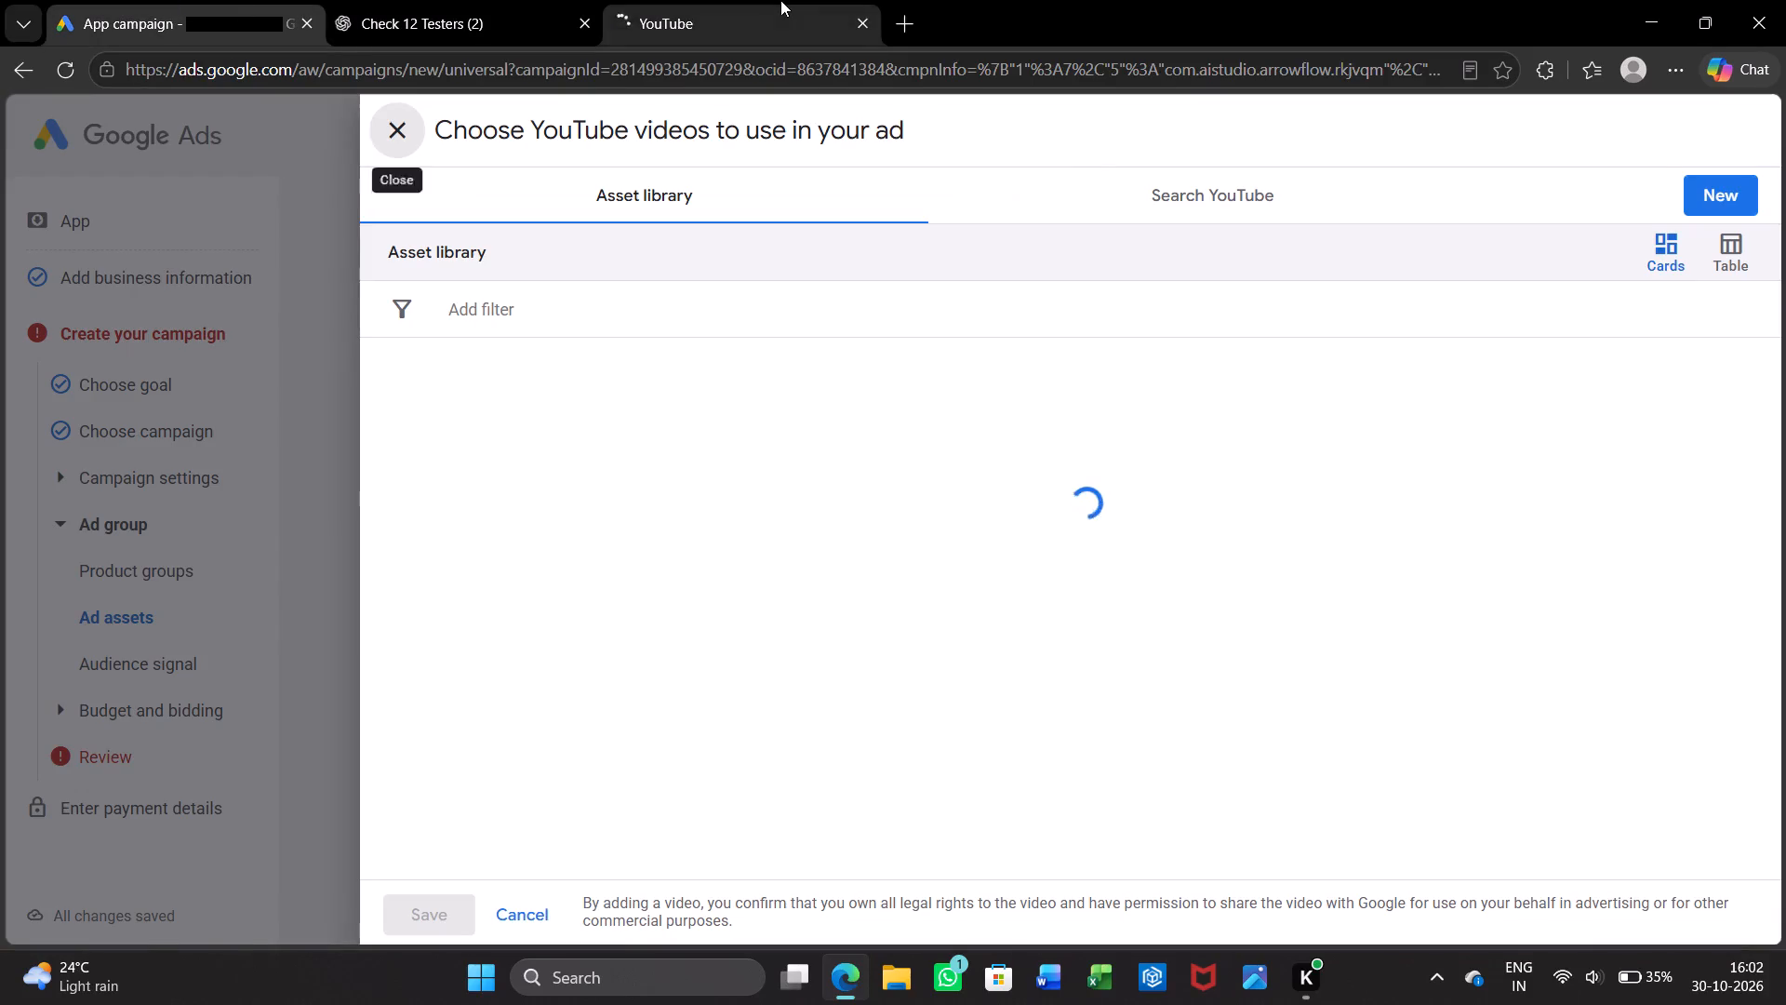
click(780, 0)
click(211, 0)
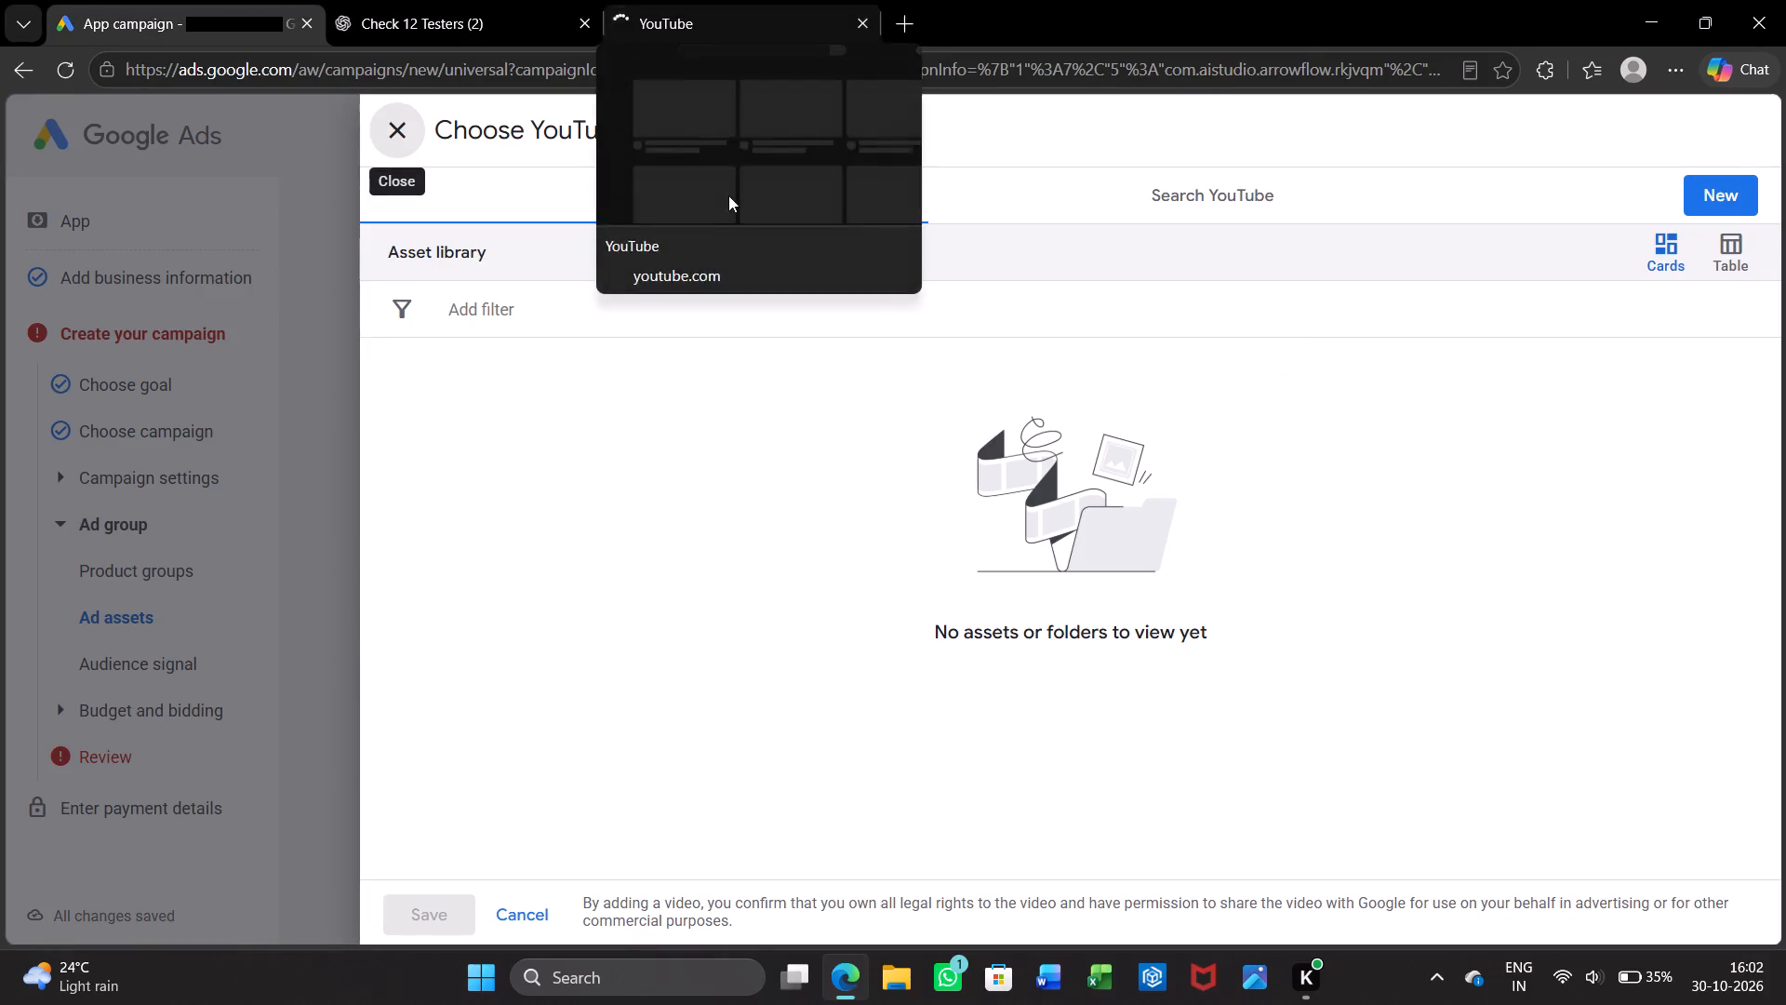
Switch the video picker from the asset library to searching YouTube.
click(1201, 190)
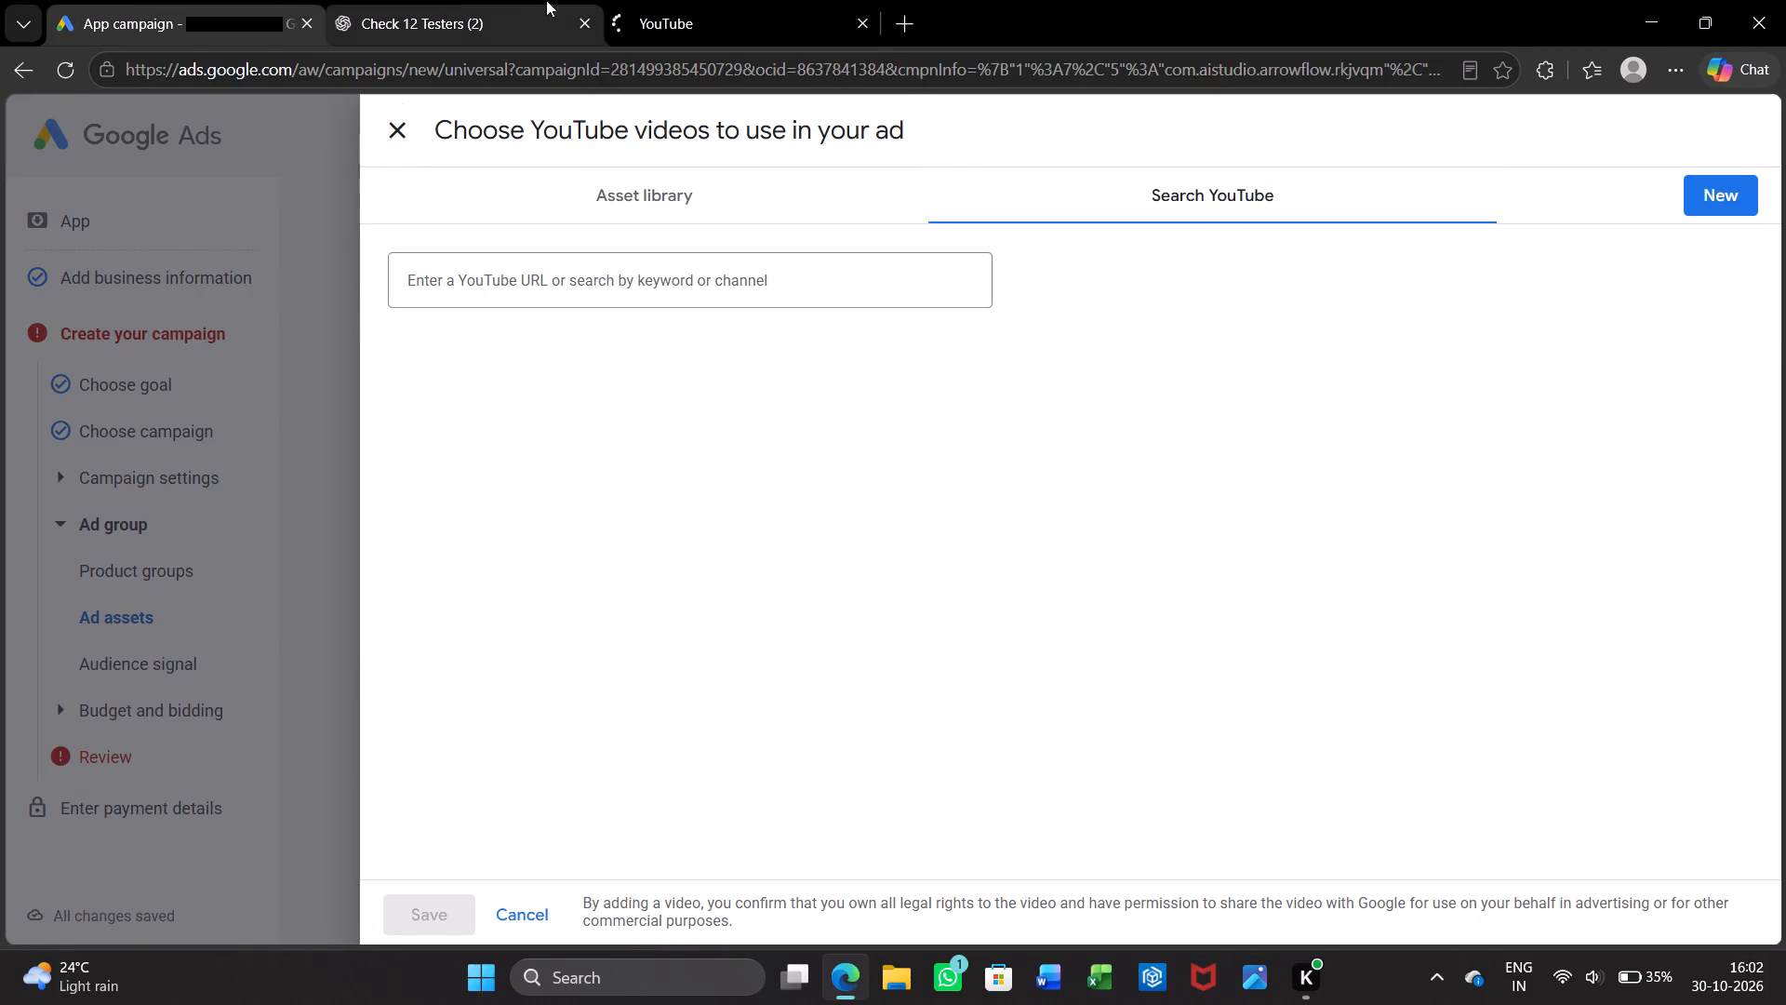
Look through the videos and Shorts on the signed-in account's own YouTube channel for possible ad material.
click(792, 5)
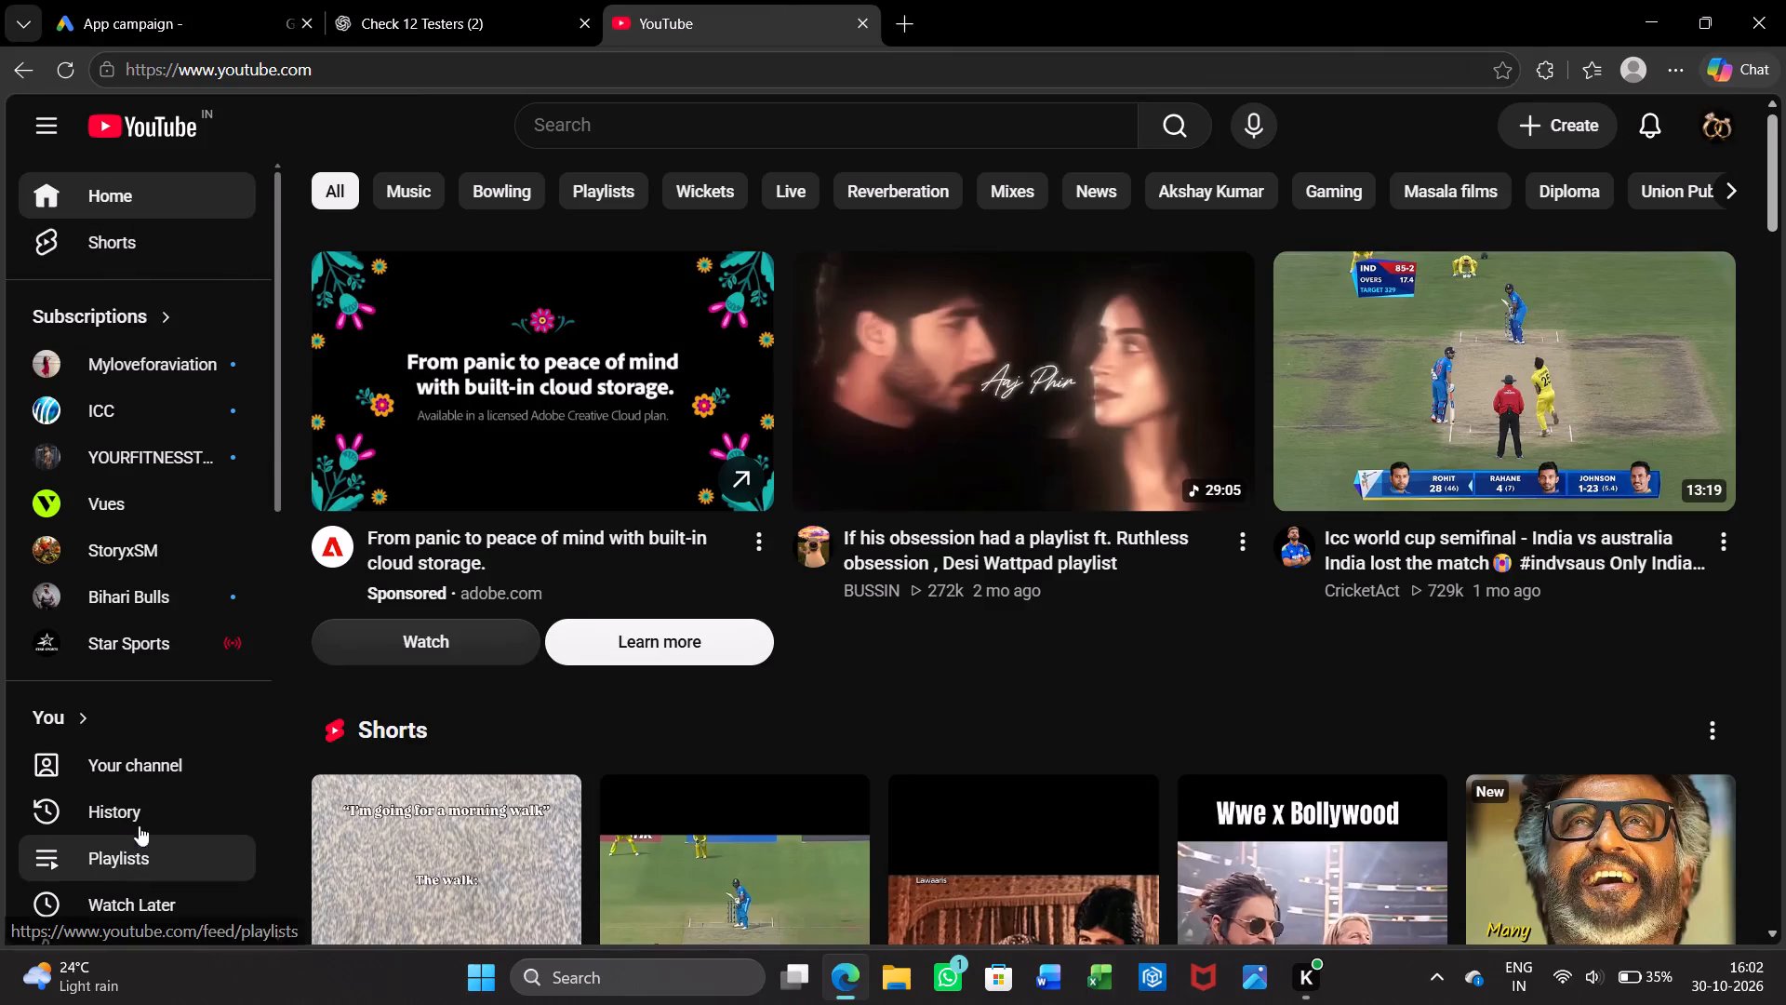
click(159, 757)
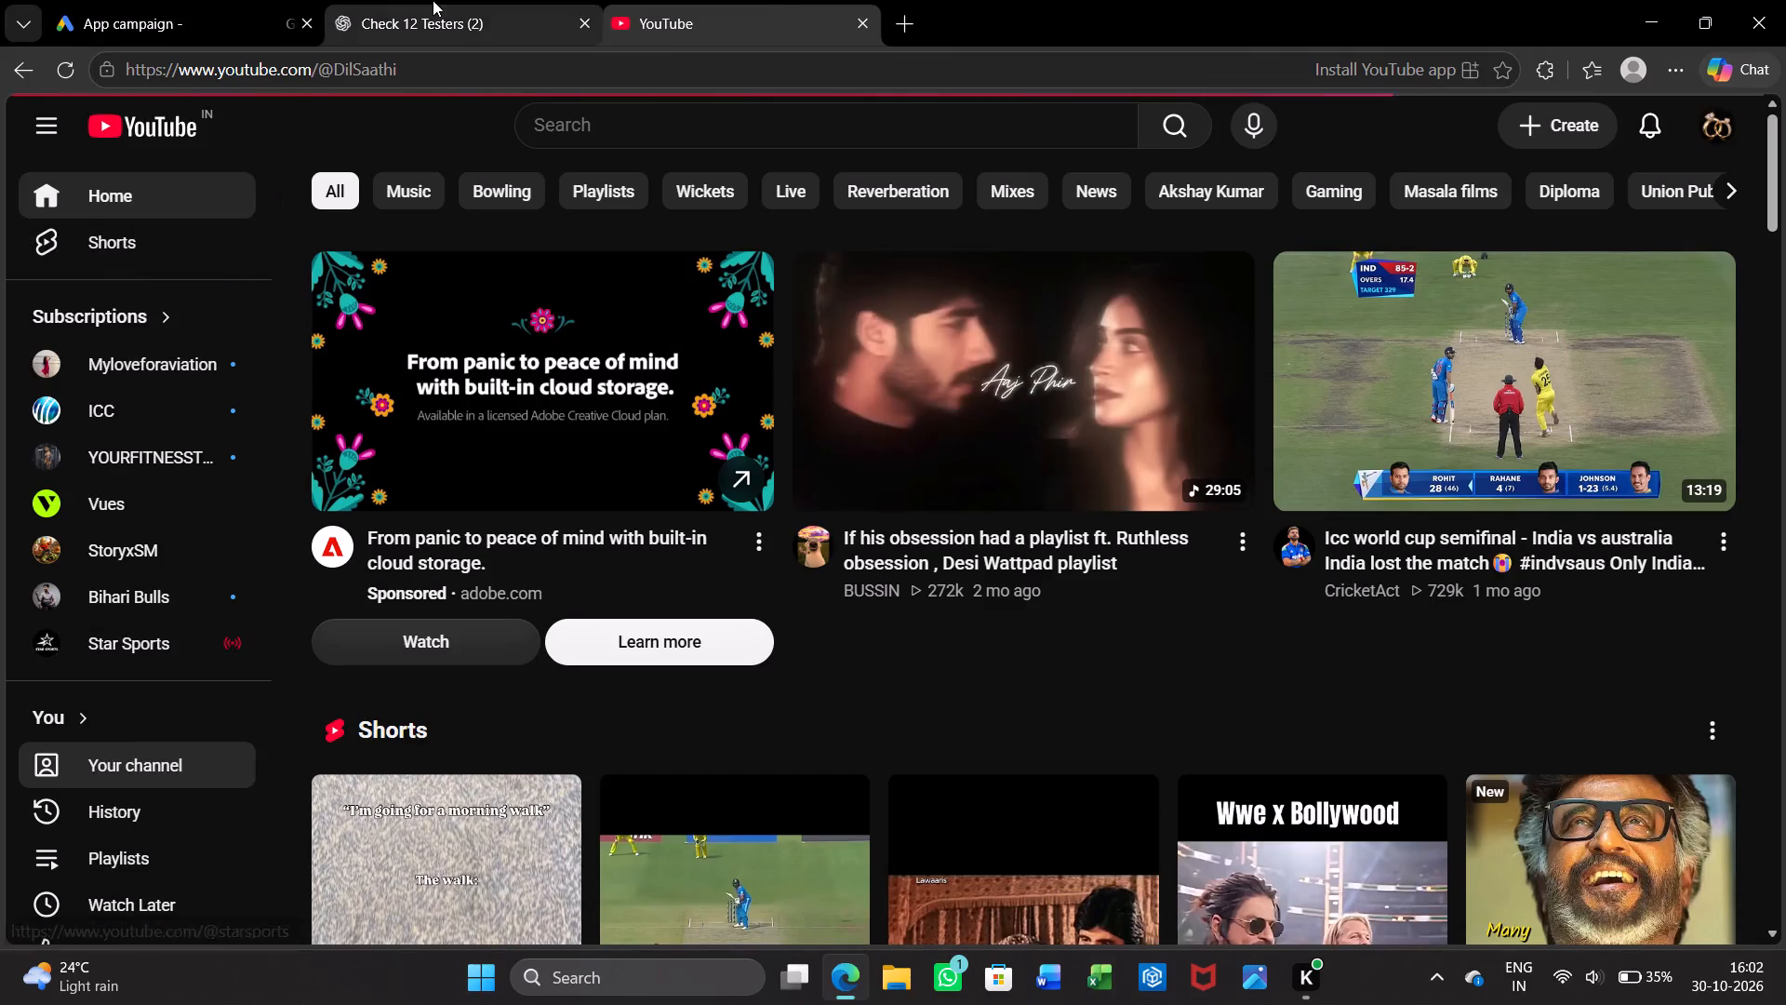
click(239, 0)
click(782, 0)
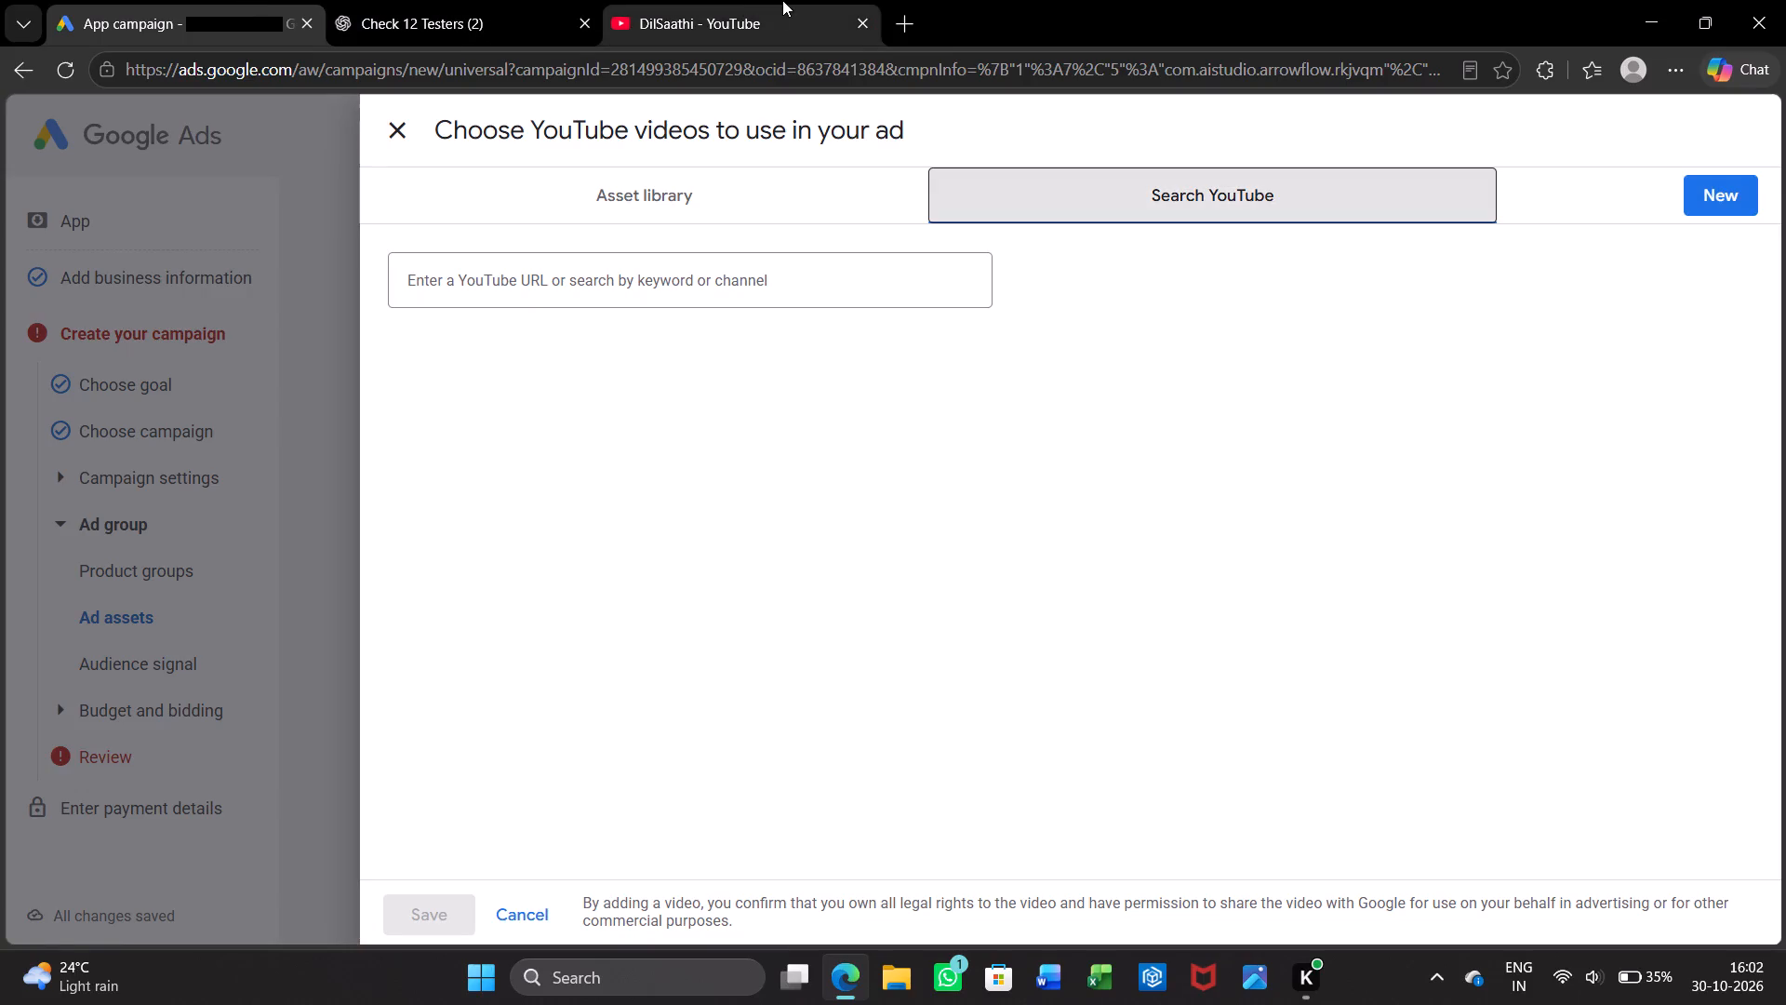
scroll(649, 685, down, 3)
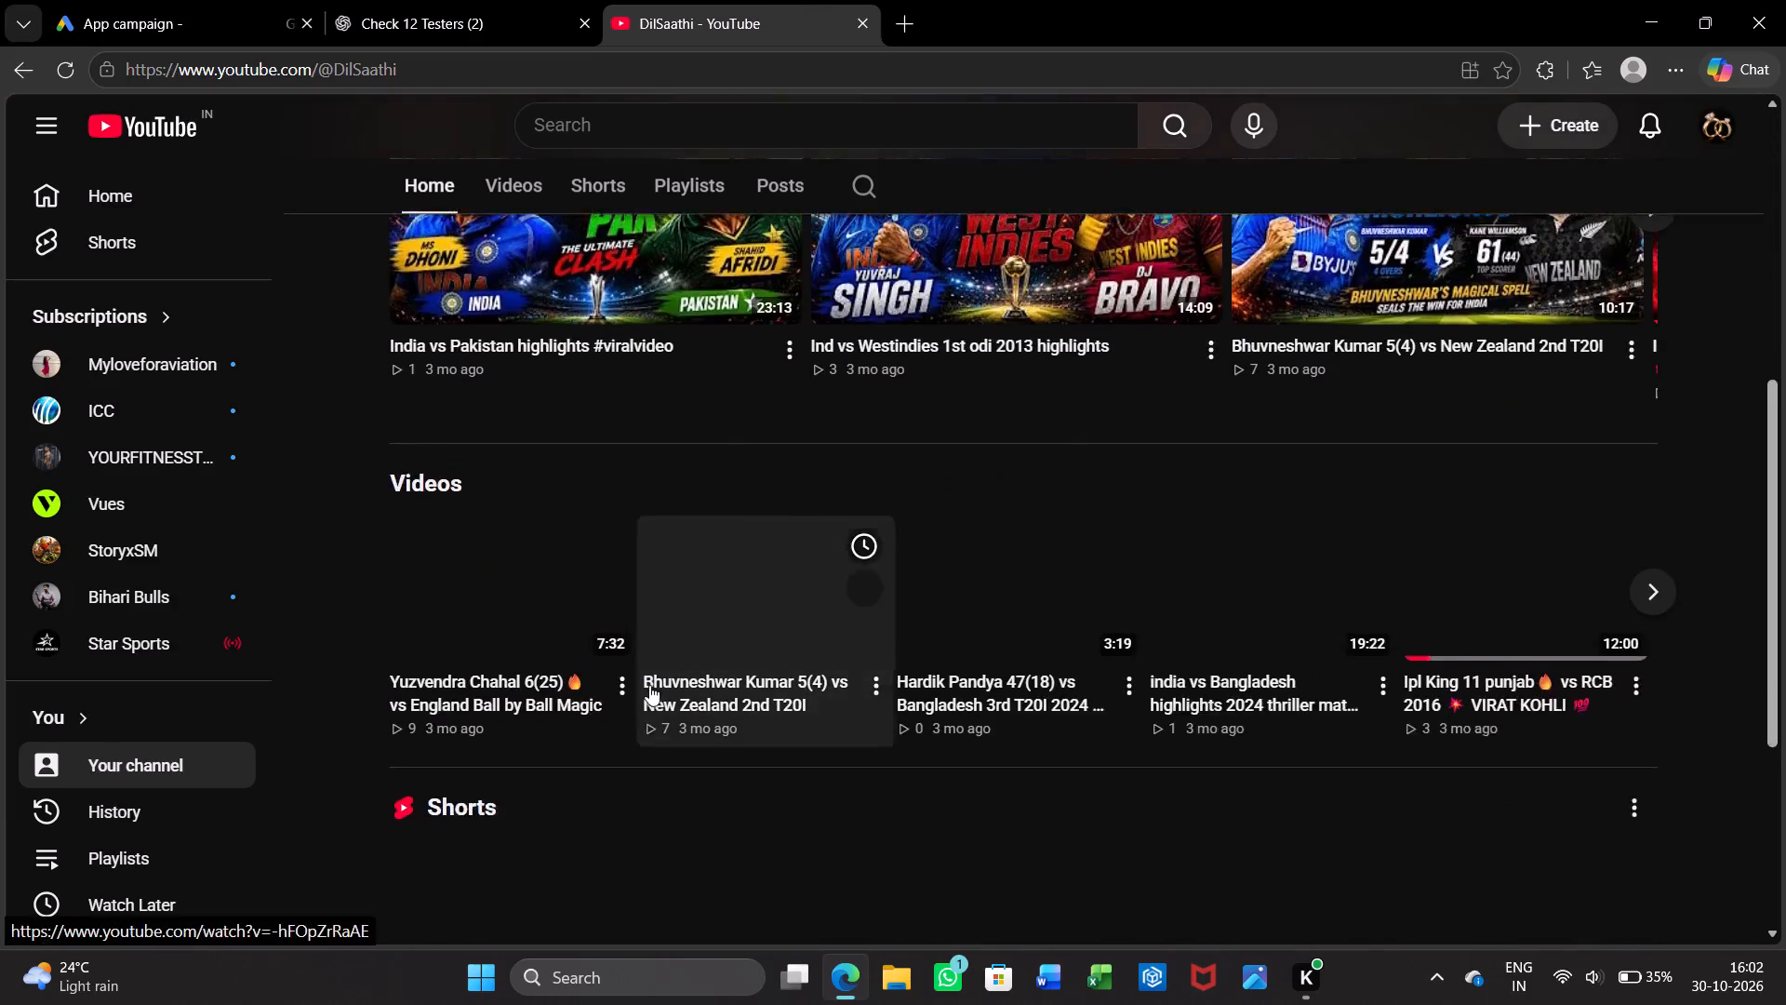
scroll(649, 685, down, 2)
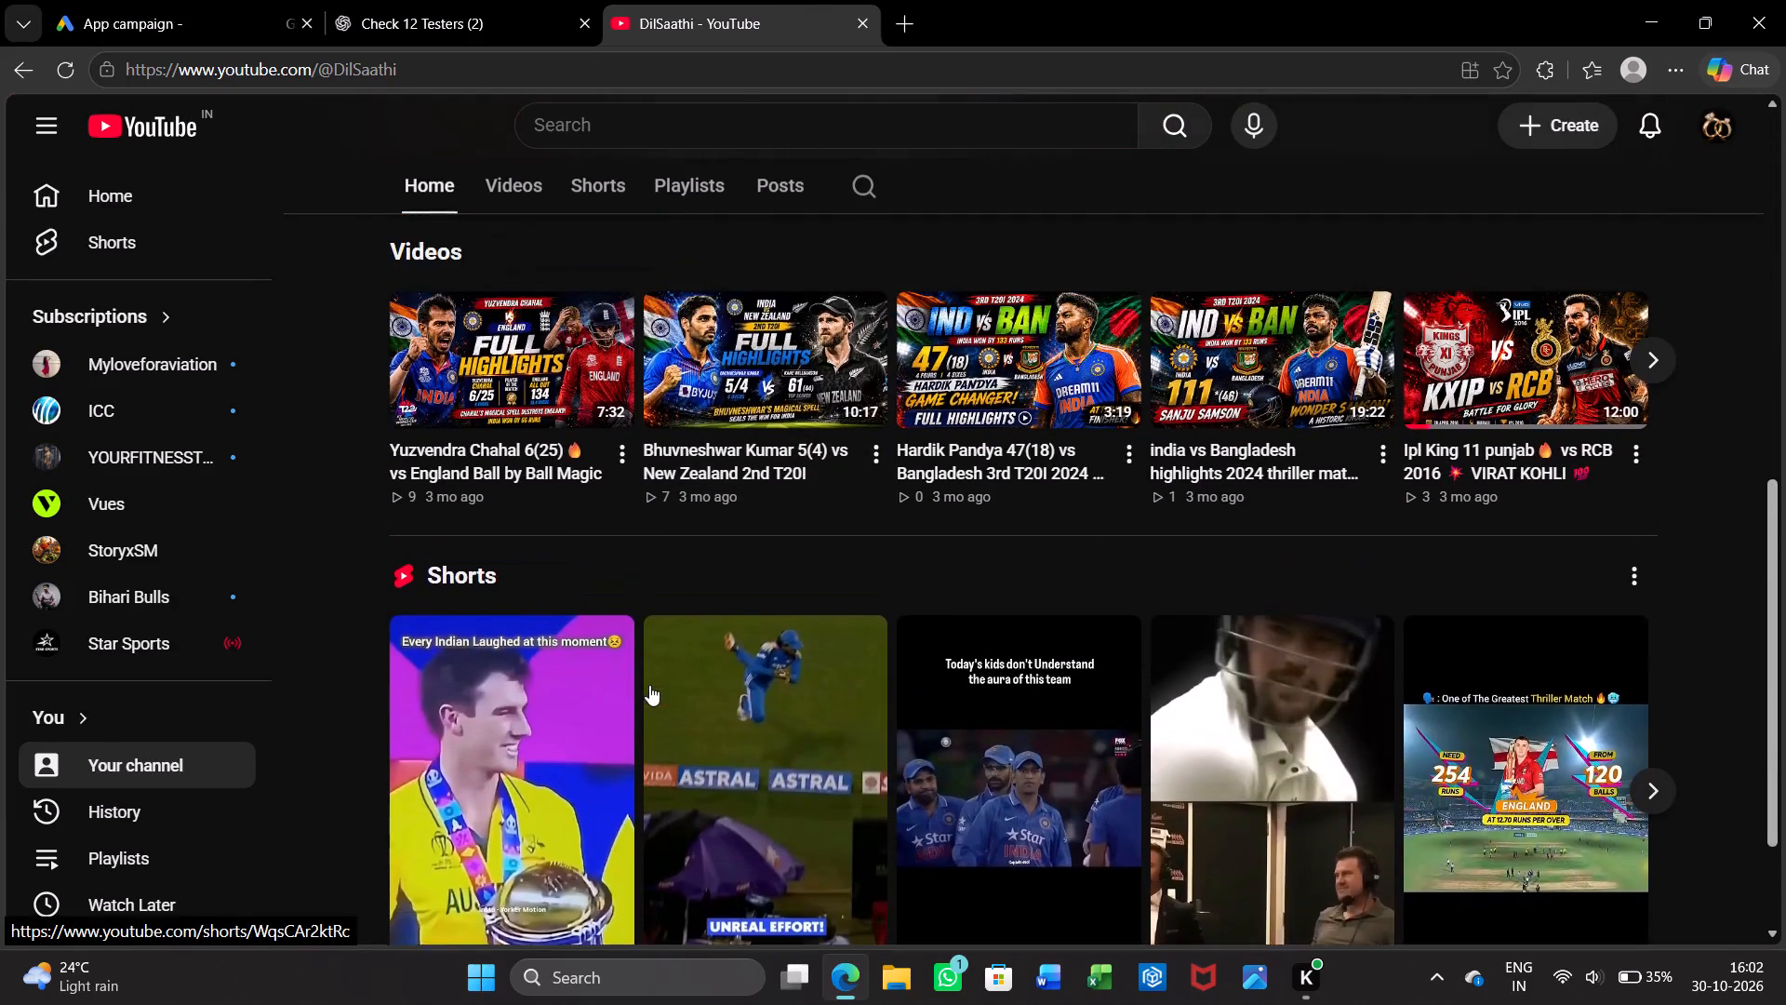
scroll(649, 685, down, 1)
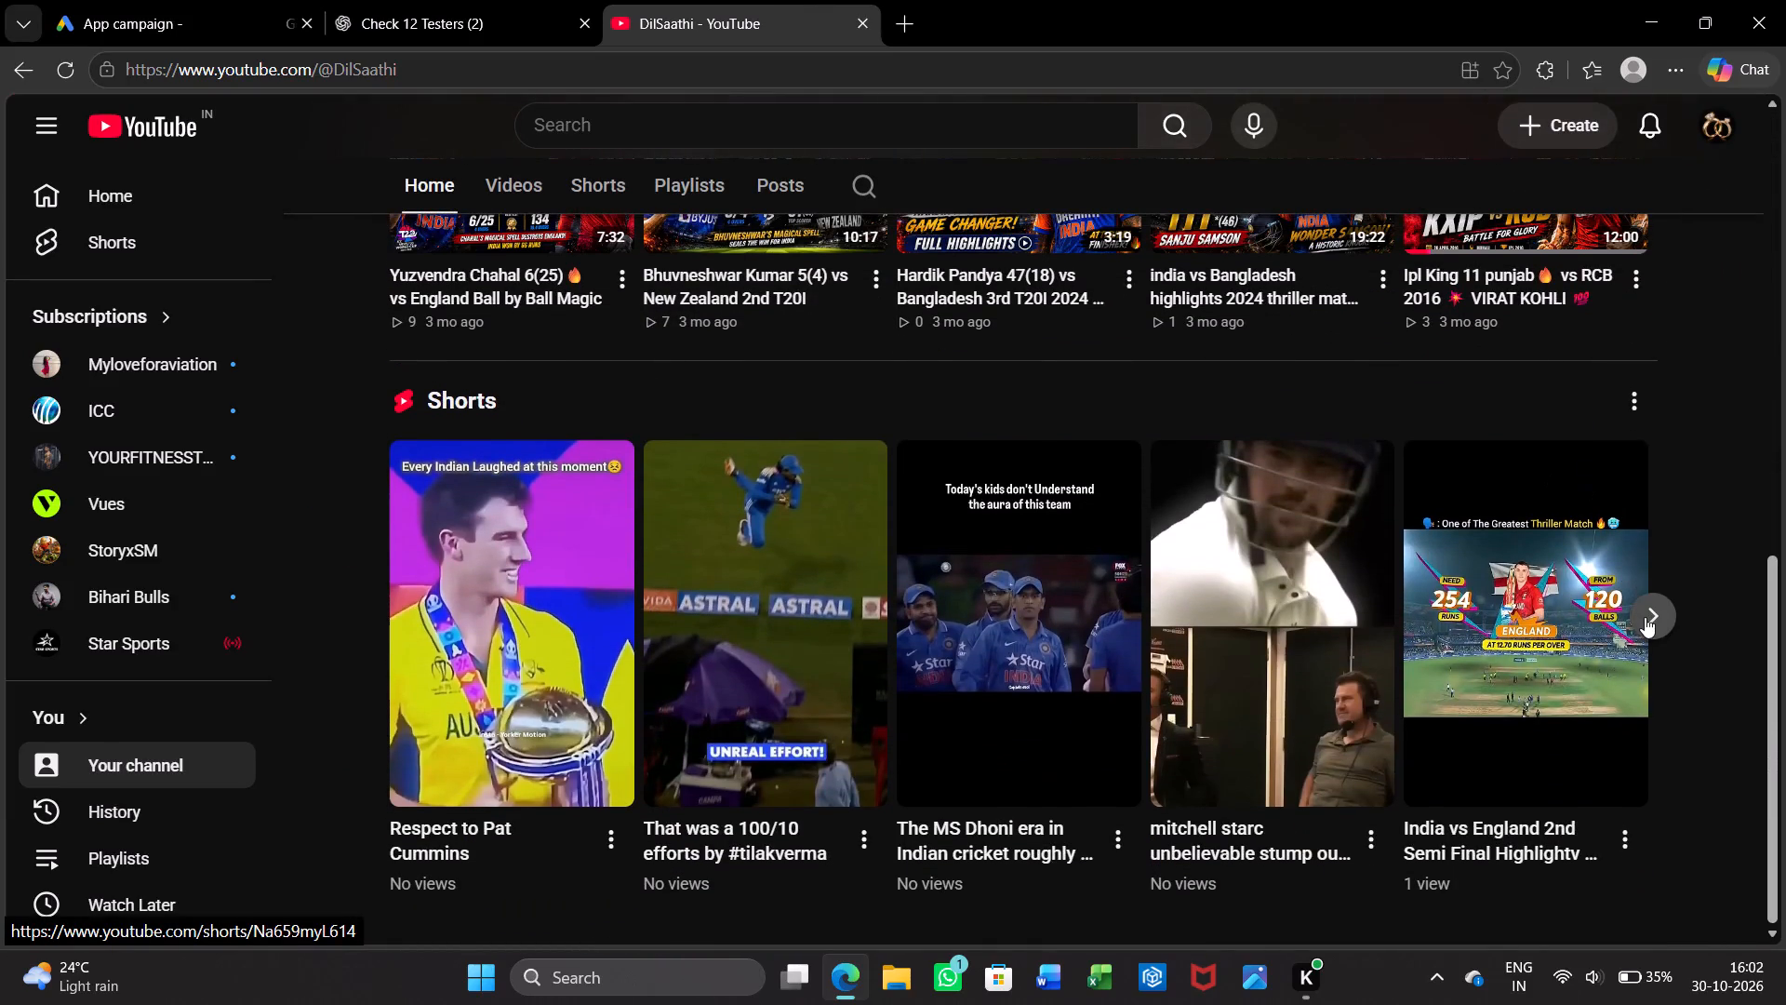
click(1645, 617)
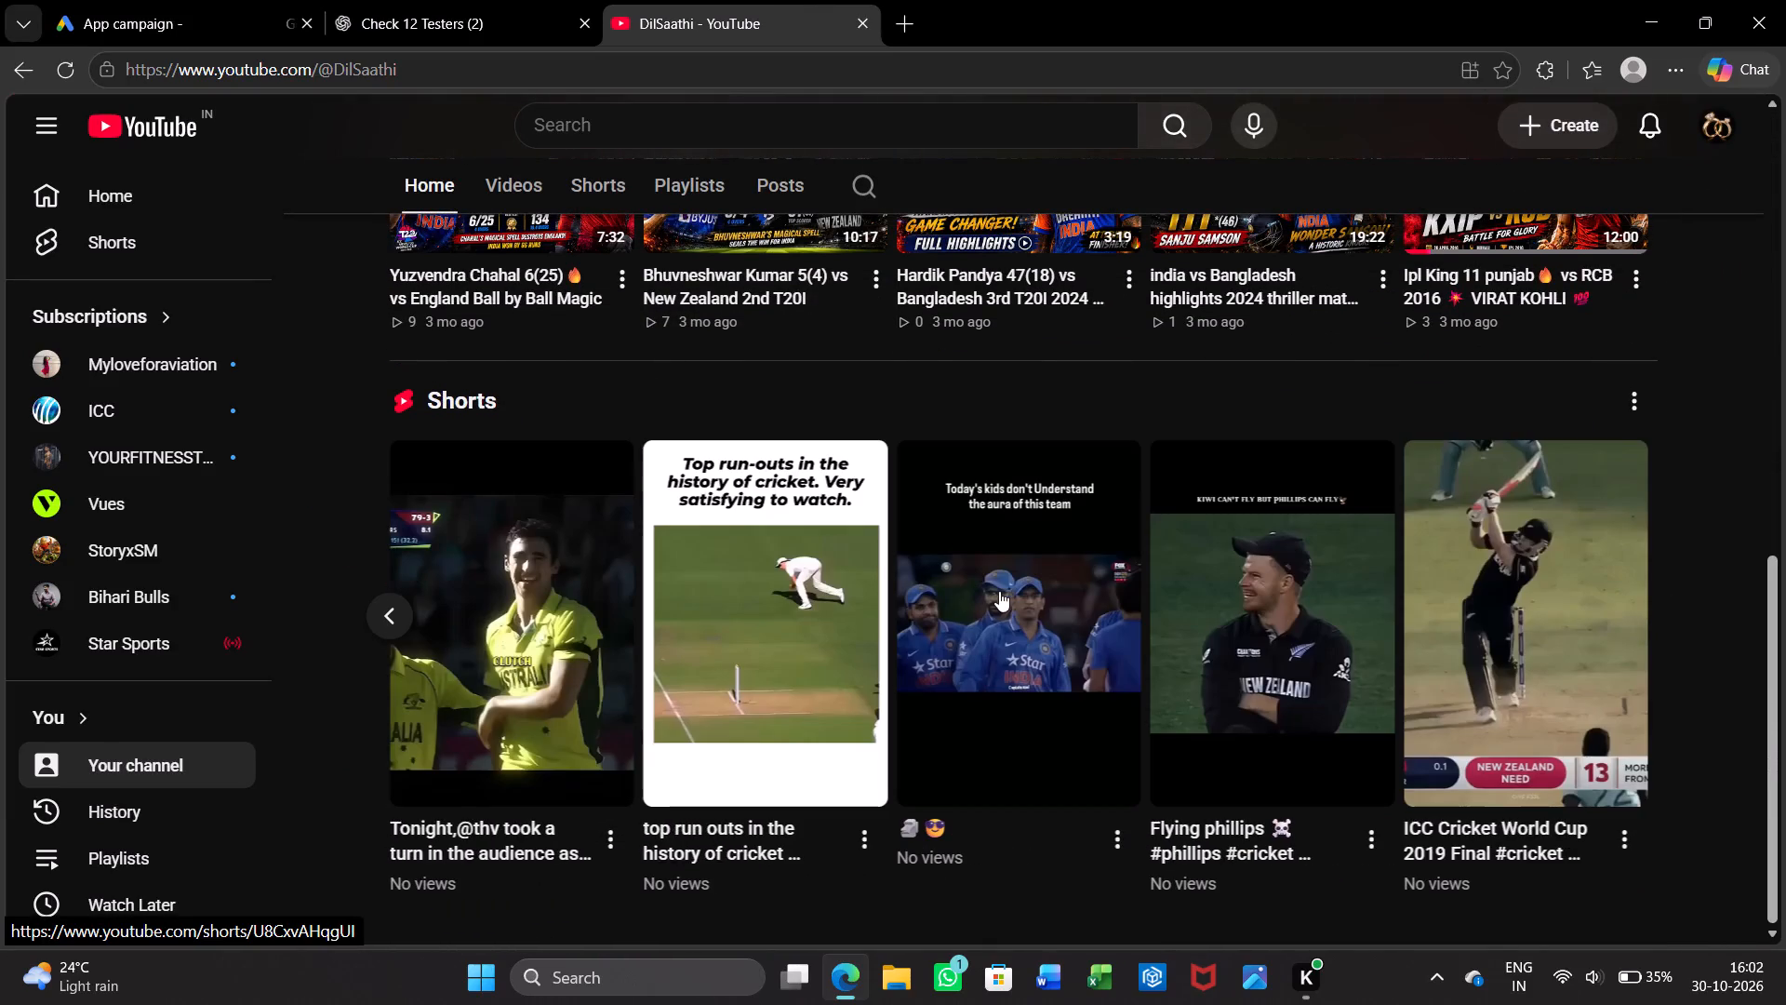
click(382, 614)
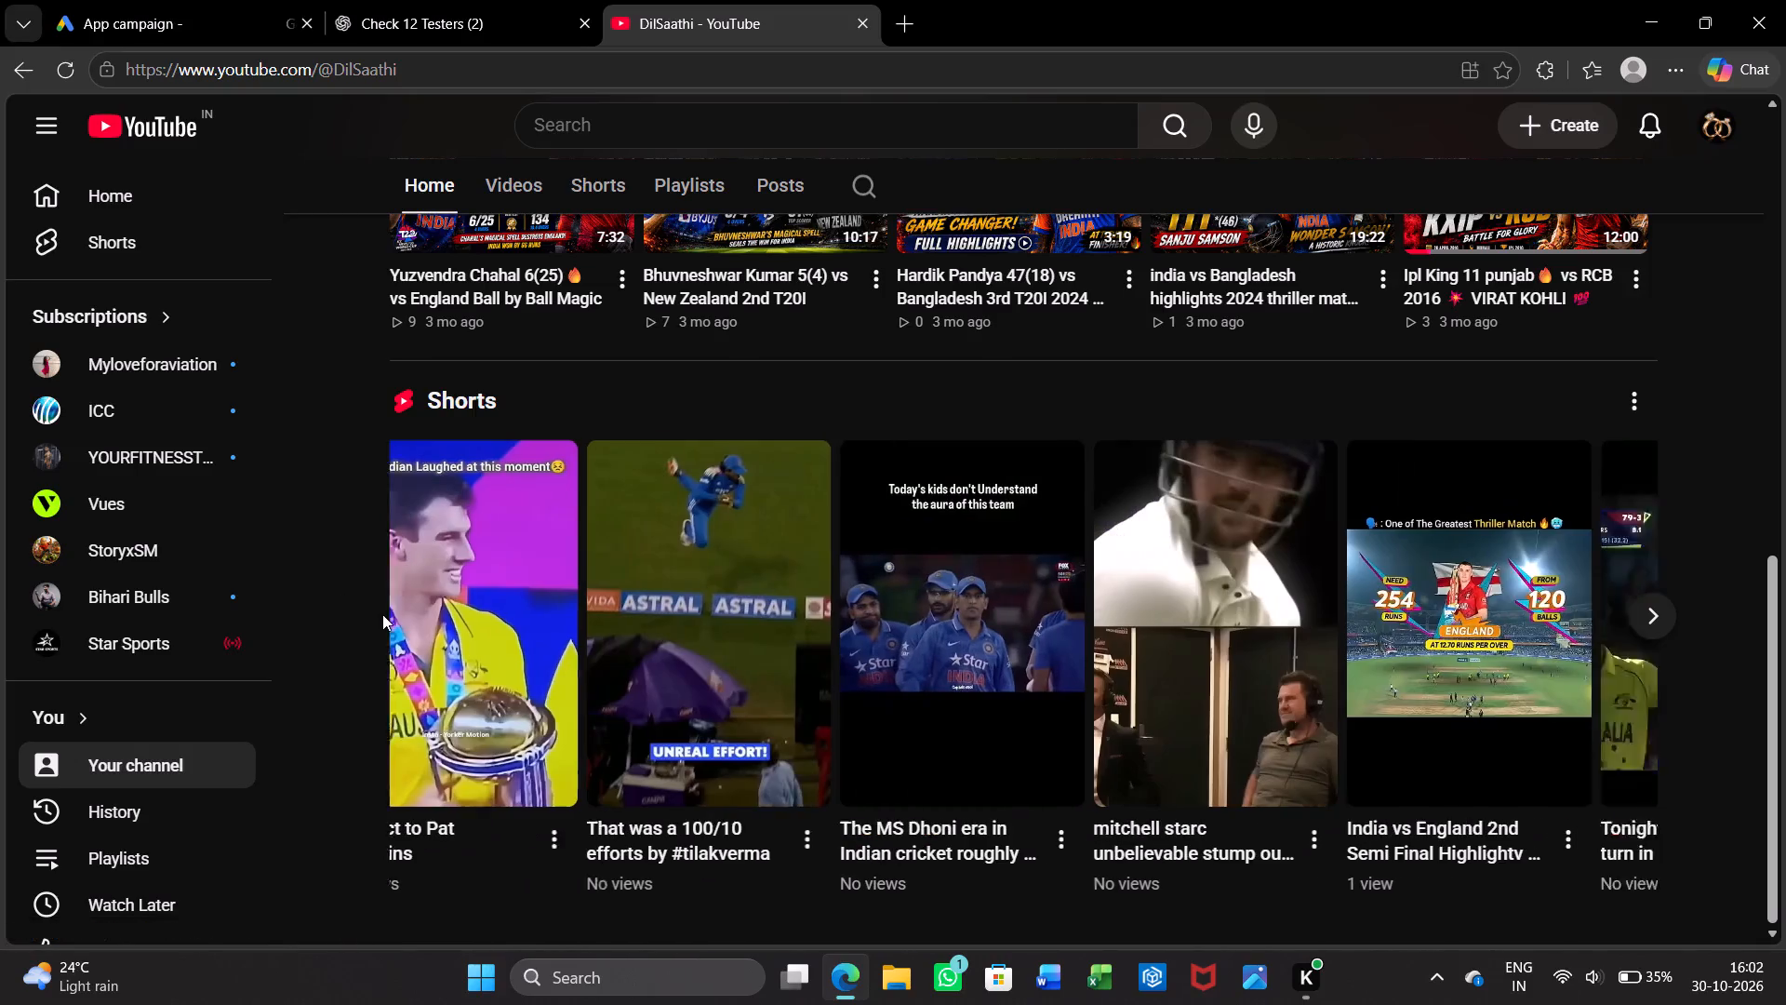
scroll(701, 521, up, 7)
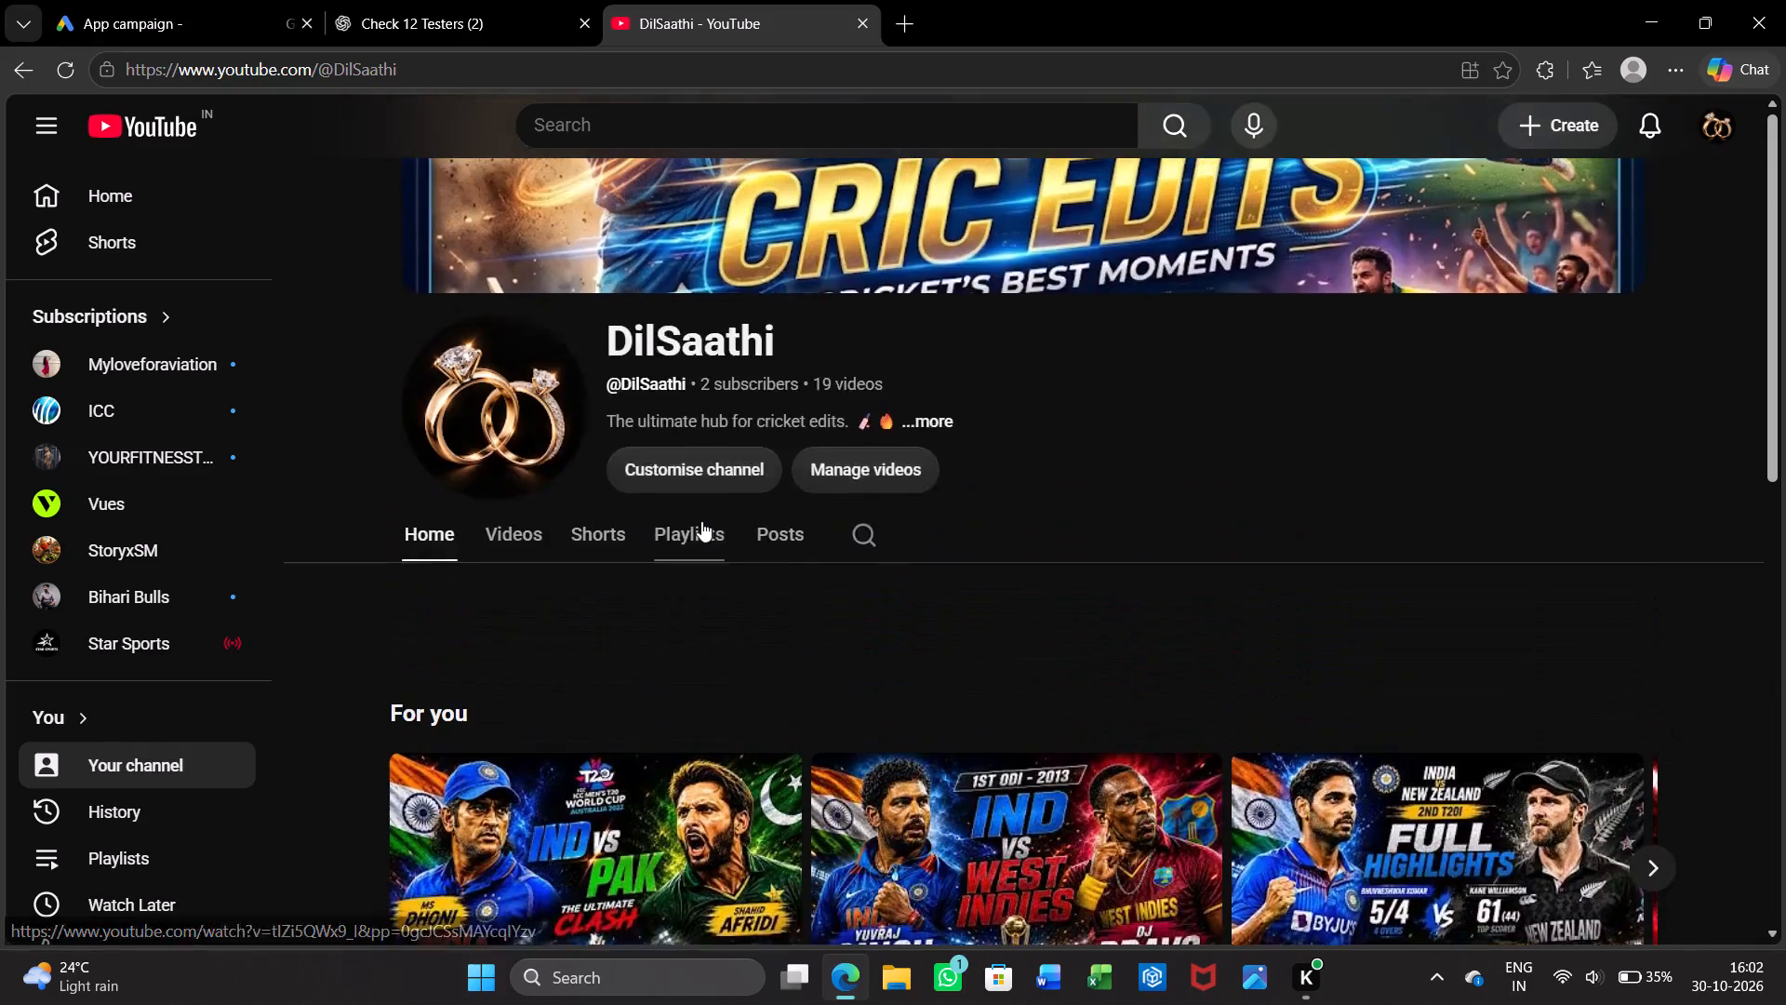
scroll(701, 521, up, 1)
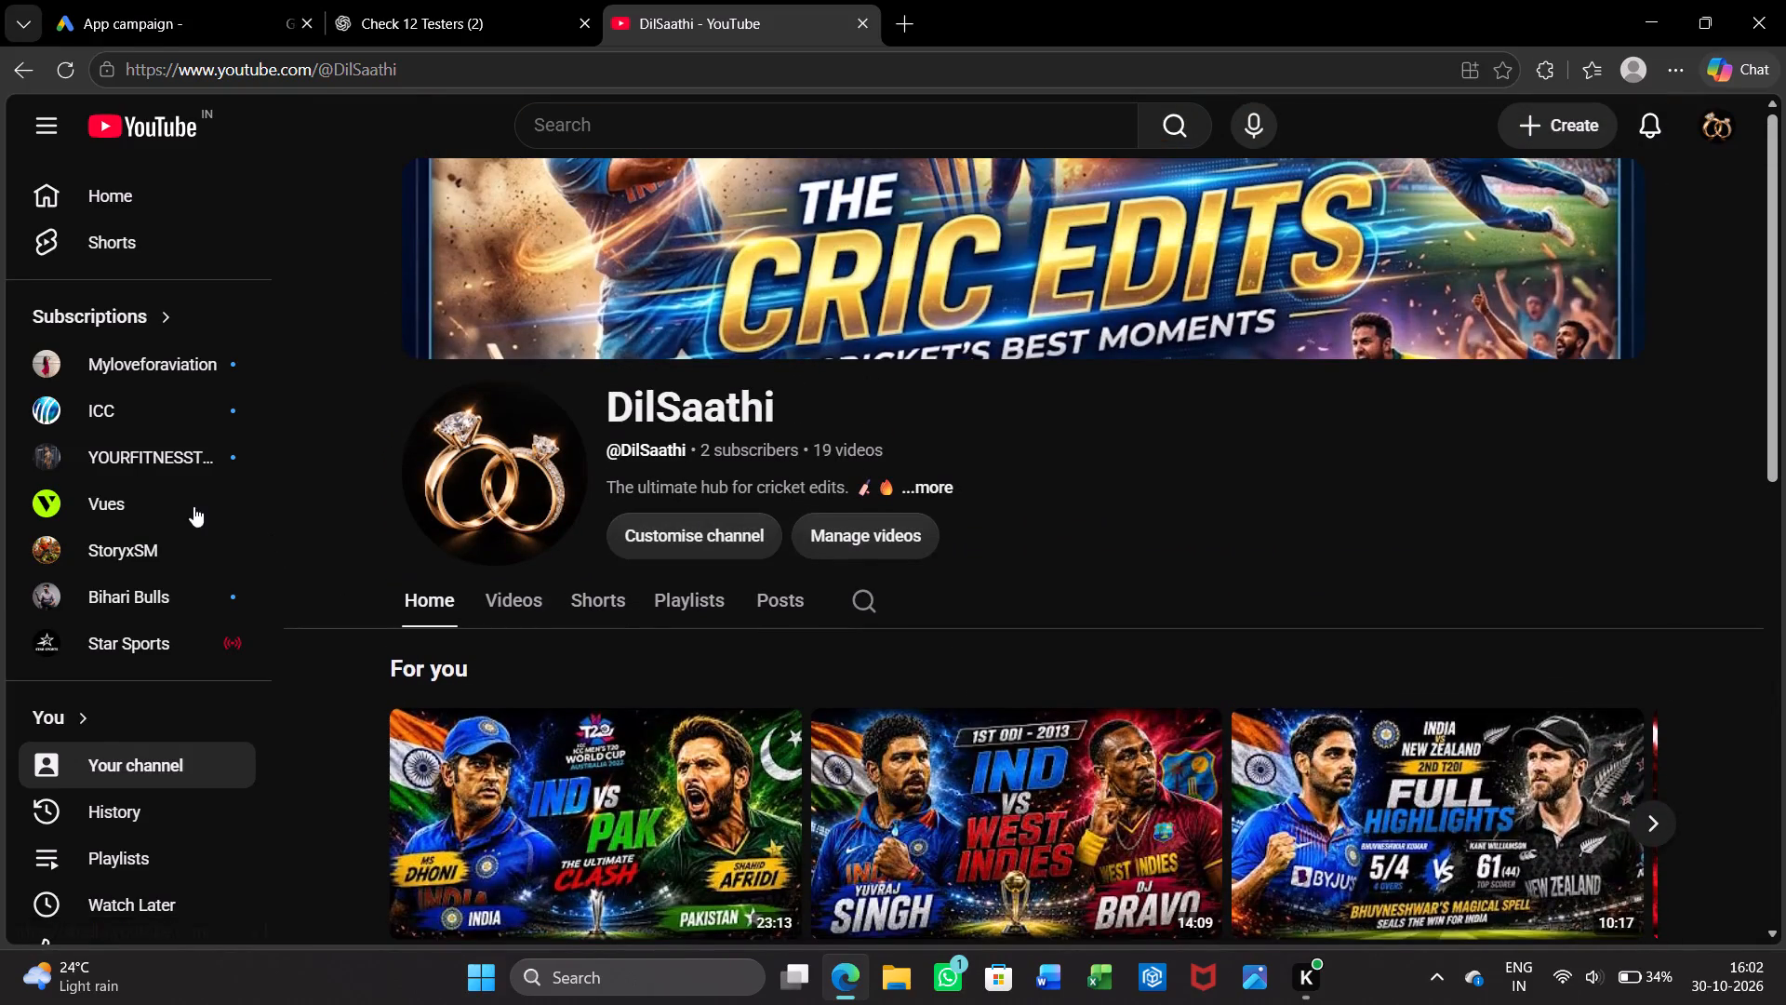
Return to the Google Ads tab and close the YouTube video picker without adding a video.
click(175, 0)
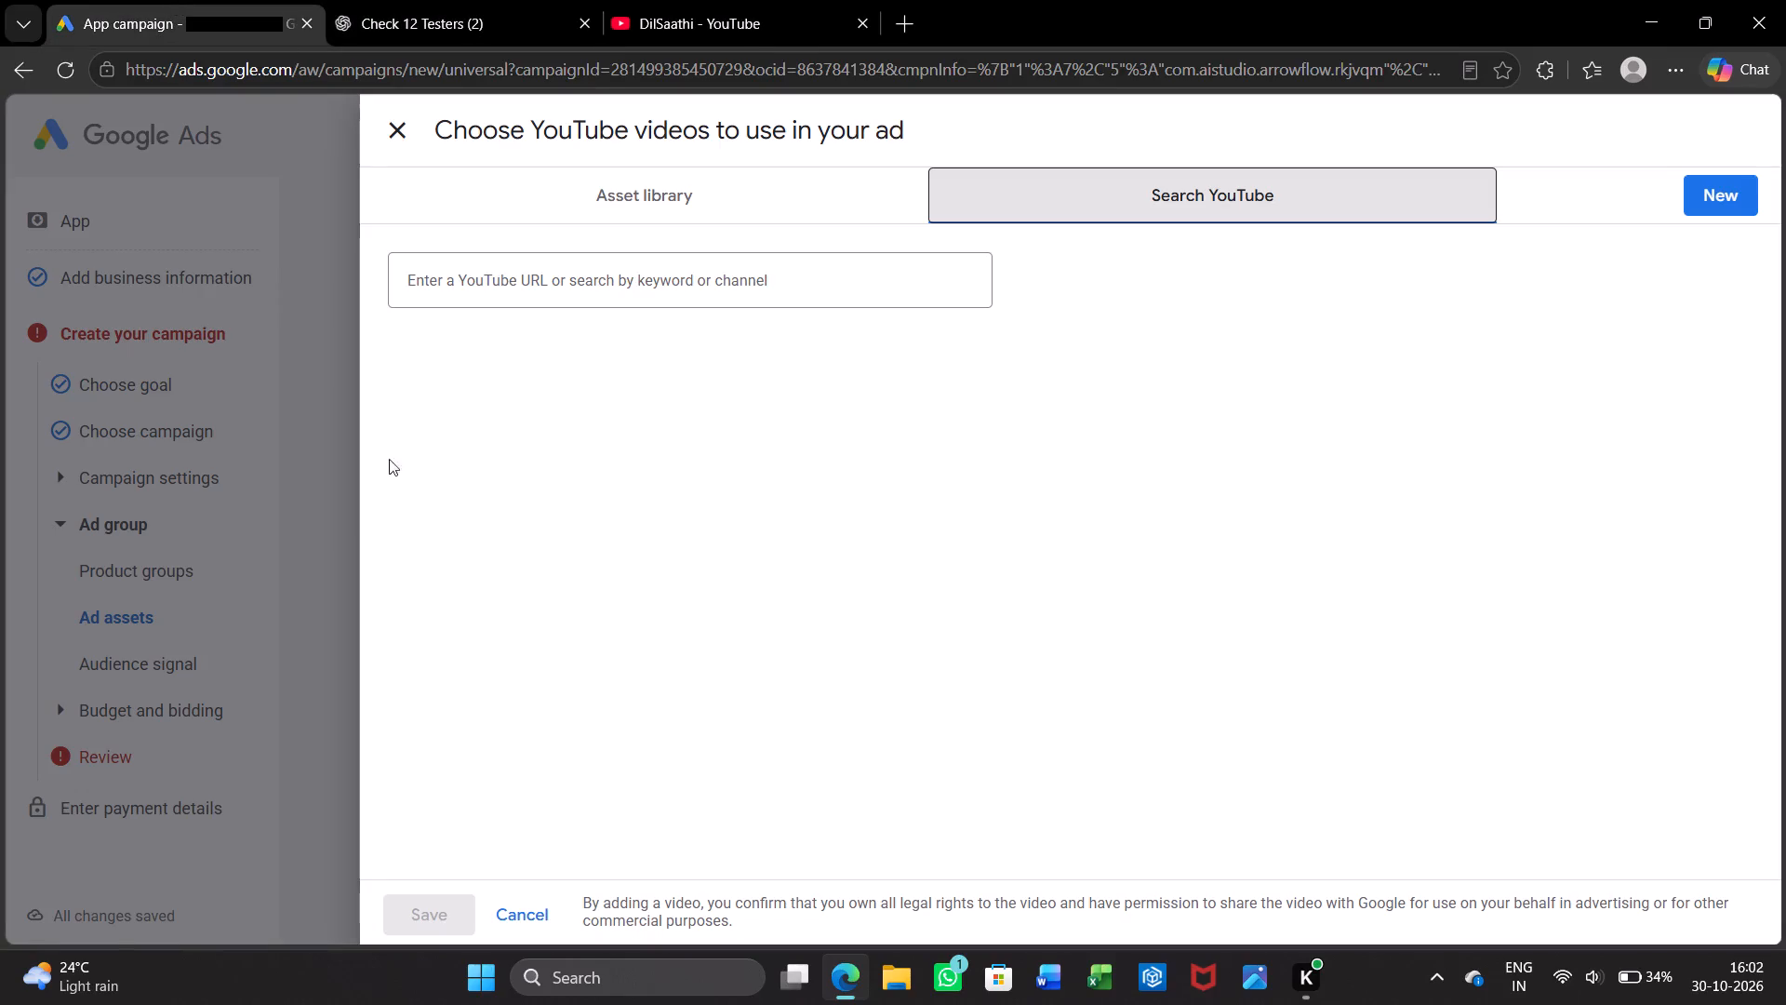
click(294, 525)
click(392, 141)
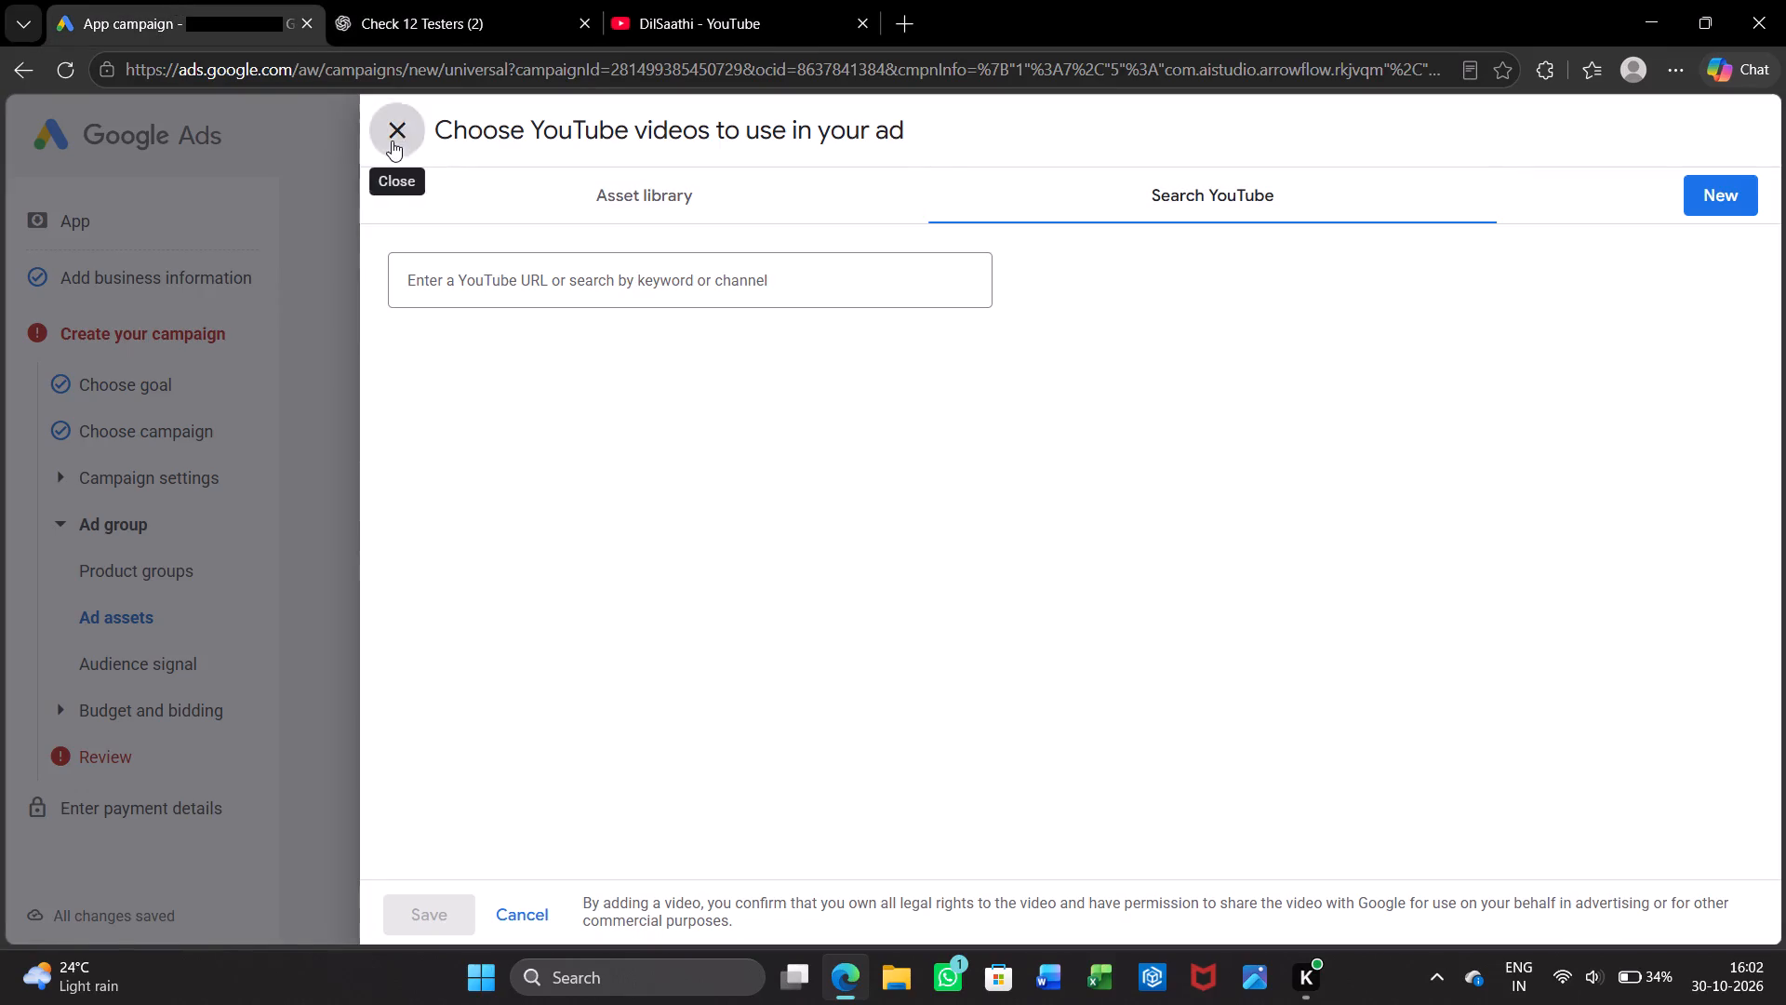
Check the progress of the five image uploads in the ad group's image picker, and close it without adding any.
click(513, 554)
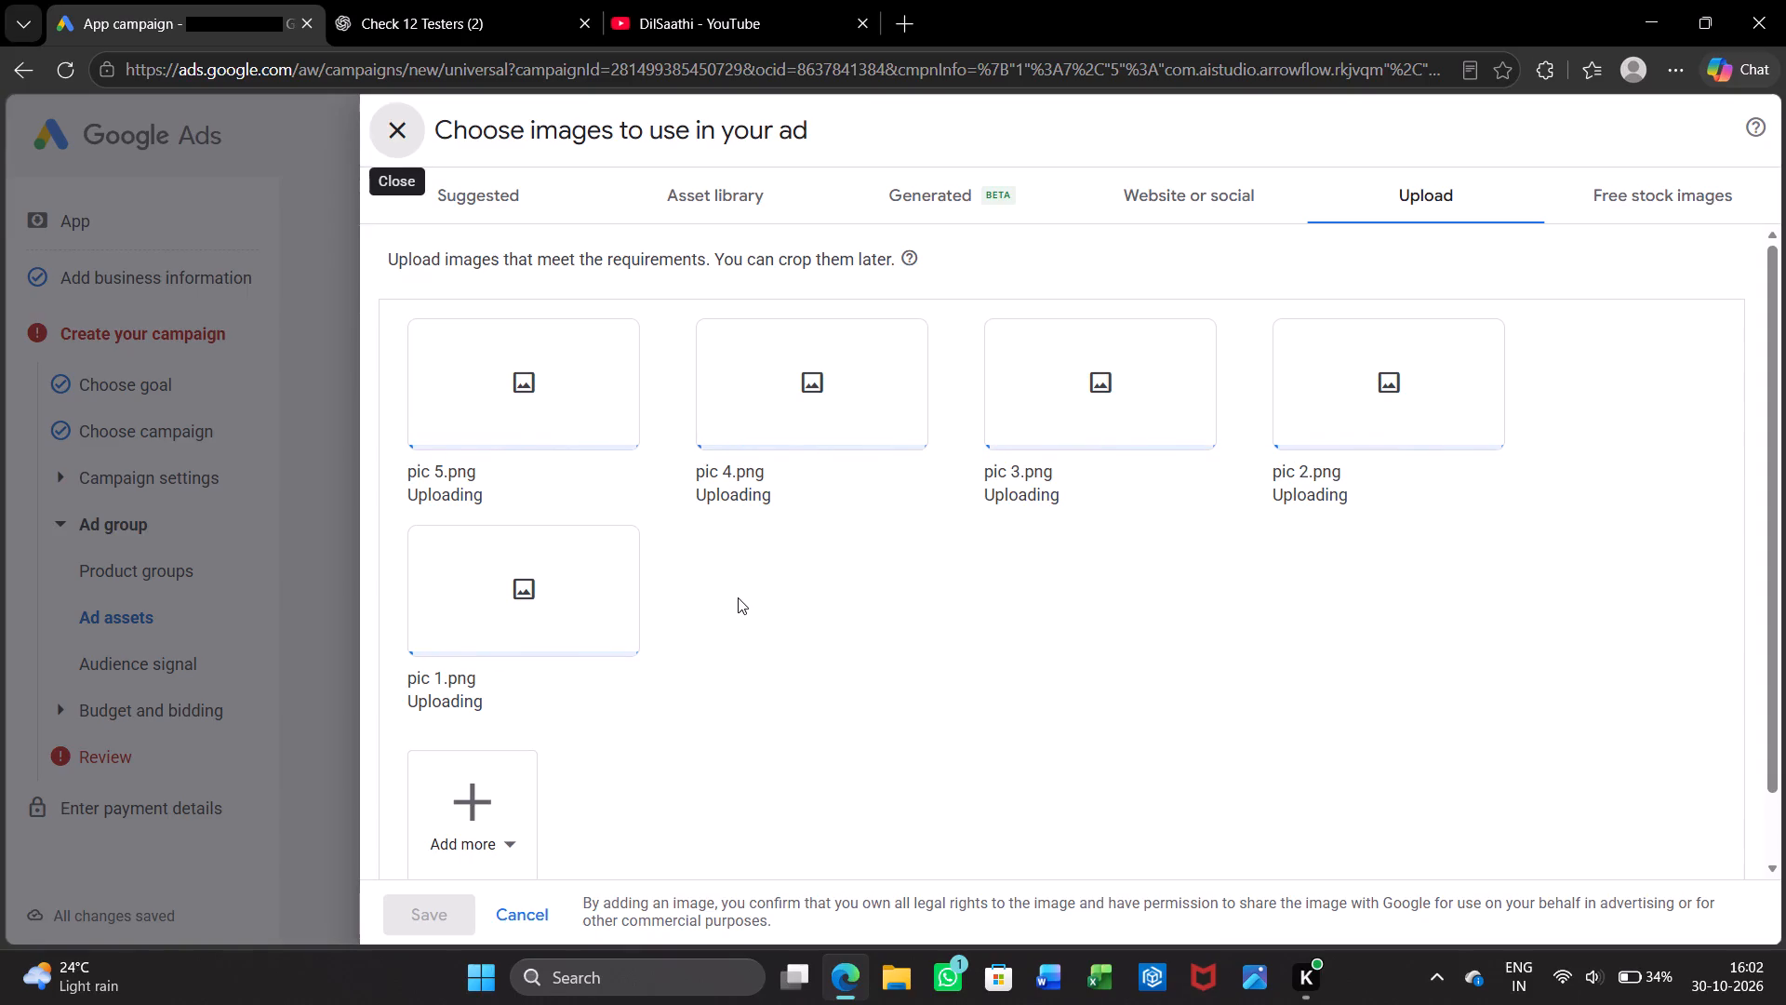
scroll(738, 597, down, 2)
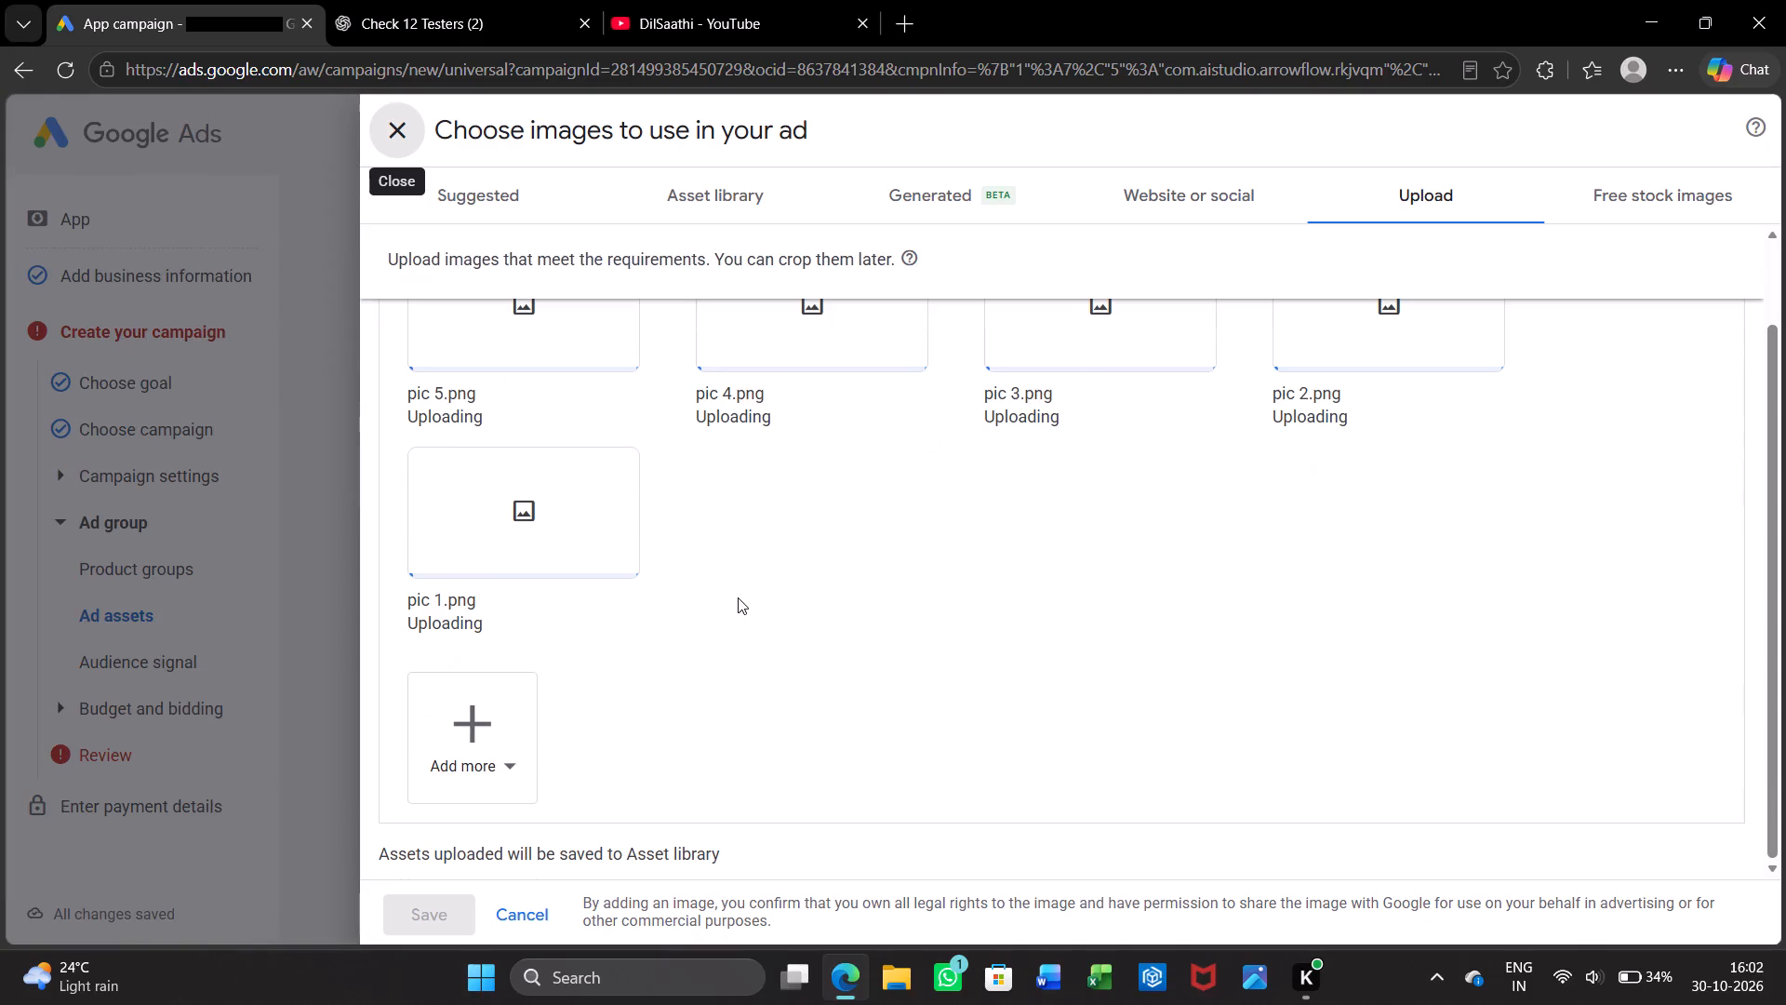
scroll(865, 560, down, 1)
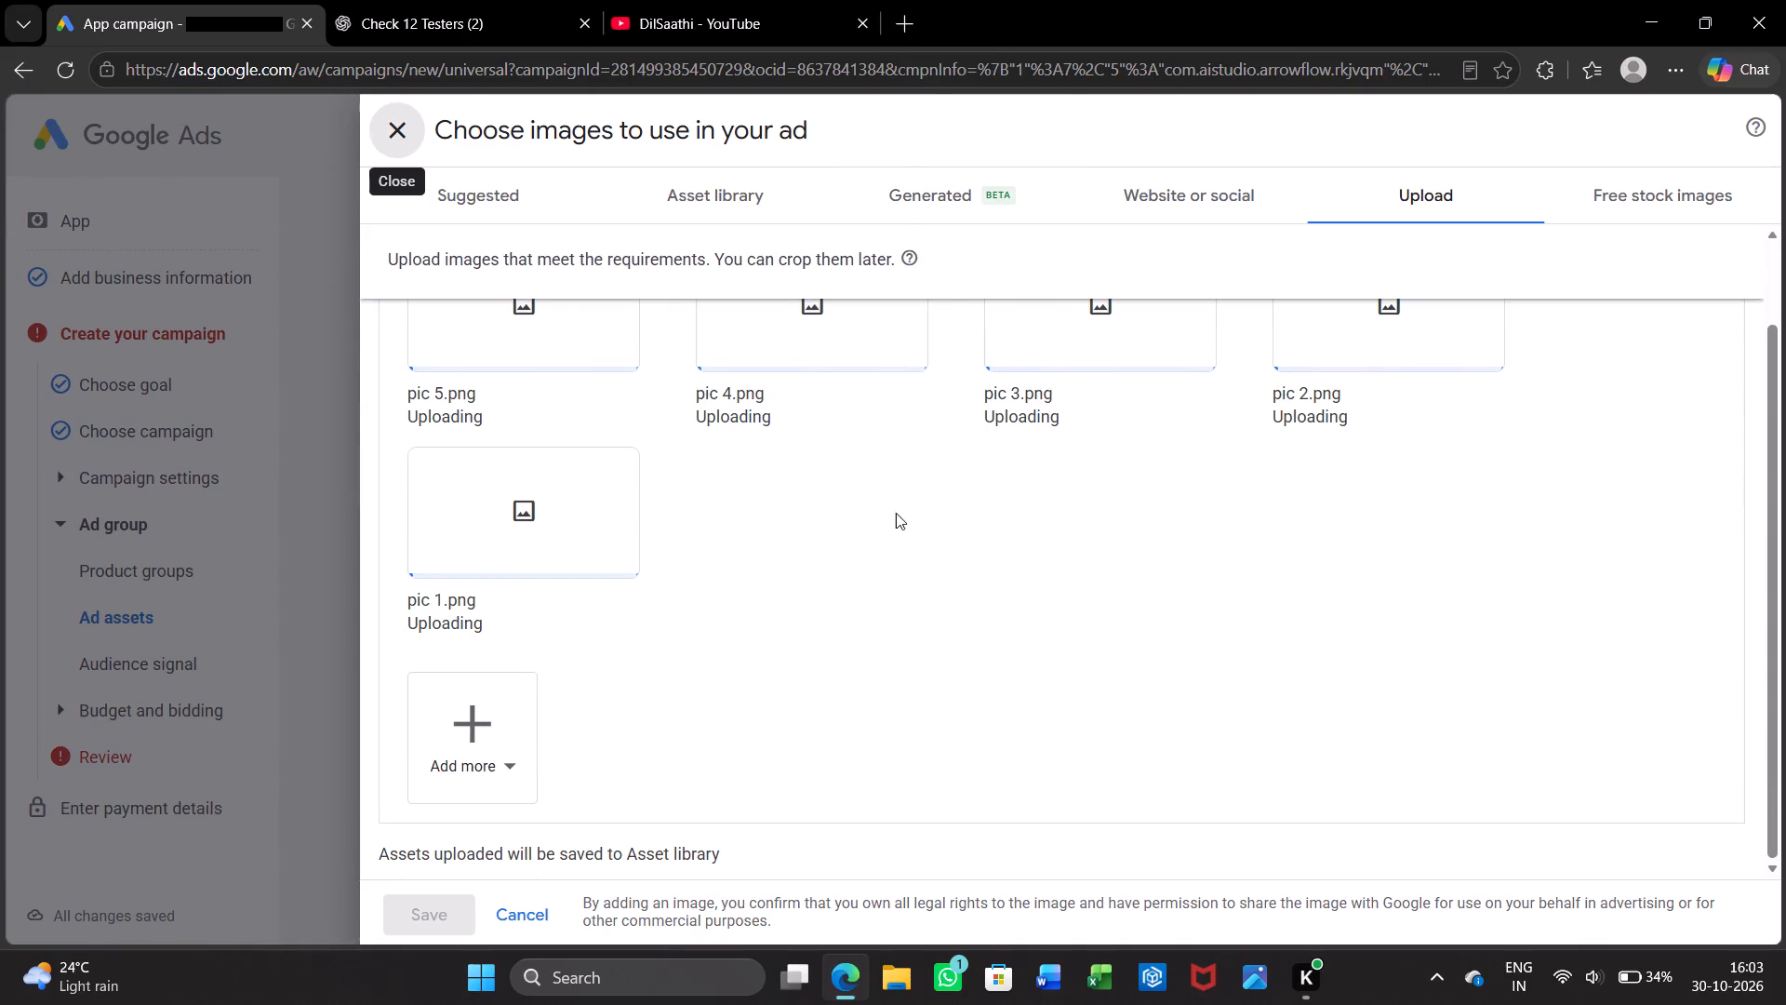
scroll(894, 549, down, 2)
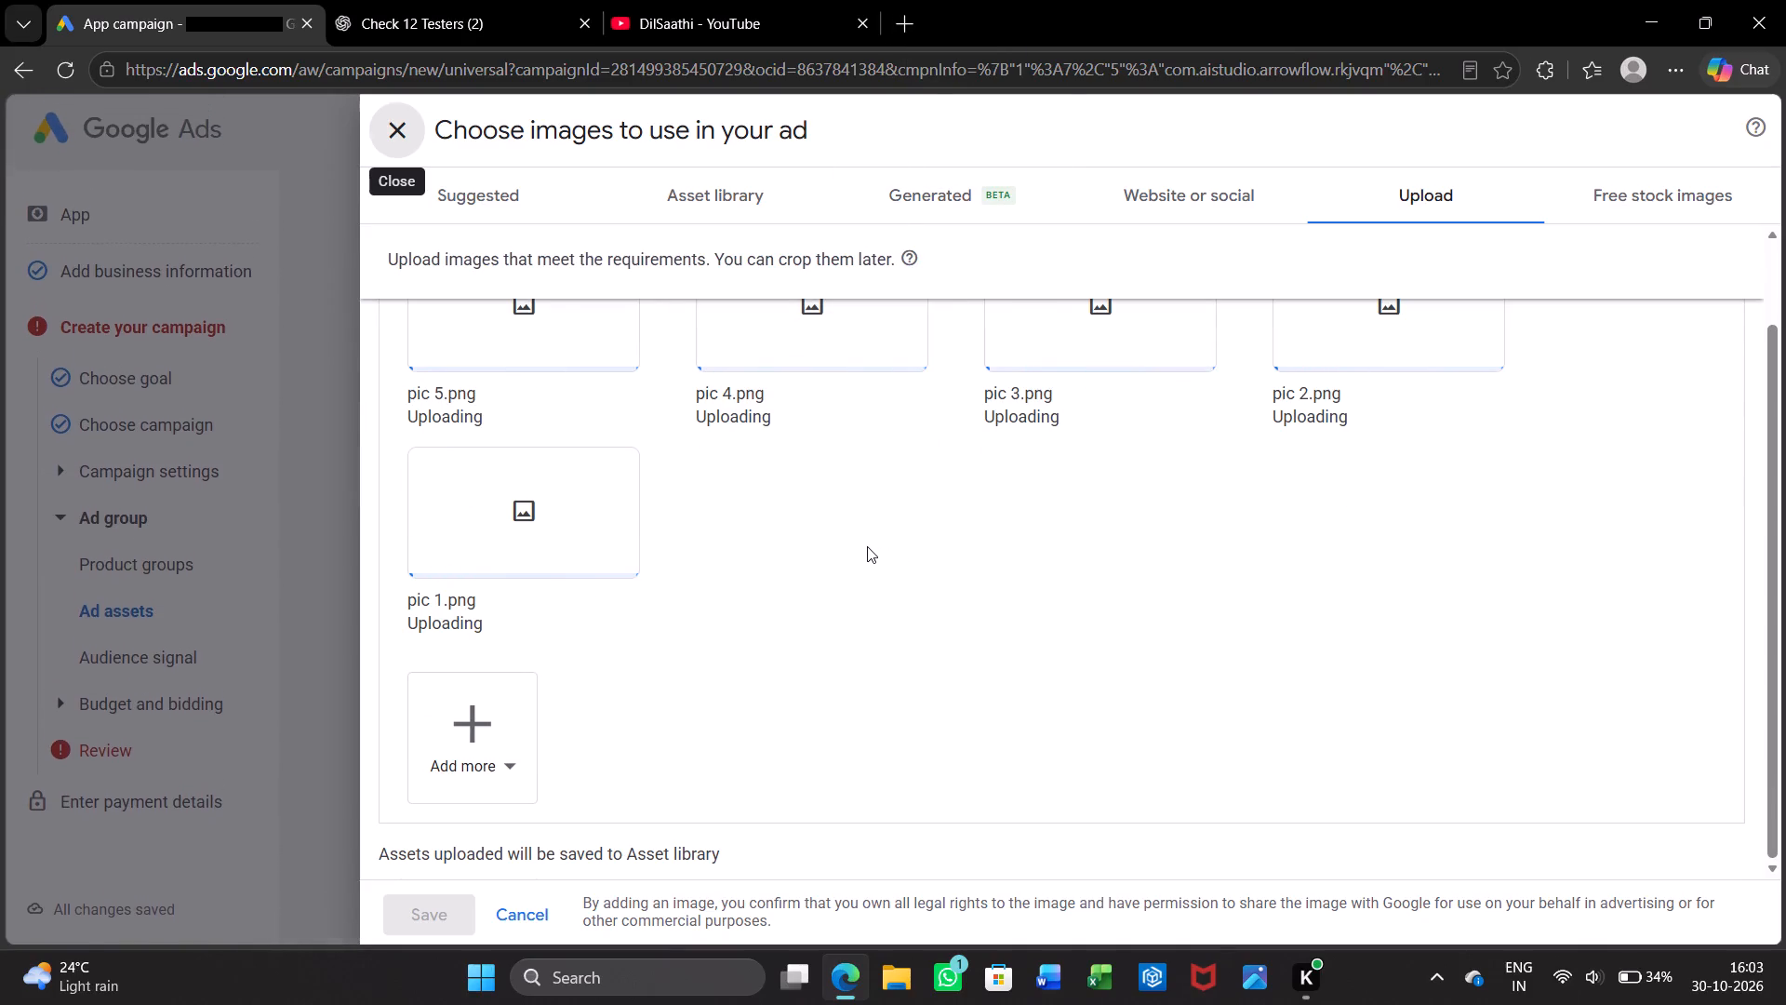
scroll(867, 546, up, 1)
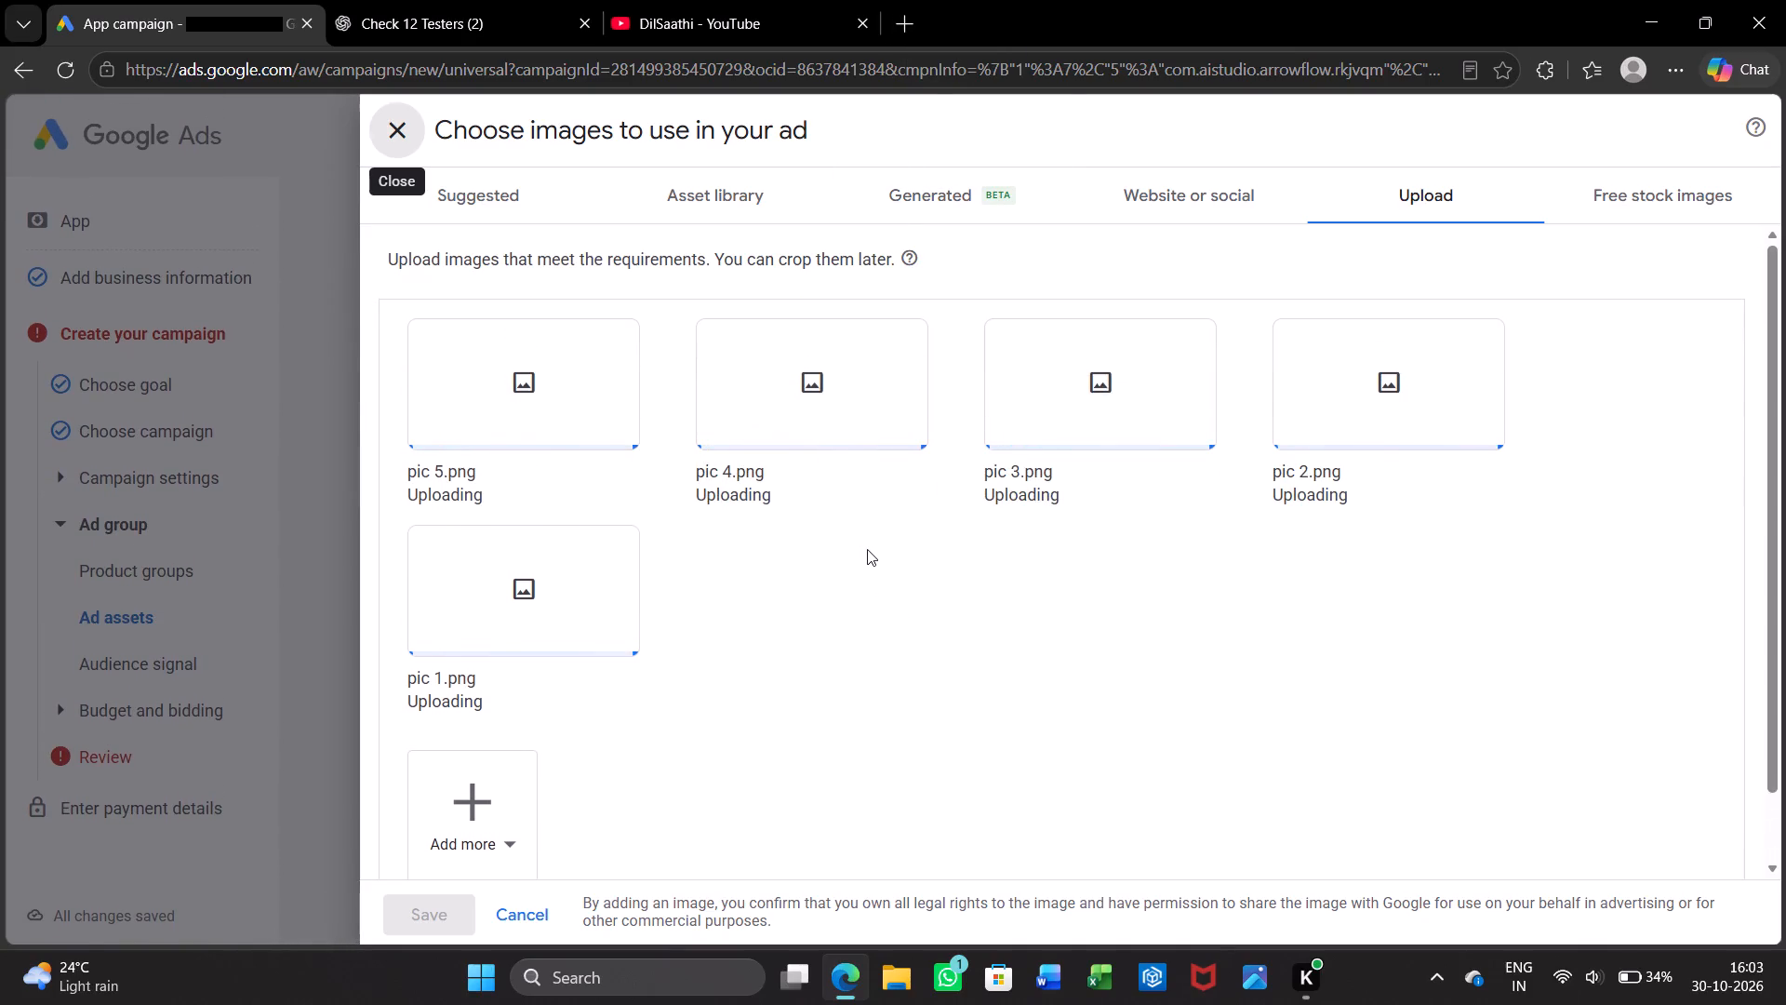
scroll(867, 549, down, 1)
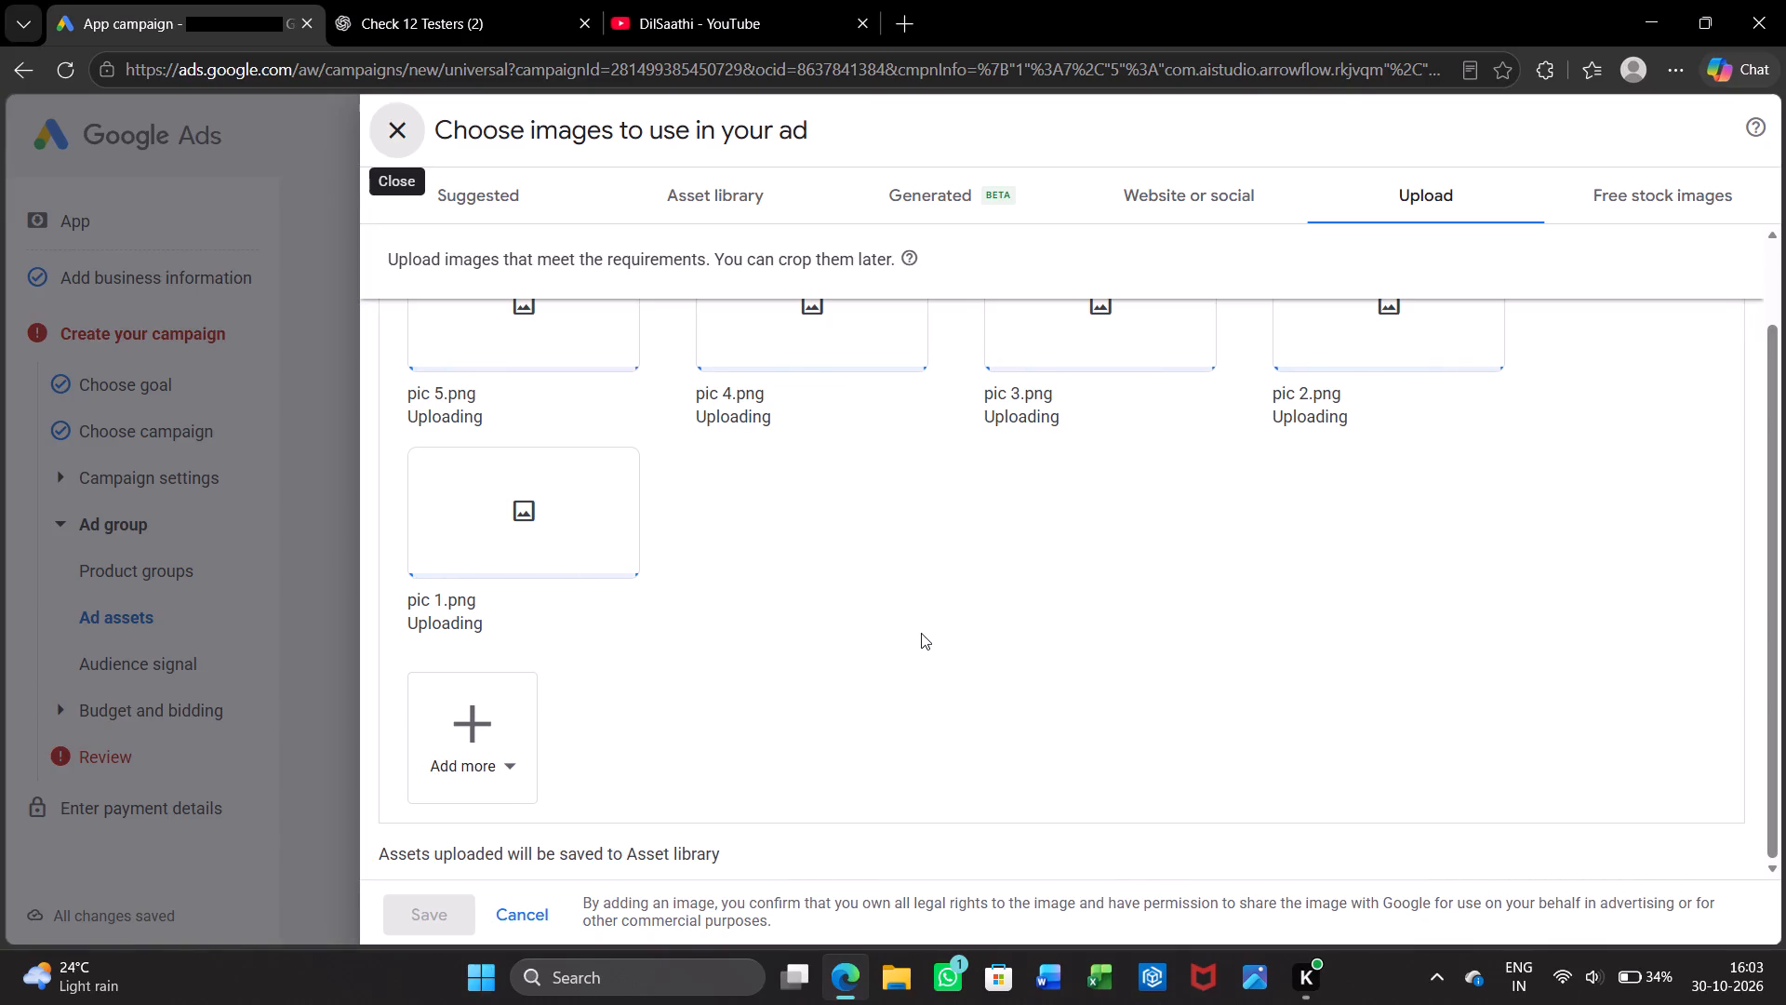
scroll(921, 633, down, 2)
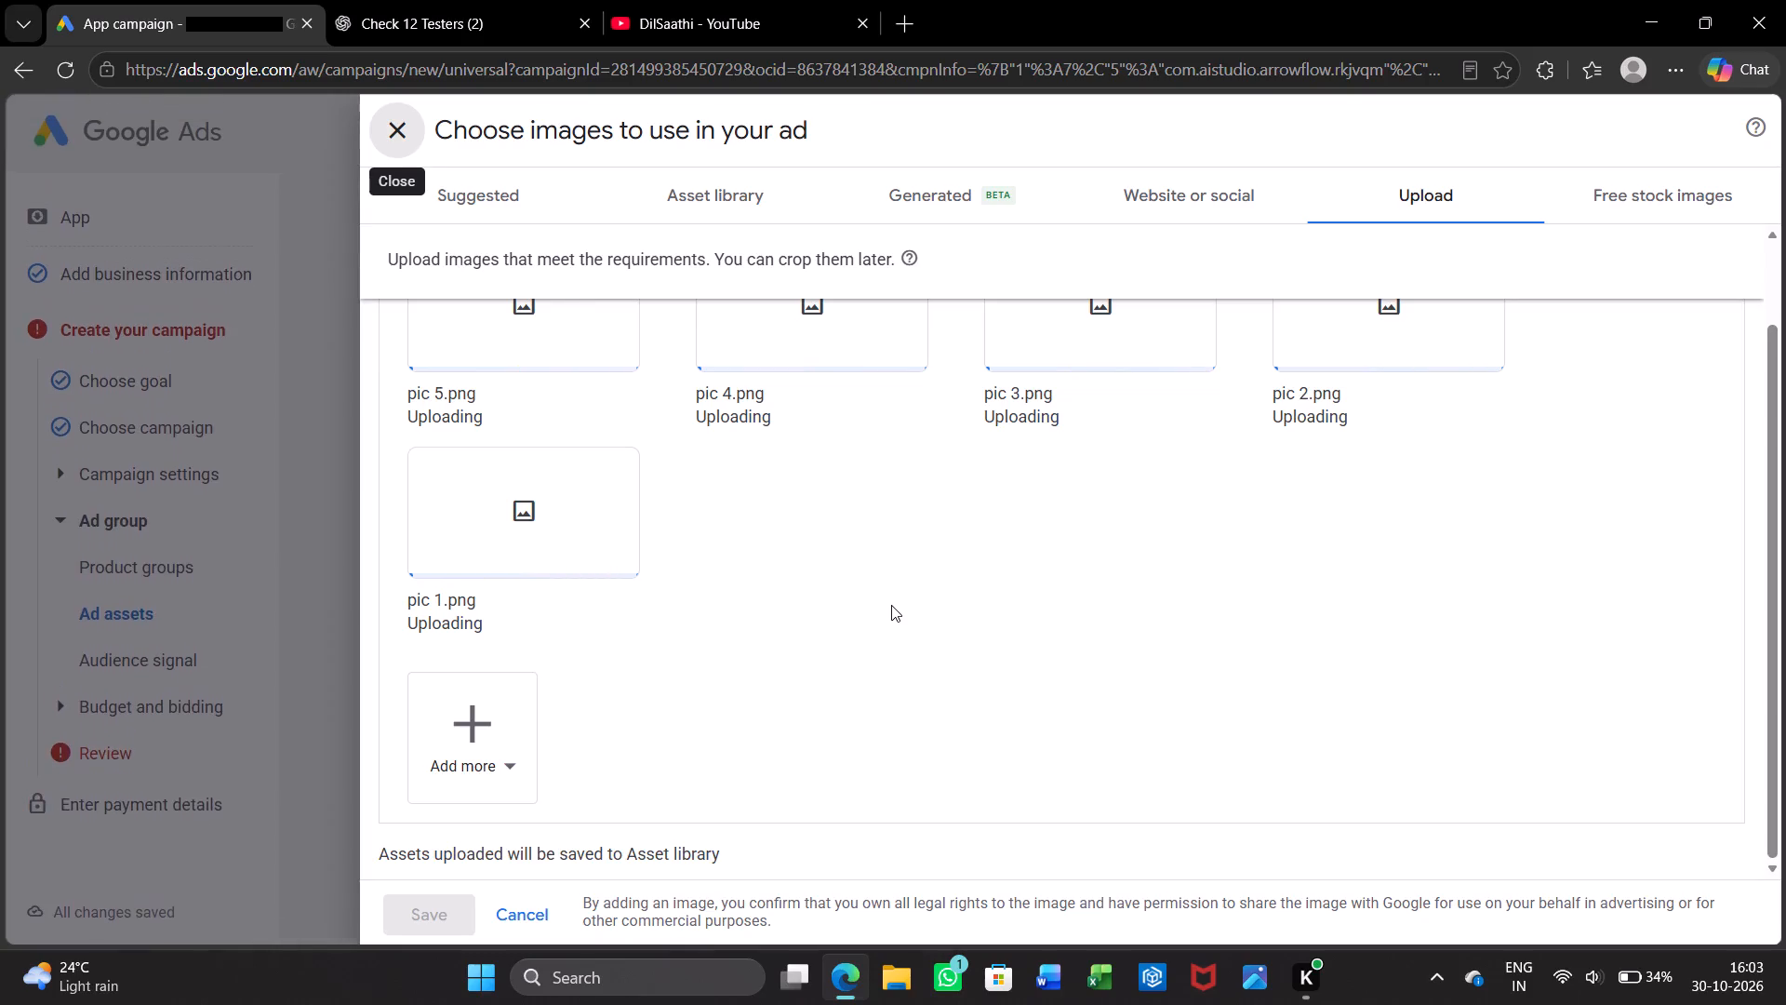
scroll(891, 605, up, 1)
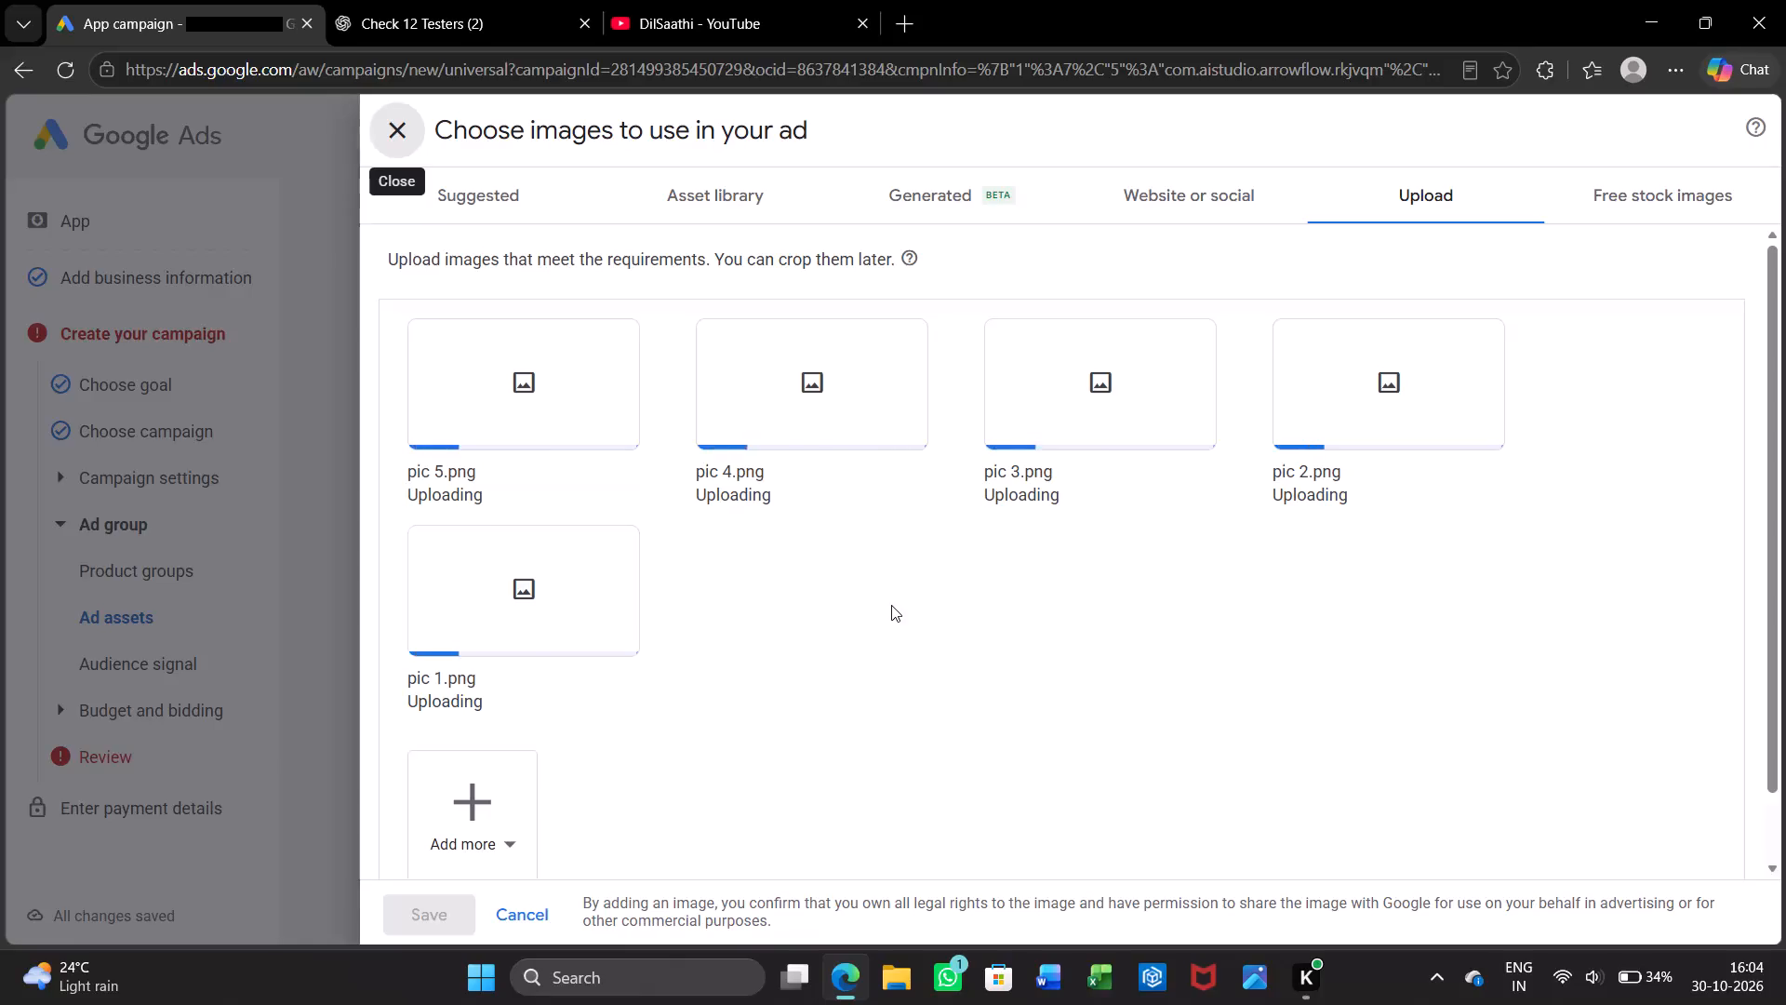
scroll(854, 712, down, 3)
scroll(854, 712, up, 2)
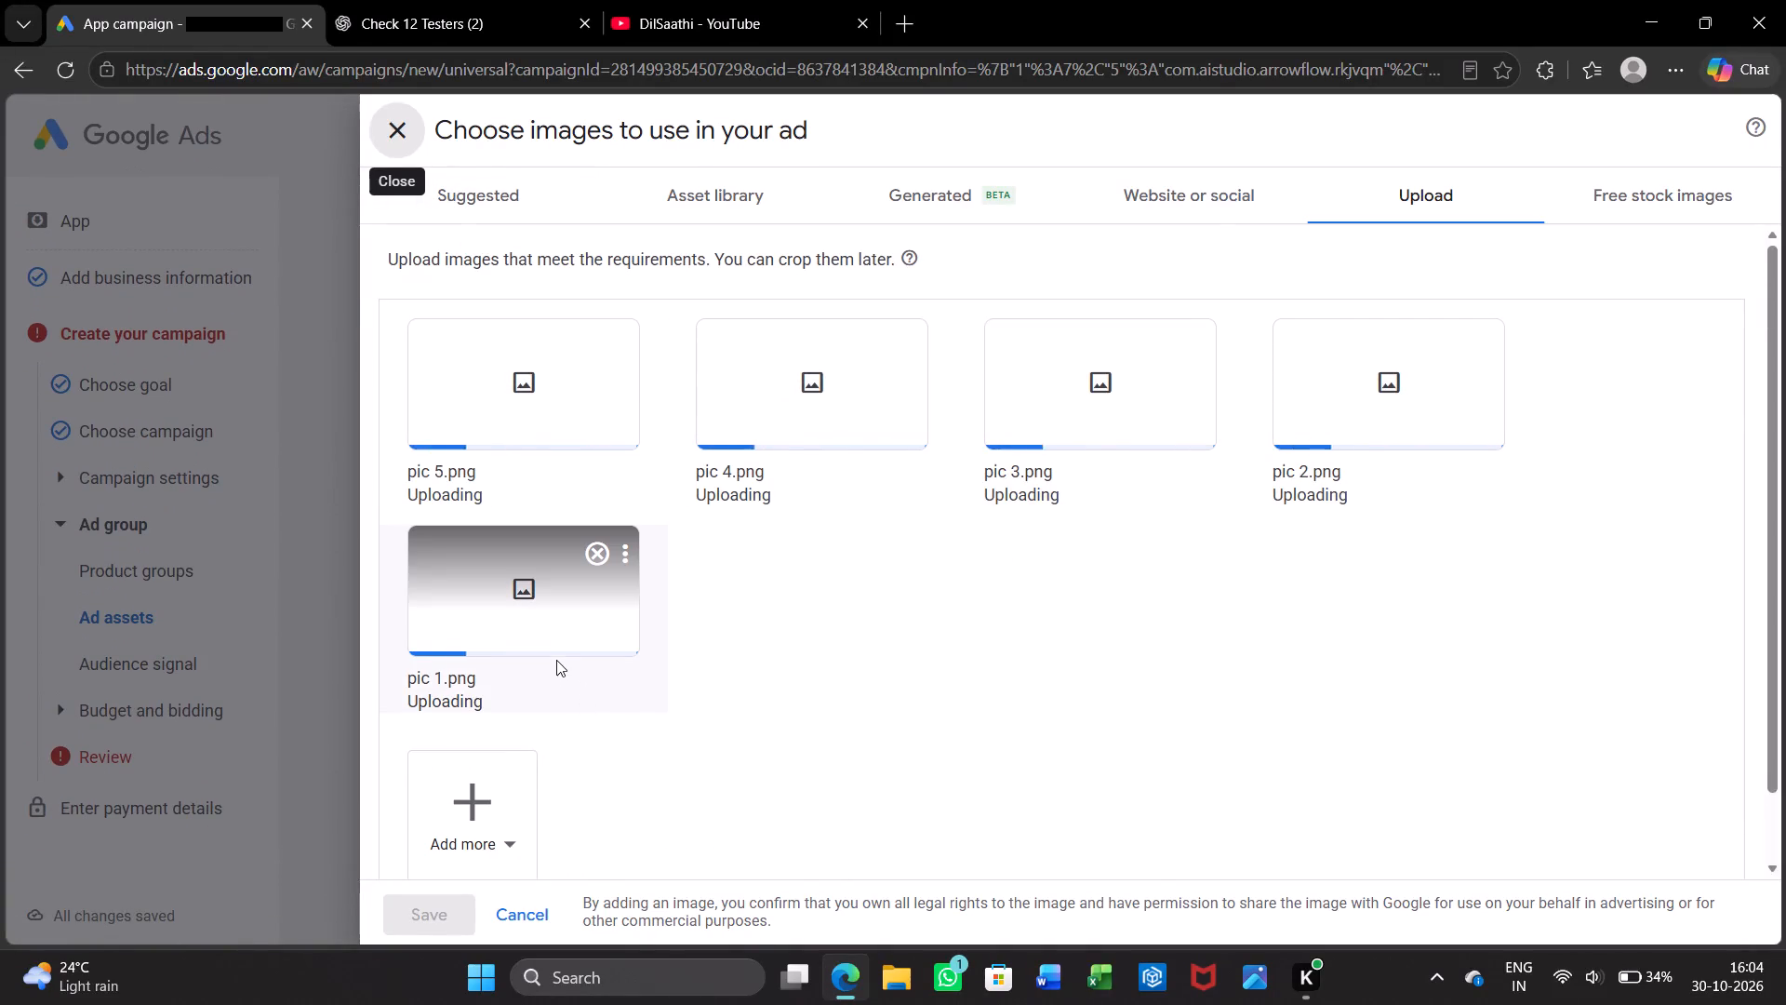
click(392, 120)
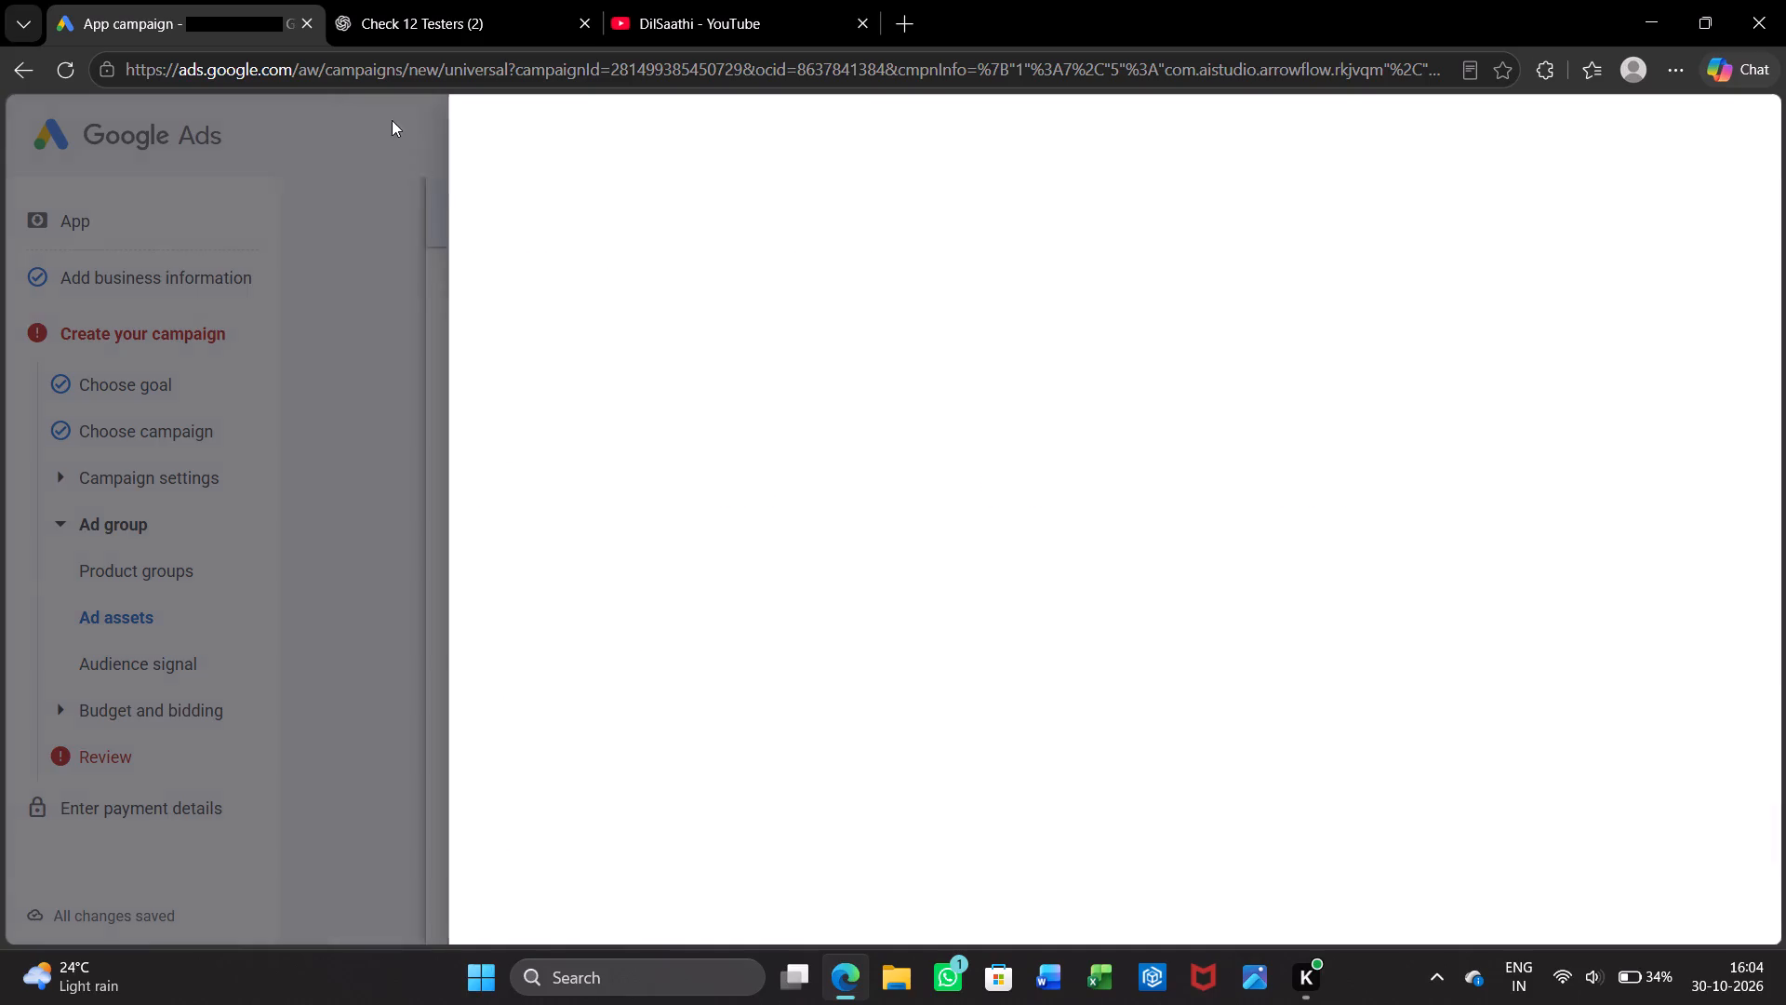
Go to the campaign review and open the ad assets of Ad group 1 for editing from there.
click(119, 751)
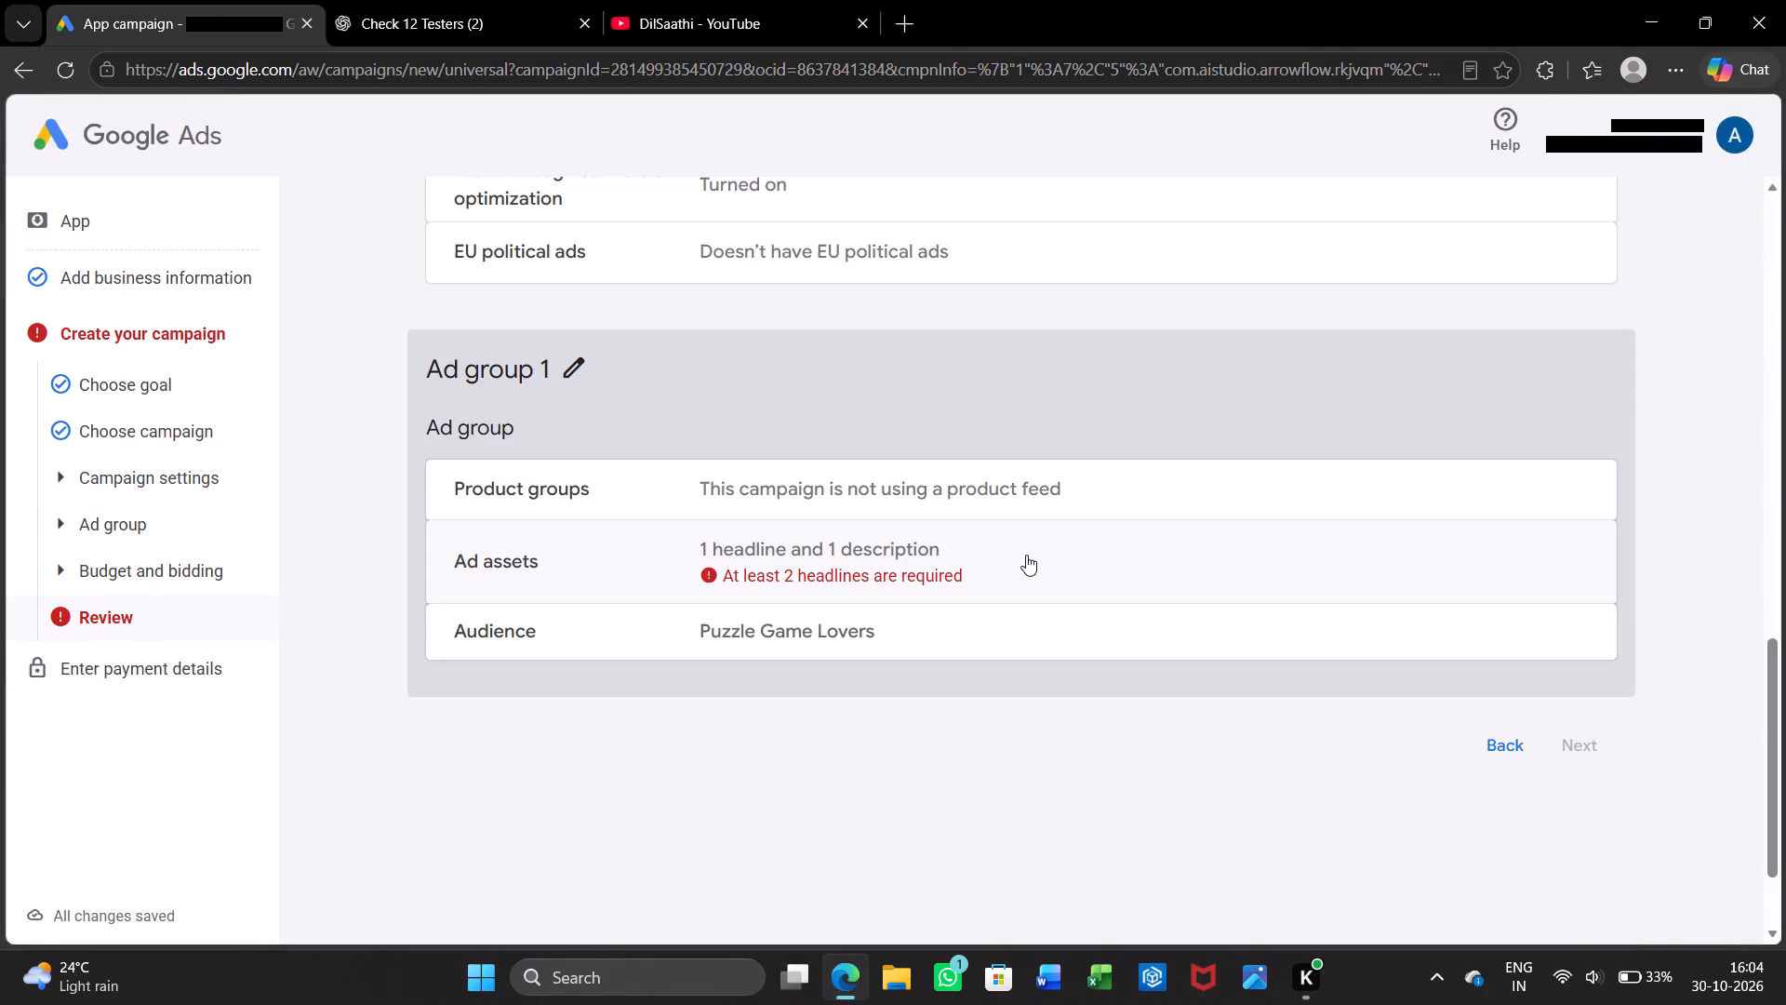
click(1026, 555)
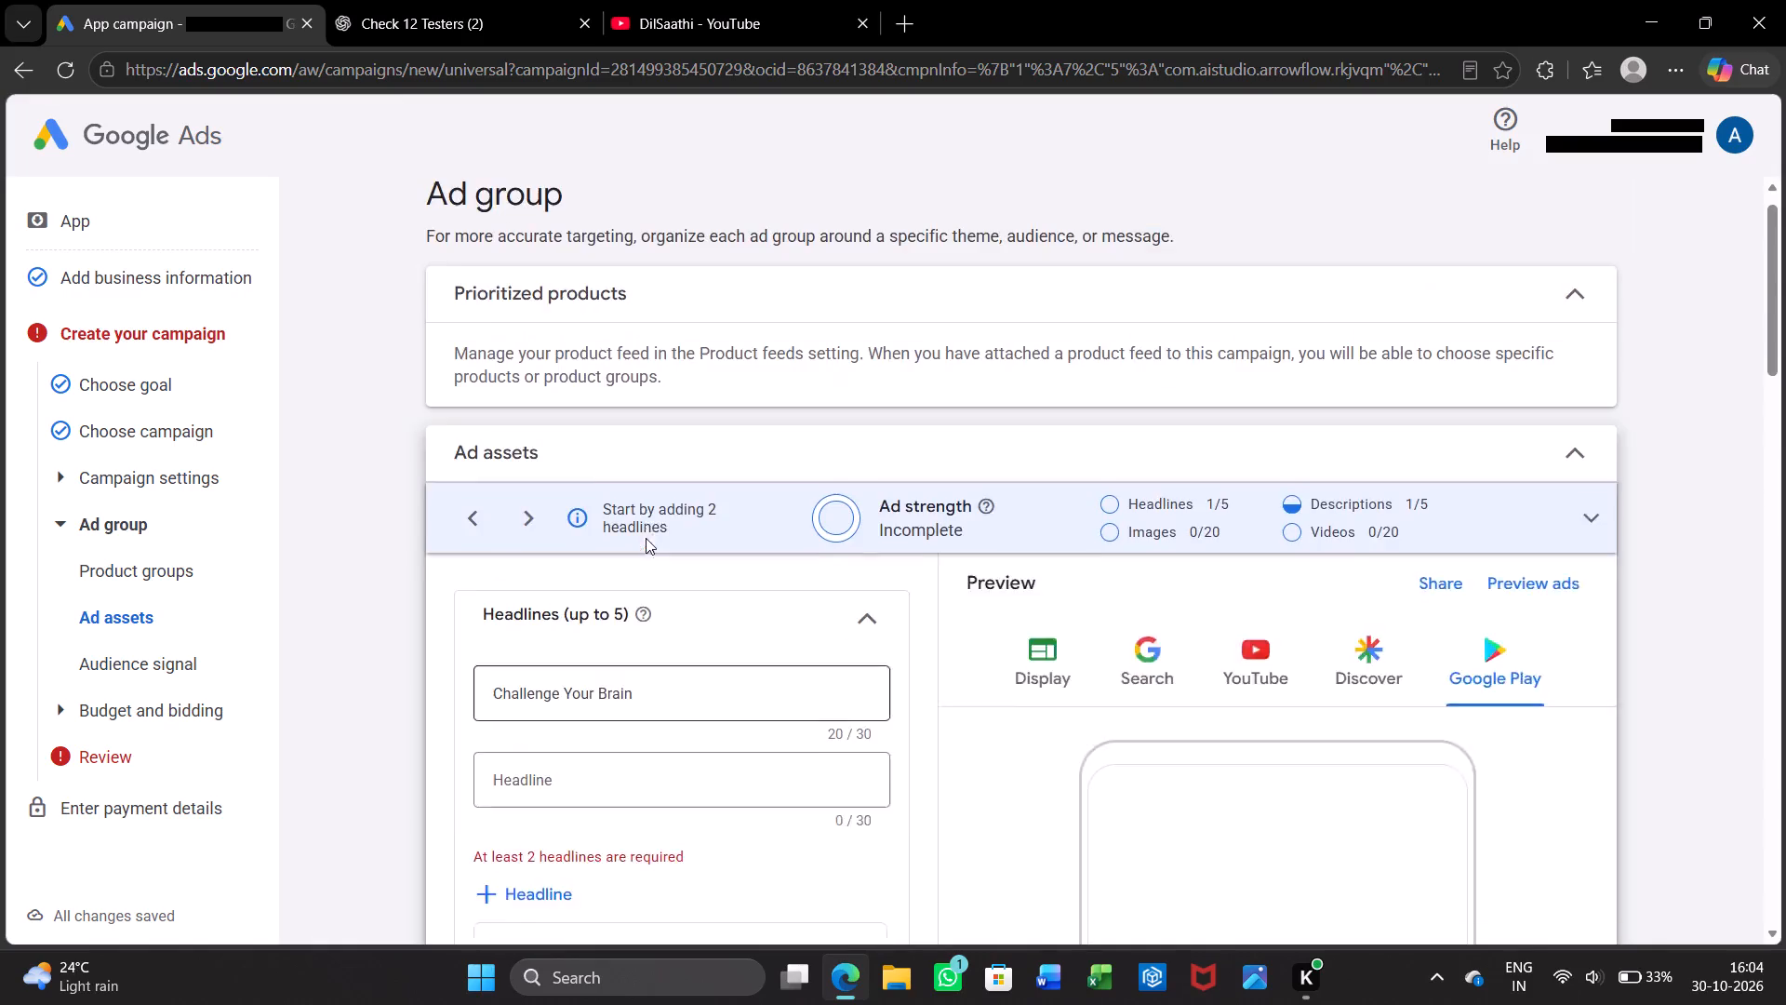
Copy "sharpen your mind!" from the first description into the empty second headline.
scroll(646, 538, down, 3)
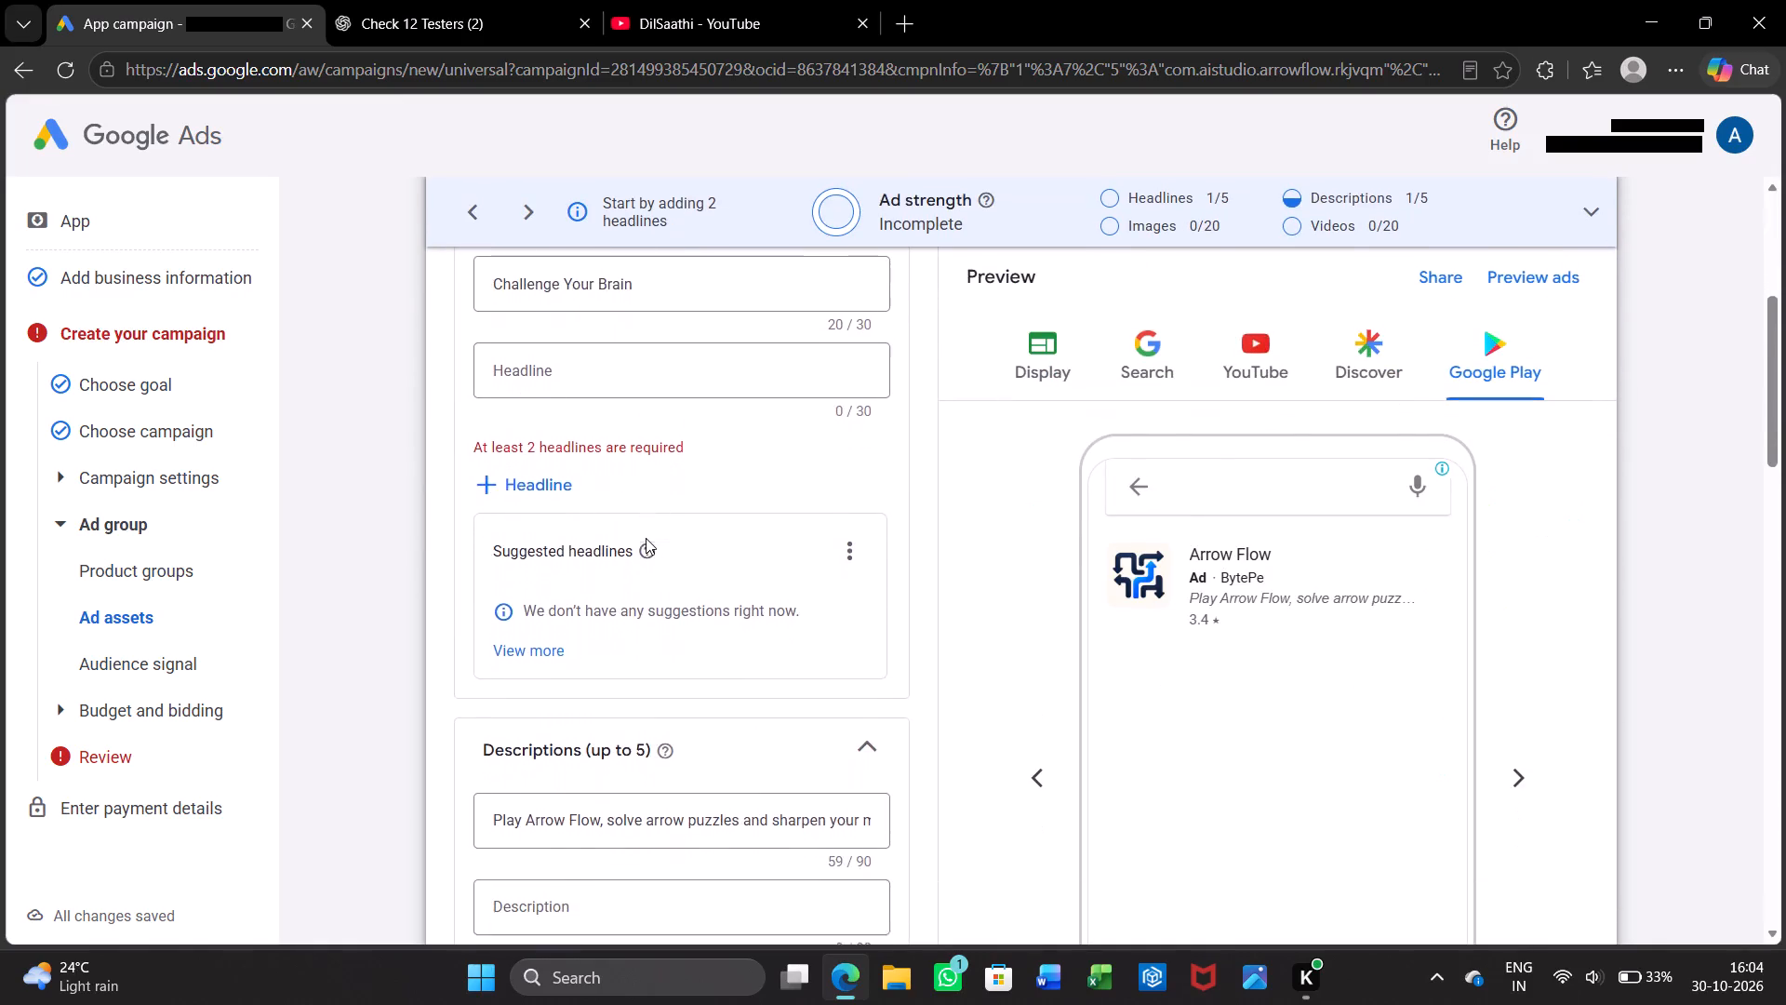
scroll(646, 538, down, 1)
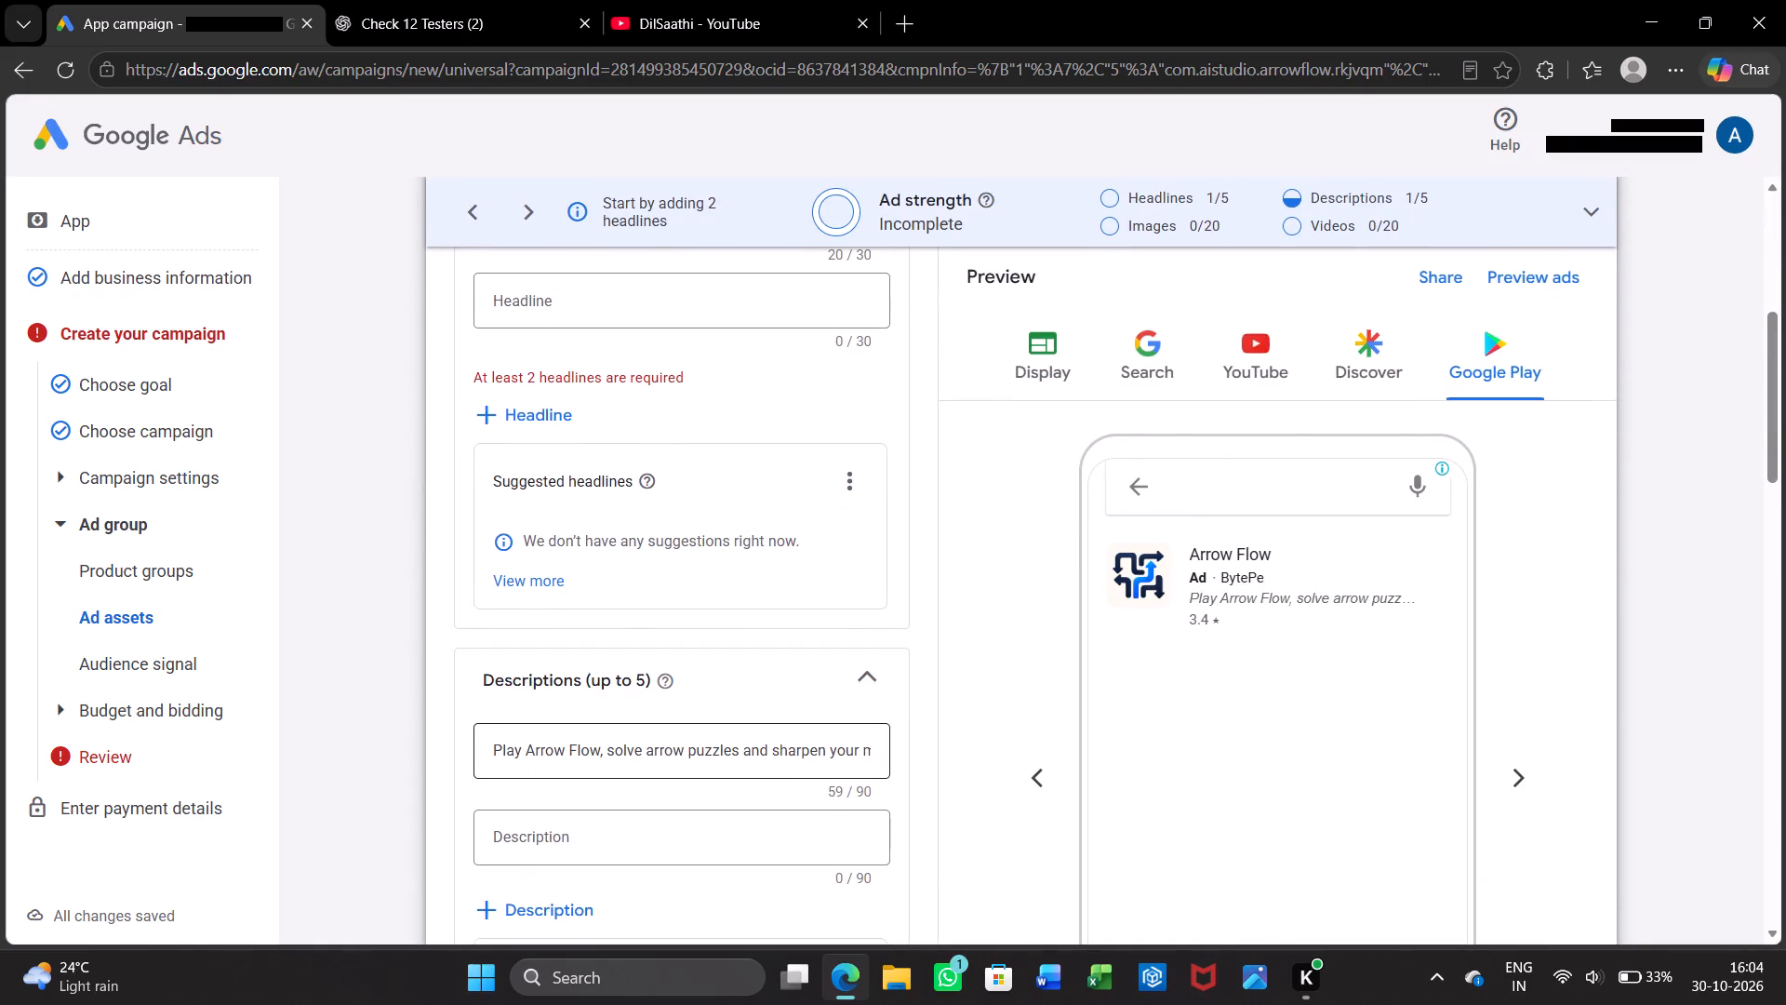
drag(771, 754, 884, 766)
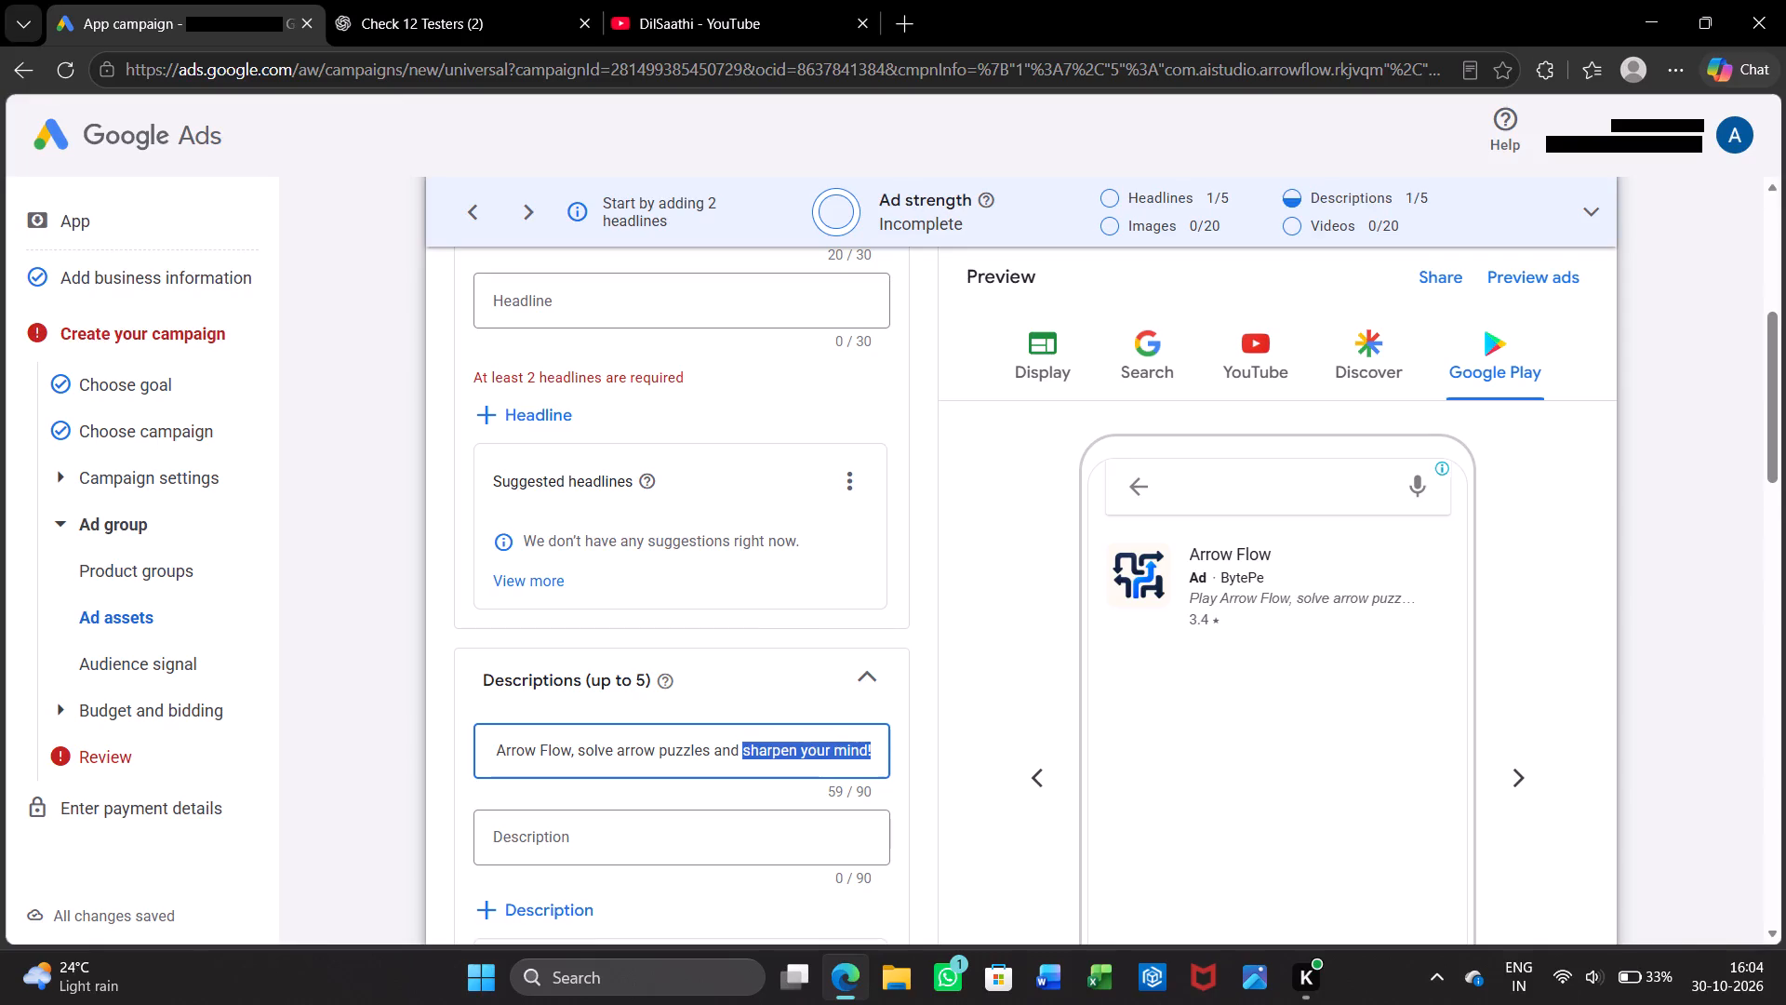
scroll(810, 757, up, 1)
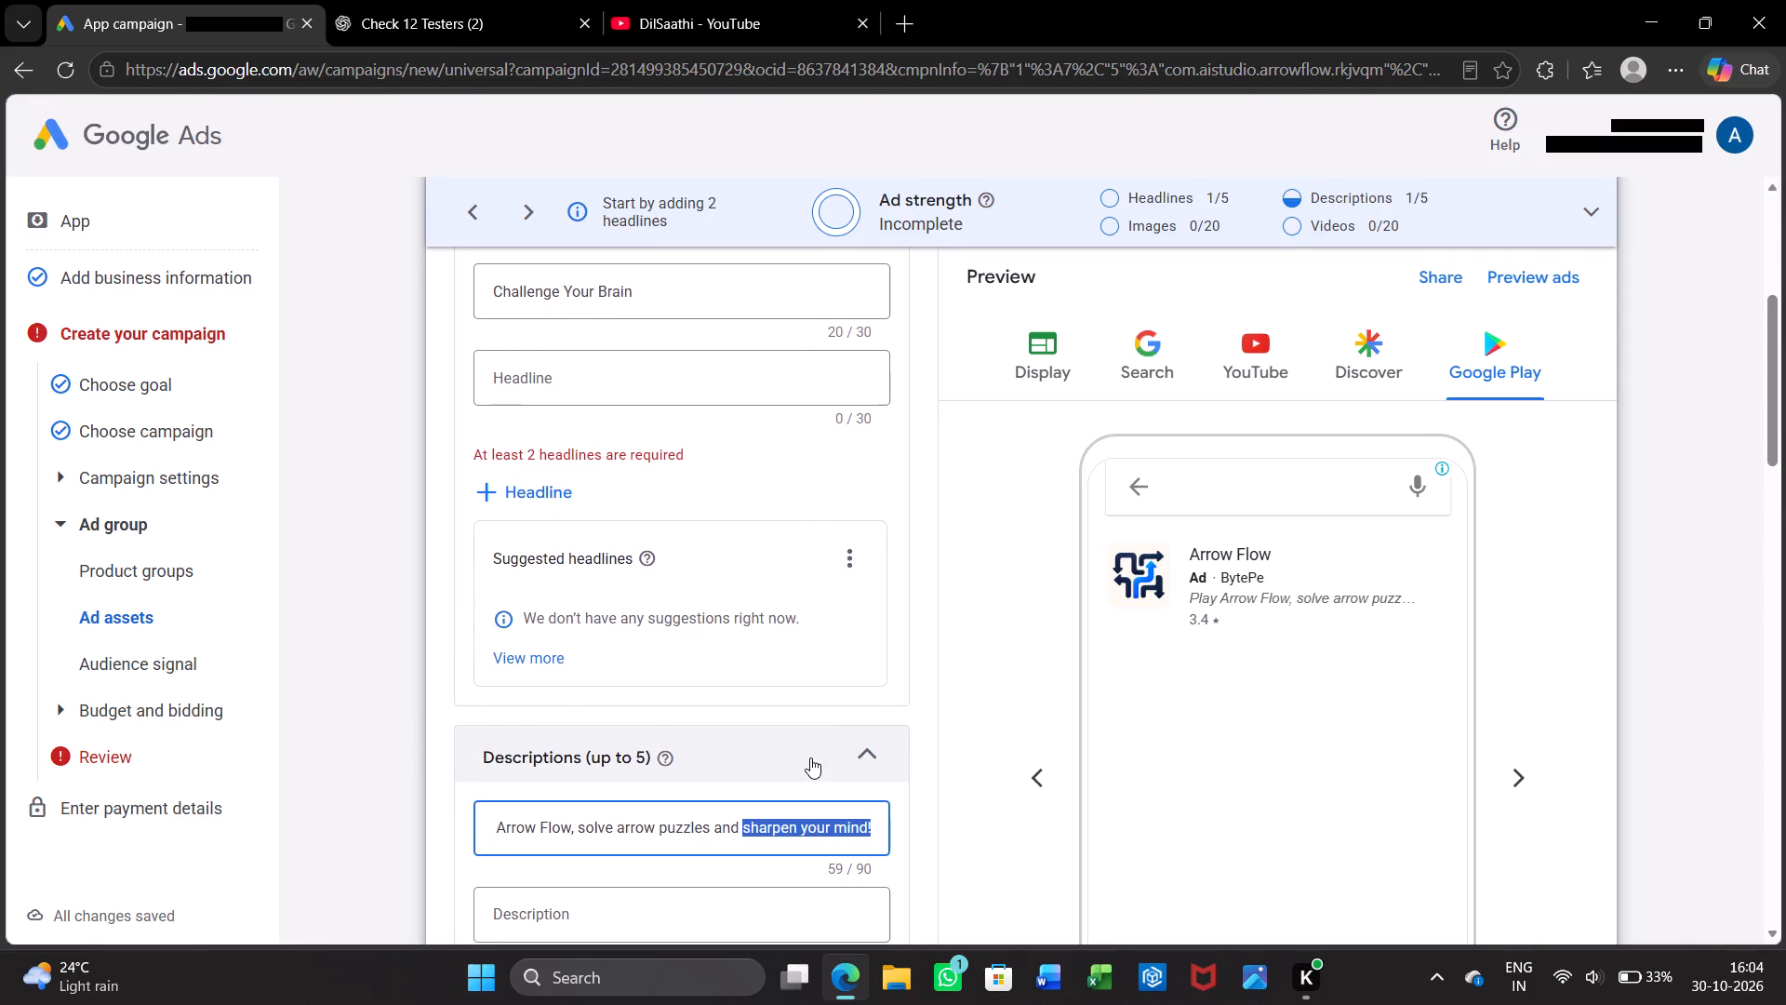
key(ctrl+c)
click(633, 395)
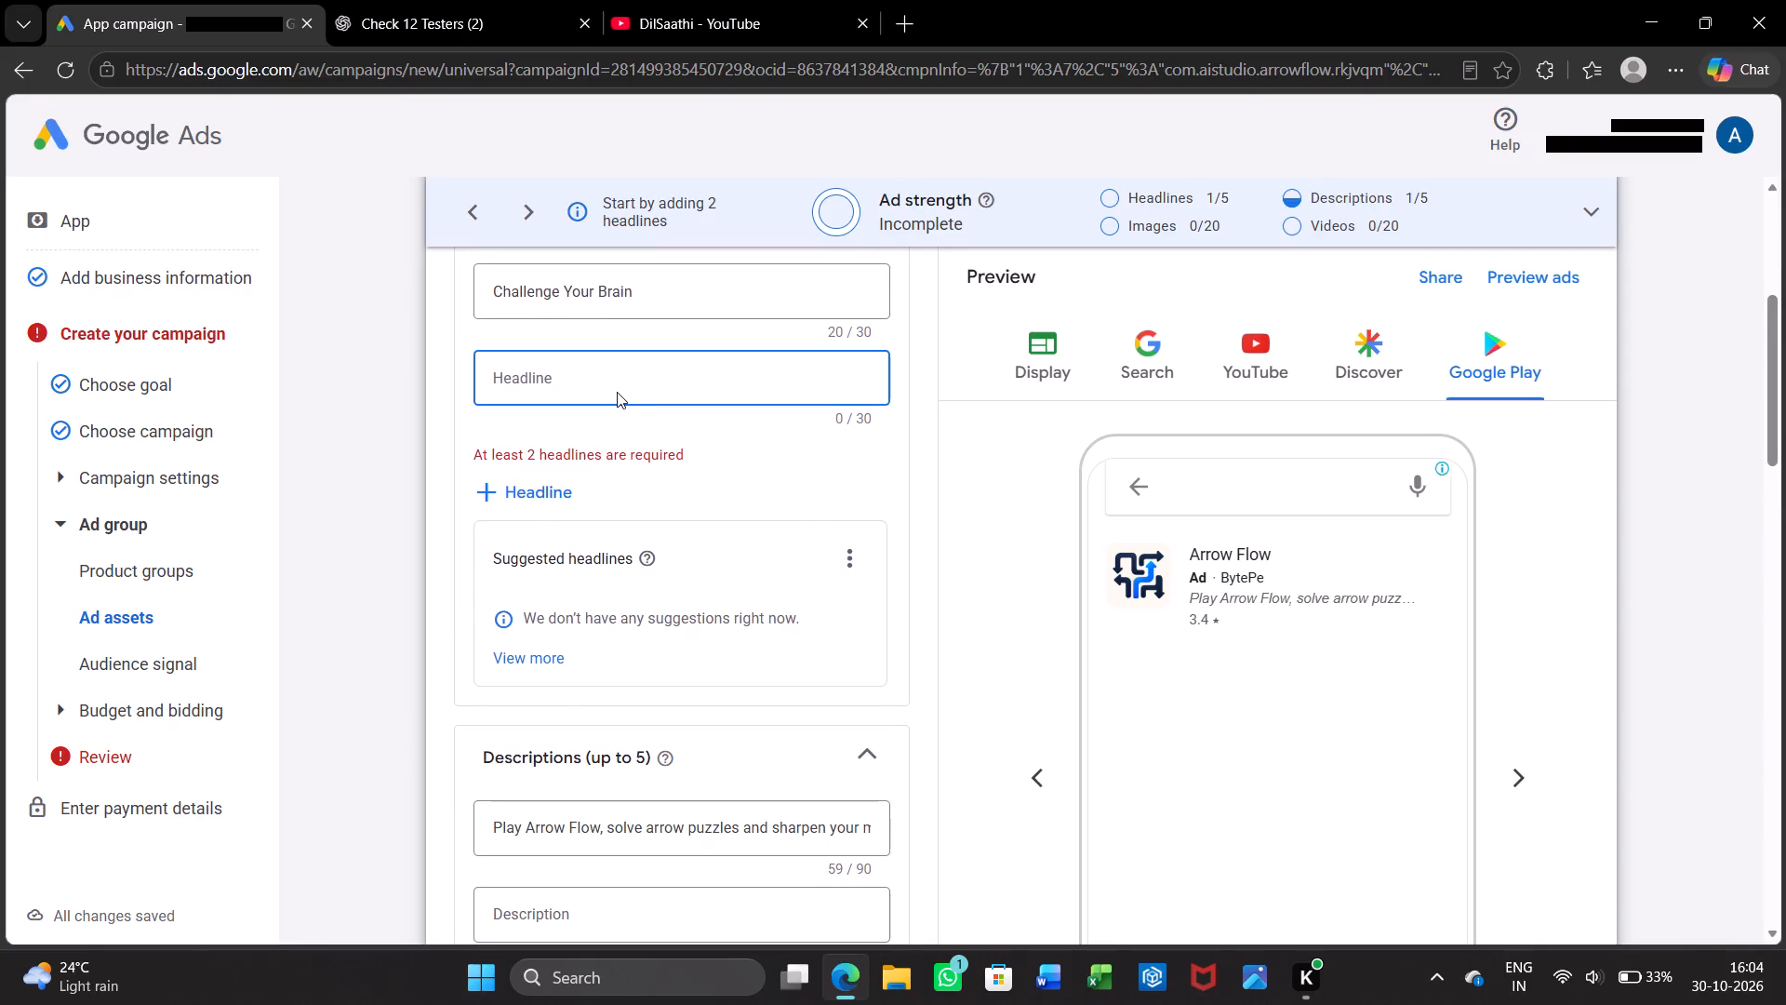
key(ctrl+v)
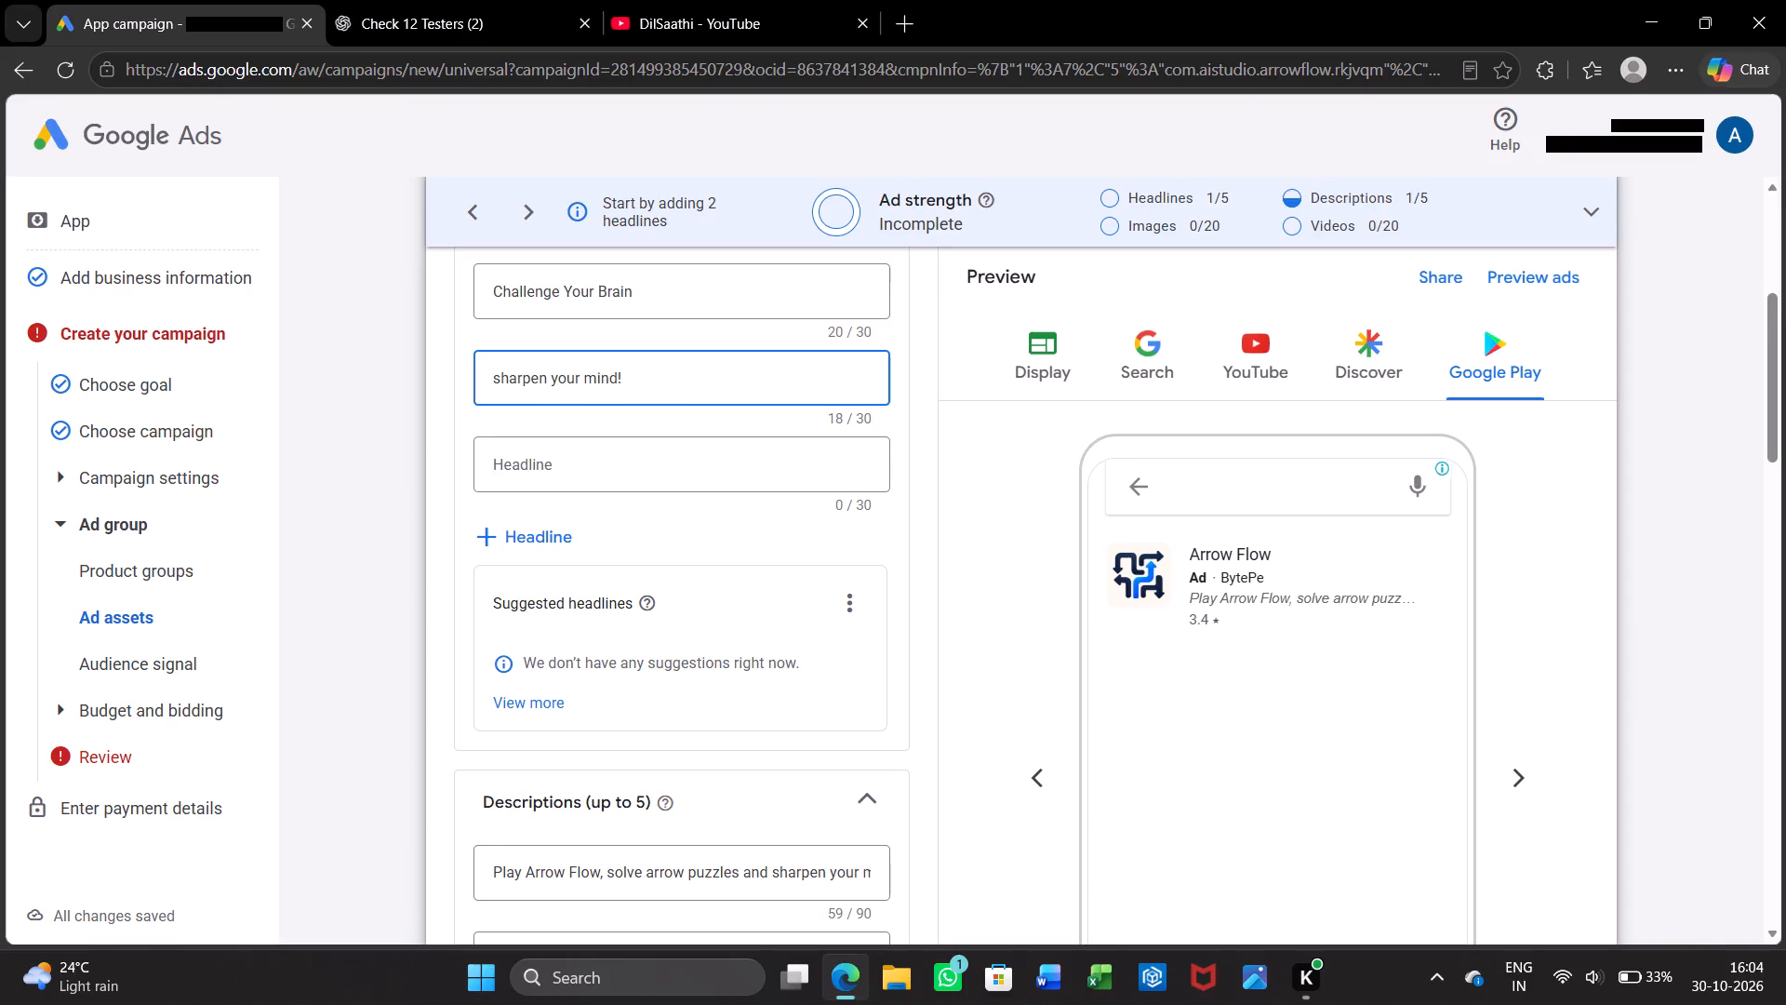
click(500, 378)
key(BackSpace)
key(shift+d)
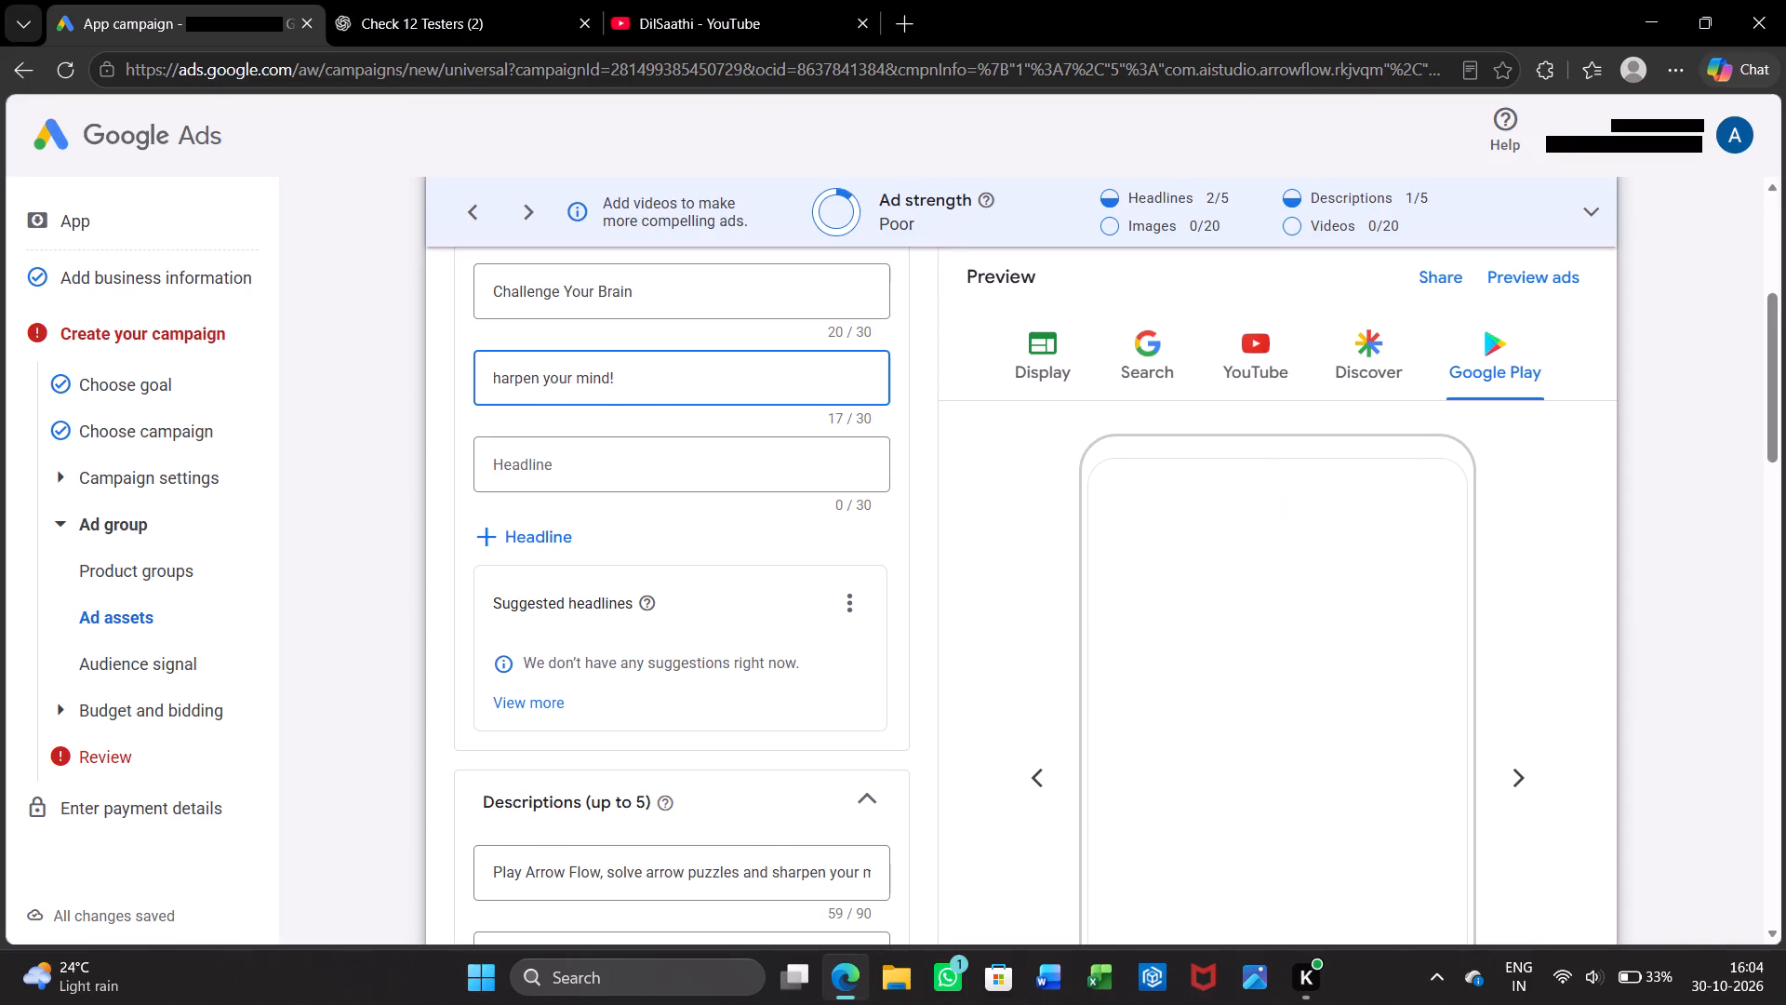
key(BackSpace)
key(shift+s)
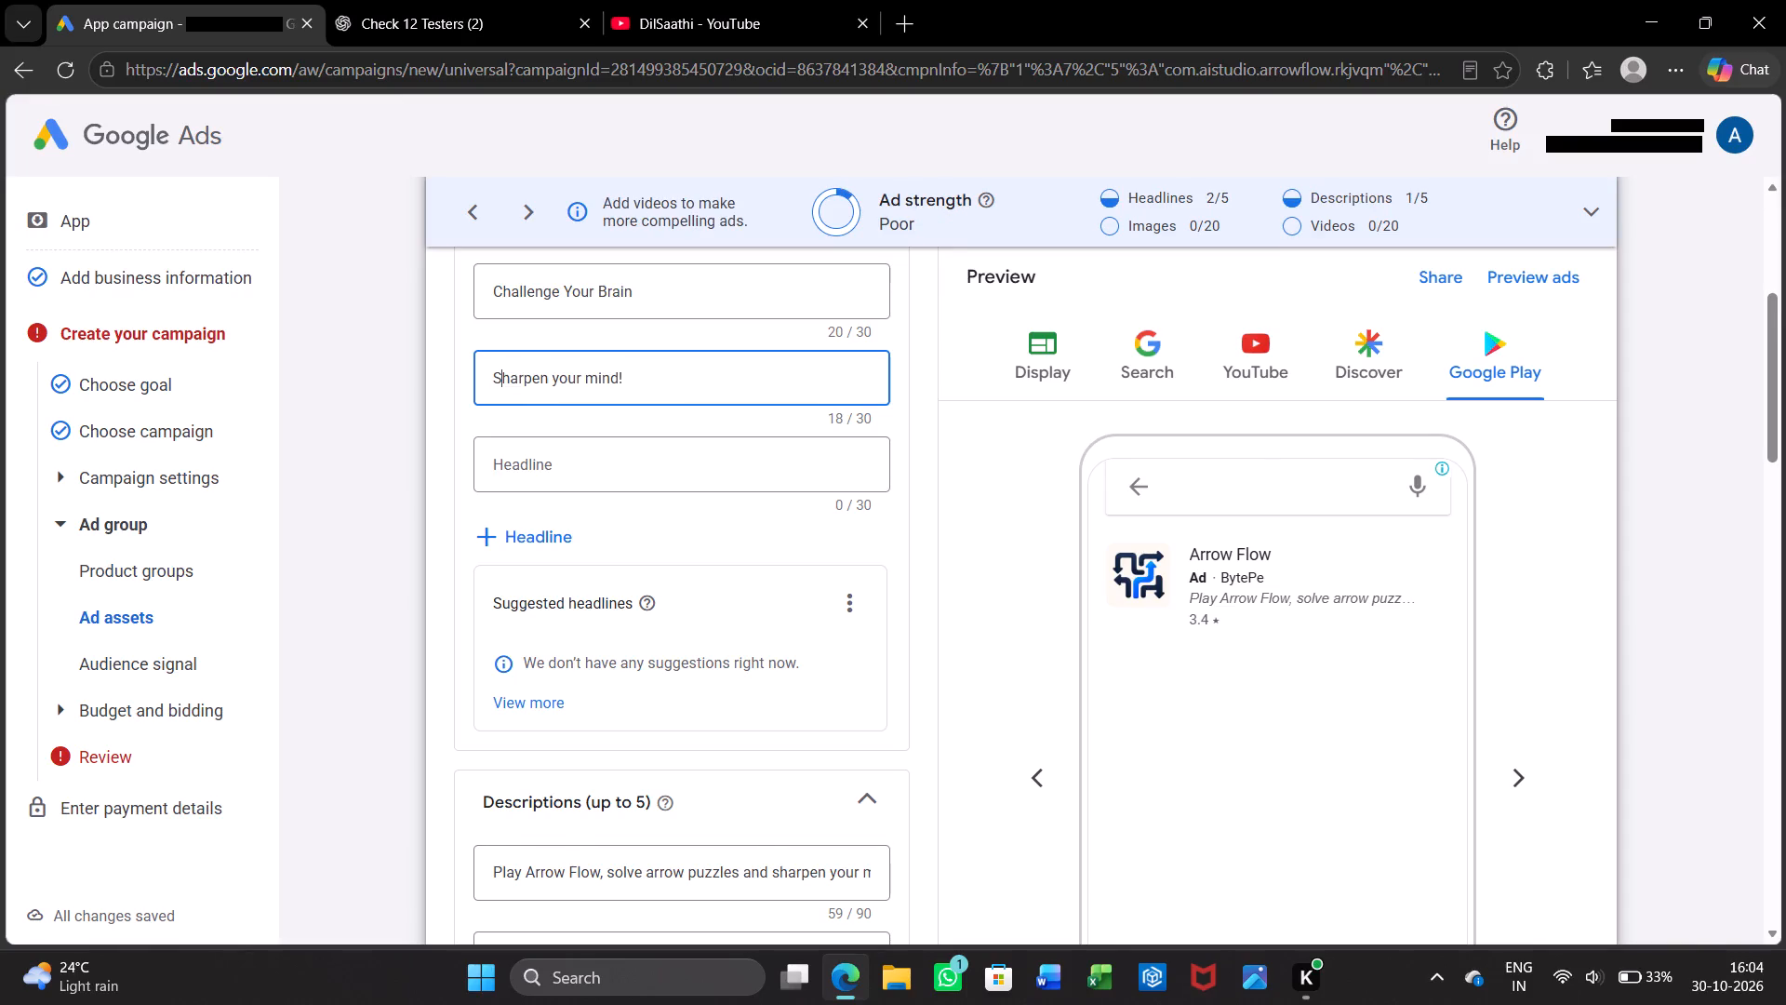
click(555, 382)
key(BackSpace)
key(shift+y)
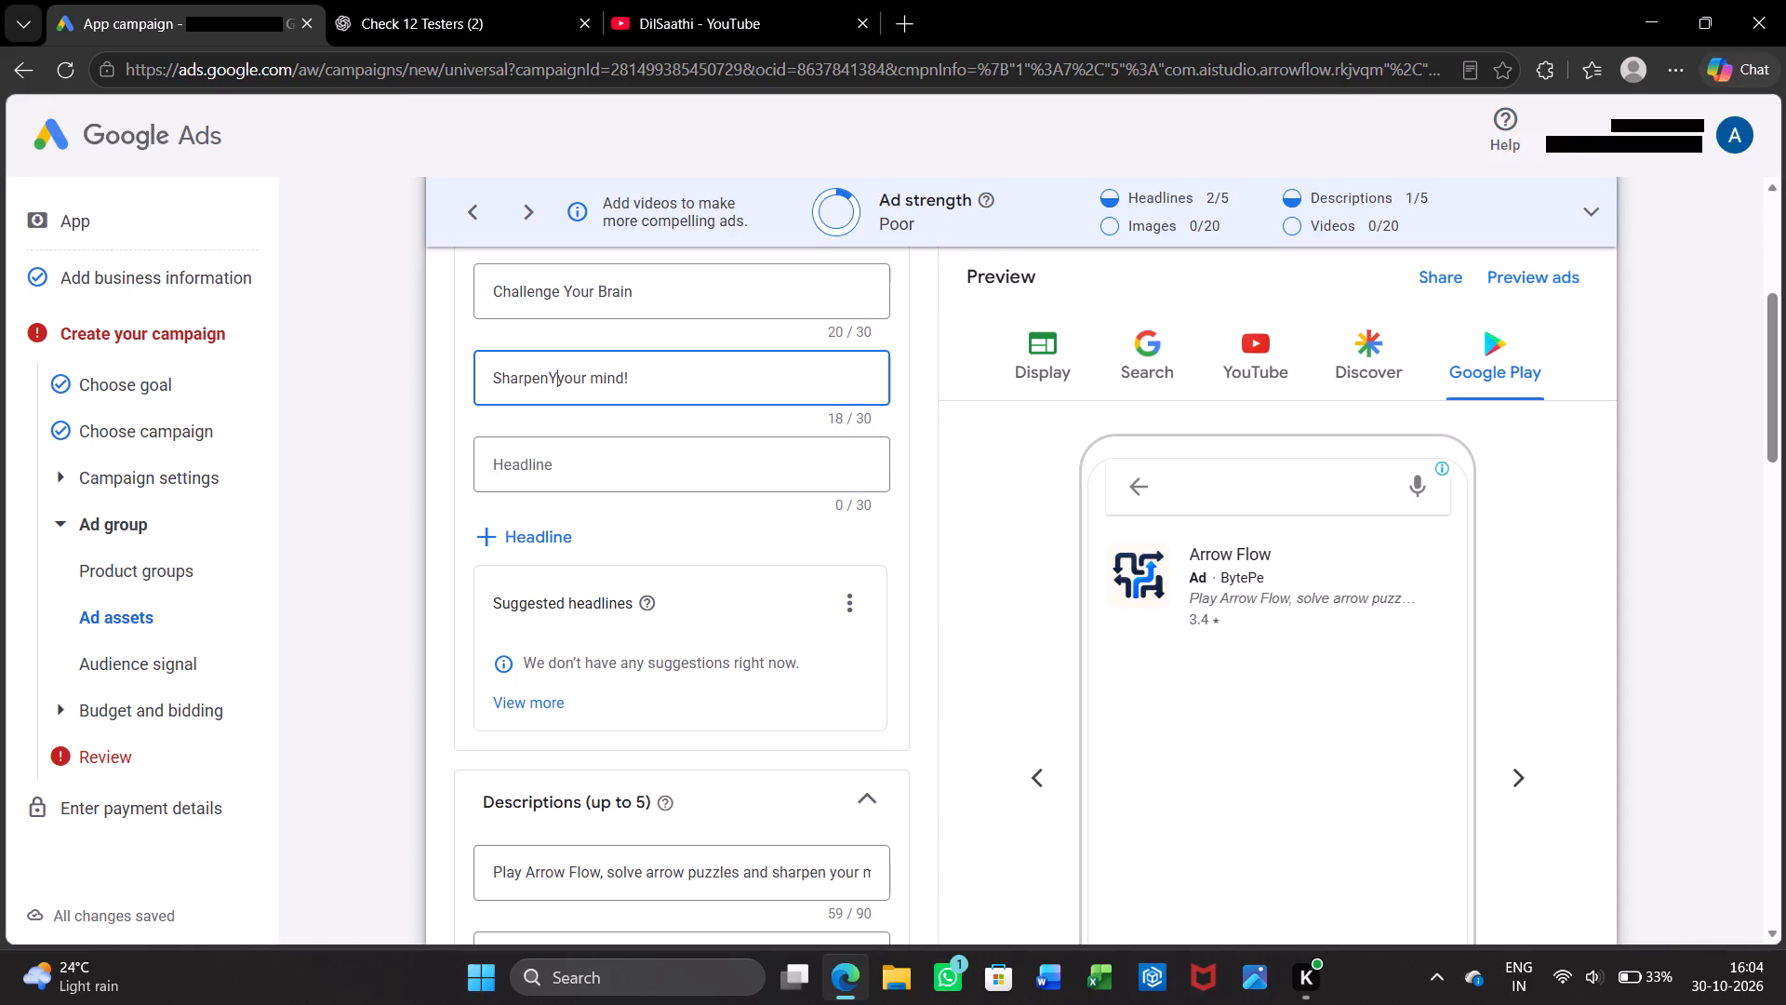
click(597, 379)
key(BackSpace)
key(shift+m)
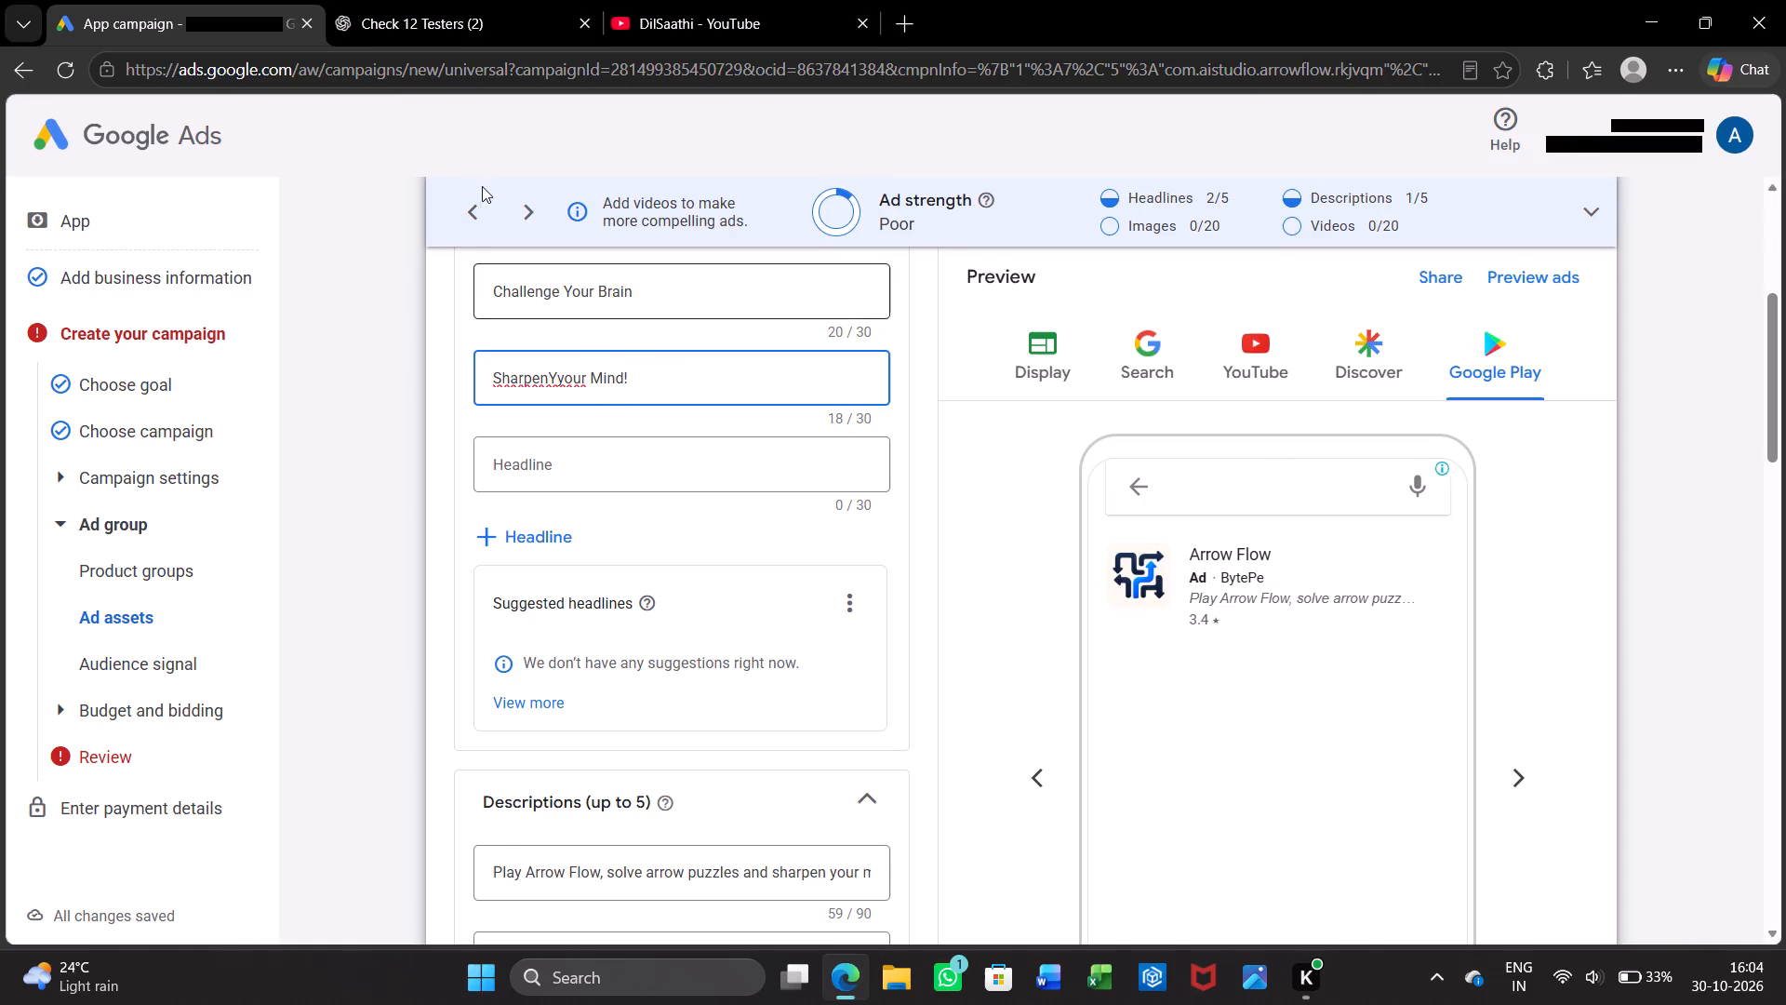
click(564, 377)
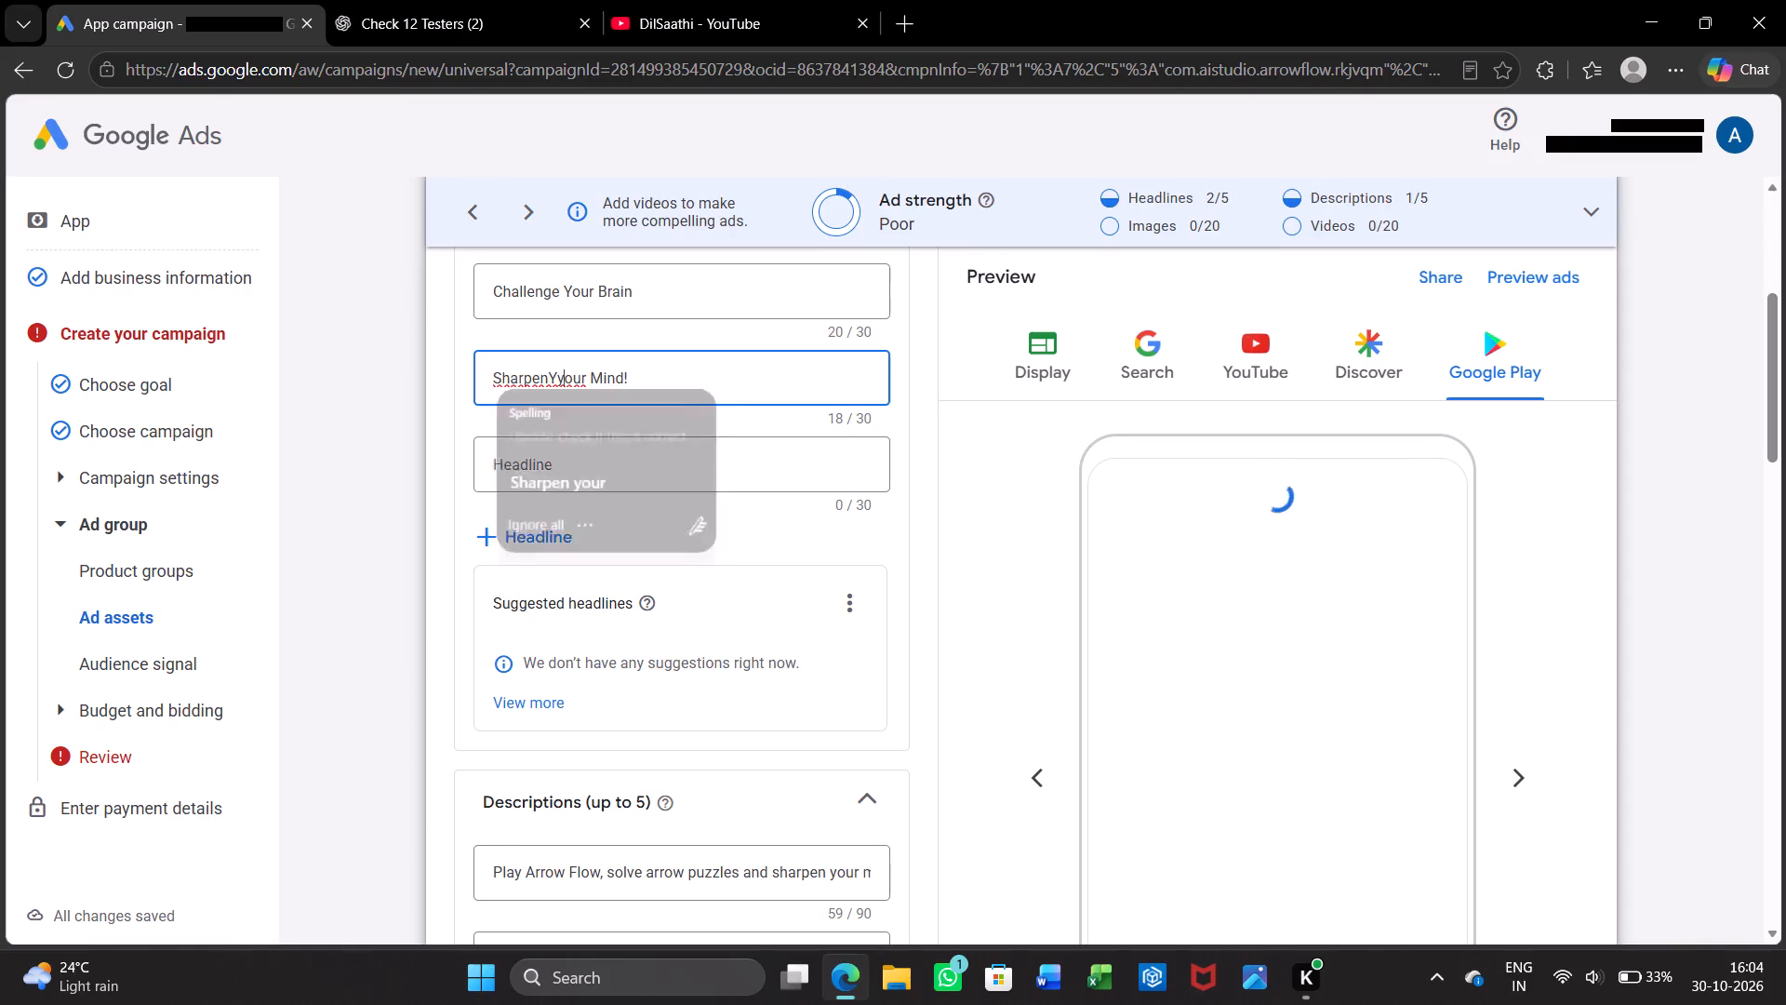
key(BackSpace)
click(552, 377)
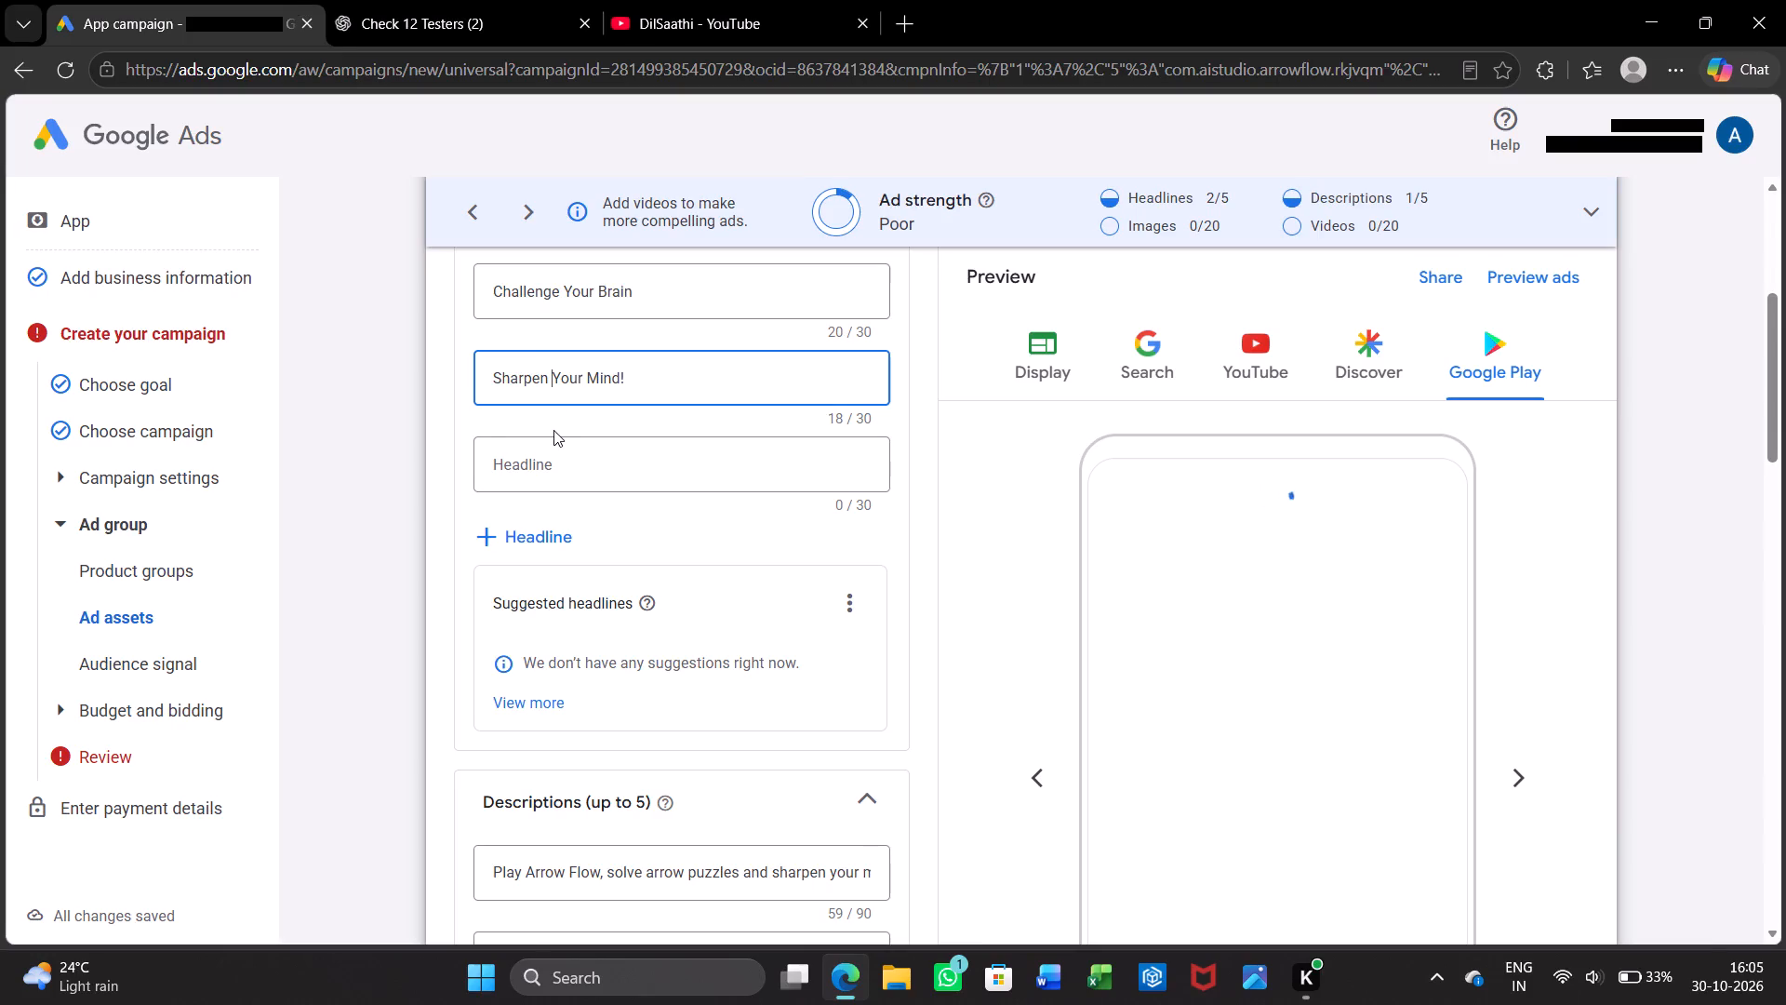
Shorten the first description to "Play Arrow Flow sharpen your mind!", removing the puzzle phrase, the comma and "and".
scroll(553, 430, up, 1)
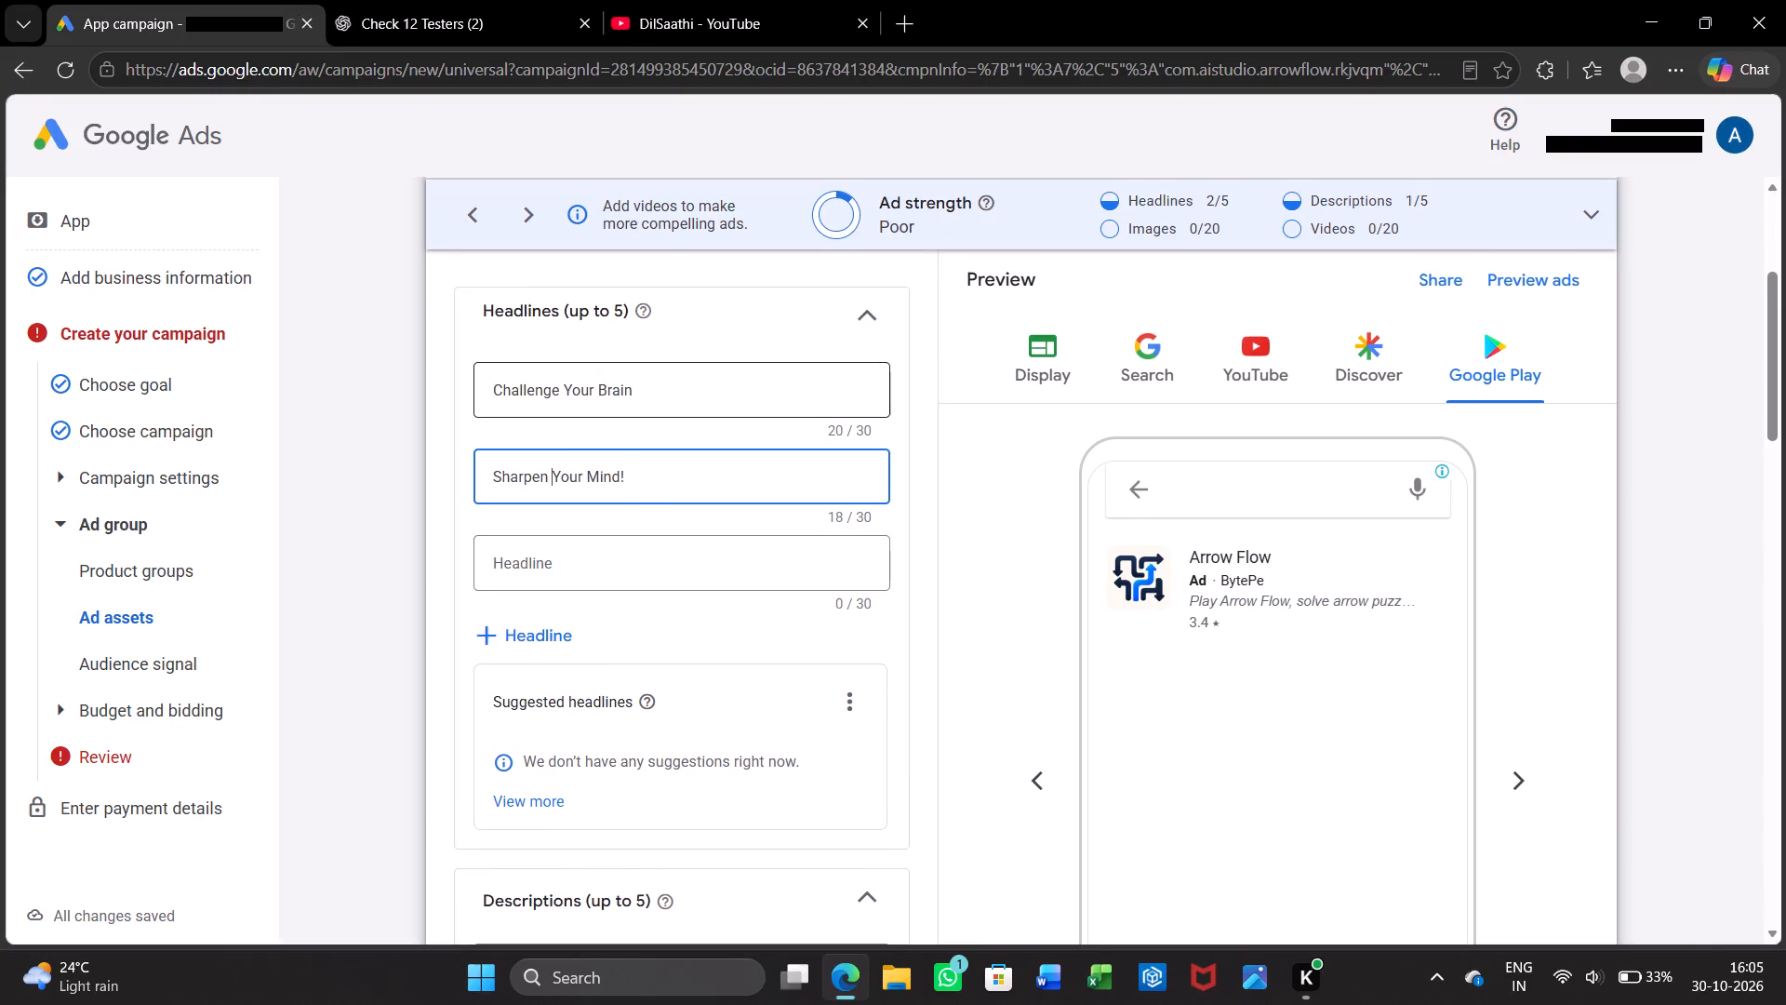
scroll(660, 546, down, 2)
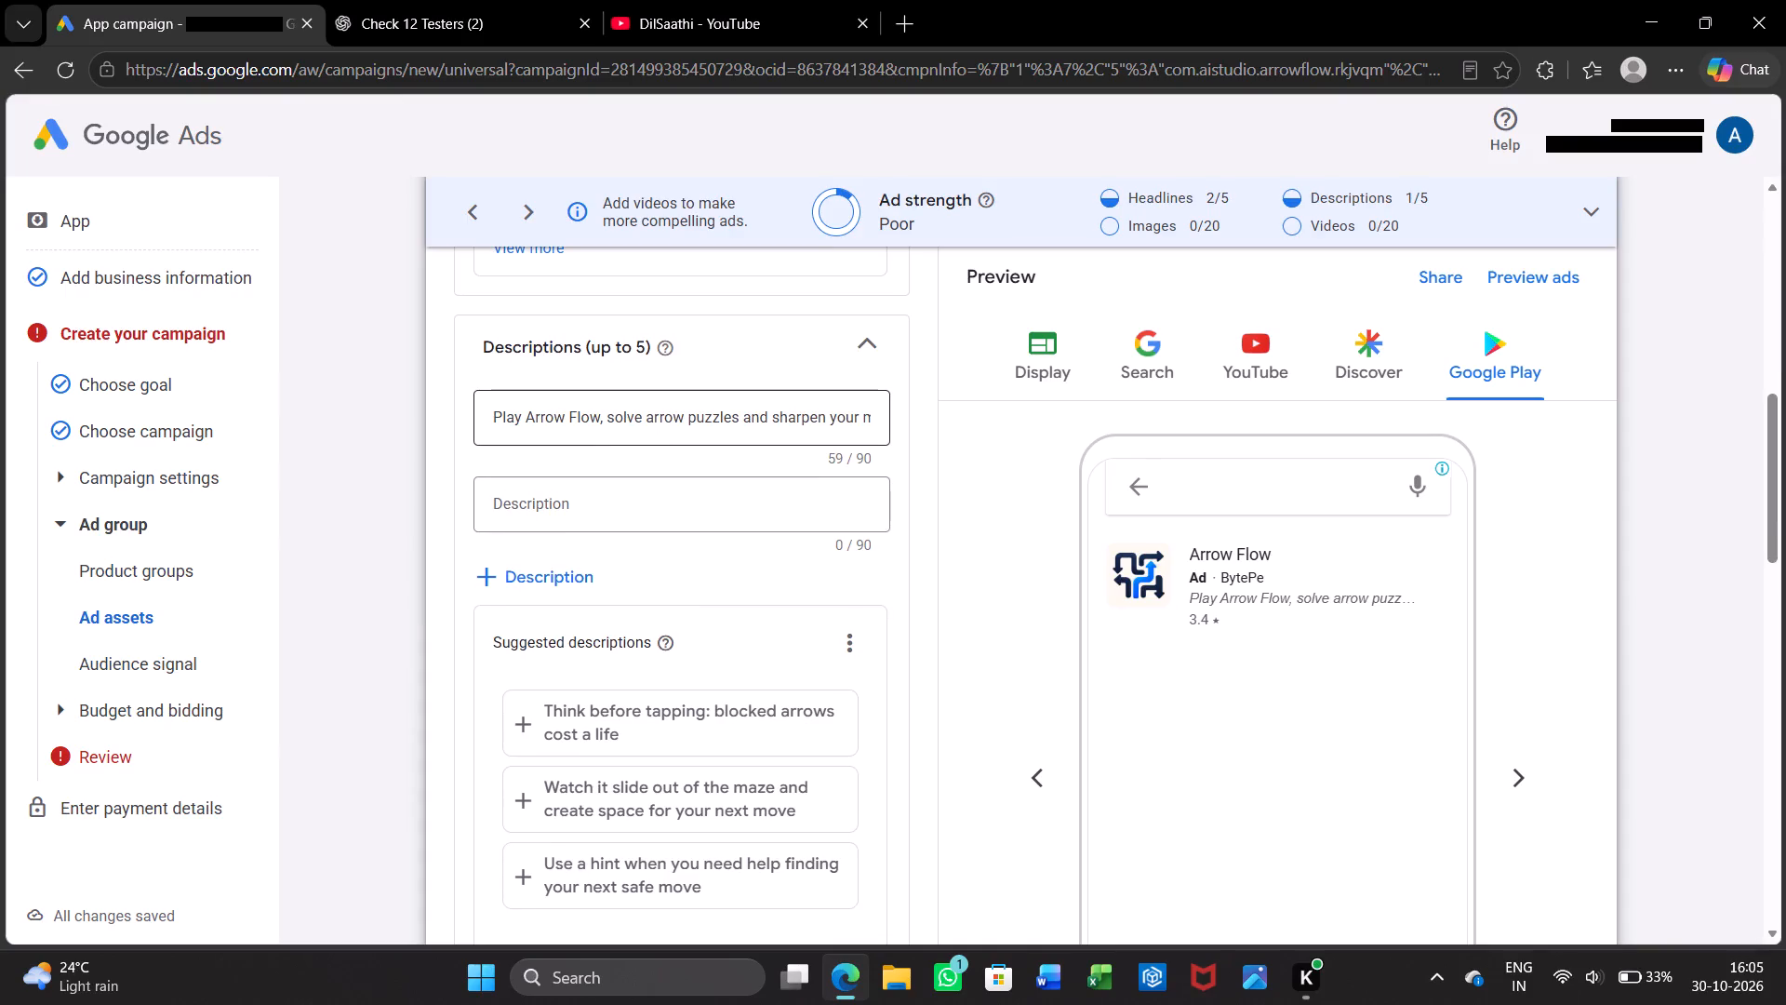
drag(604, 418, 744, 412)
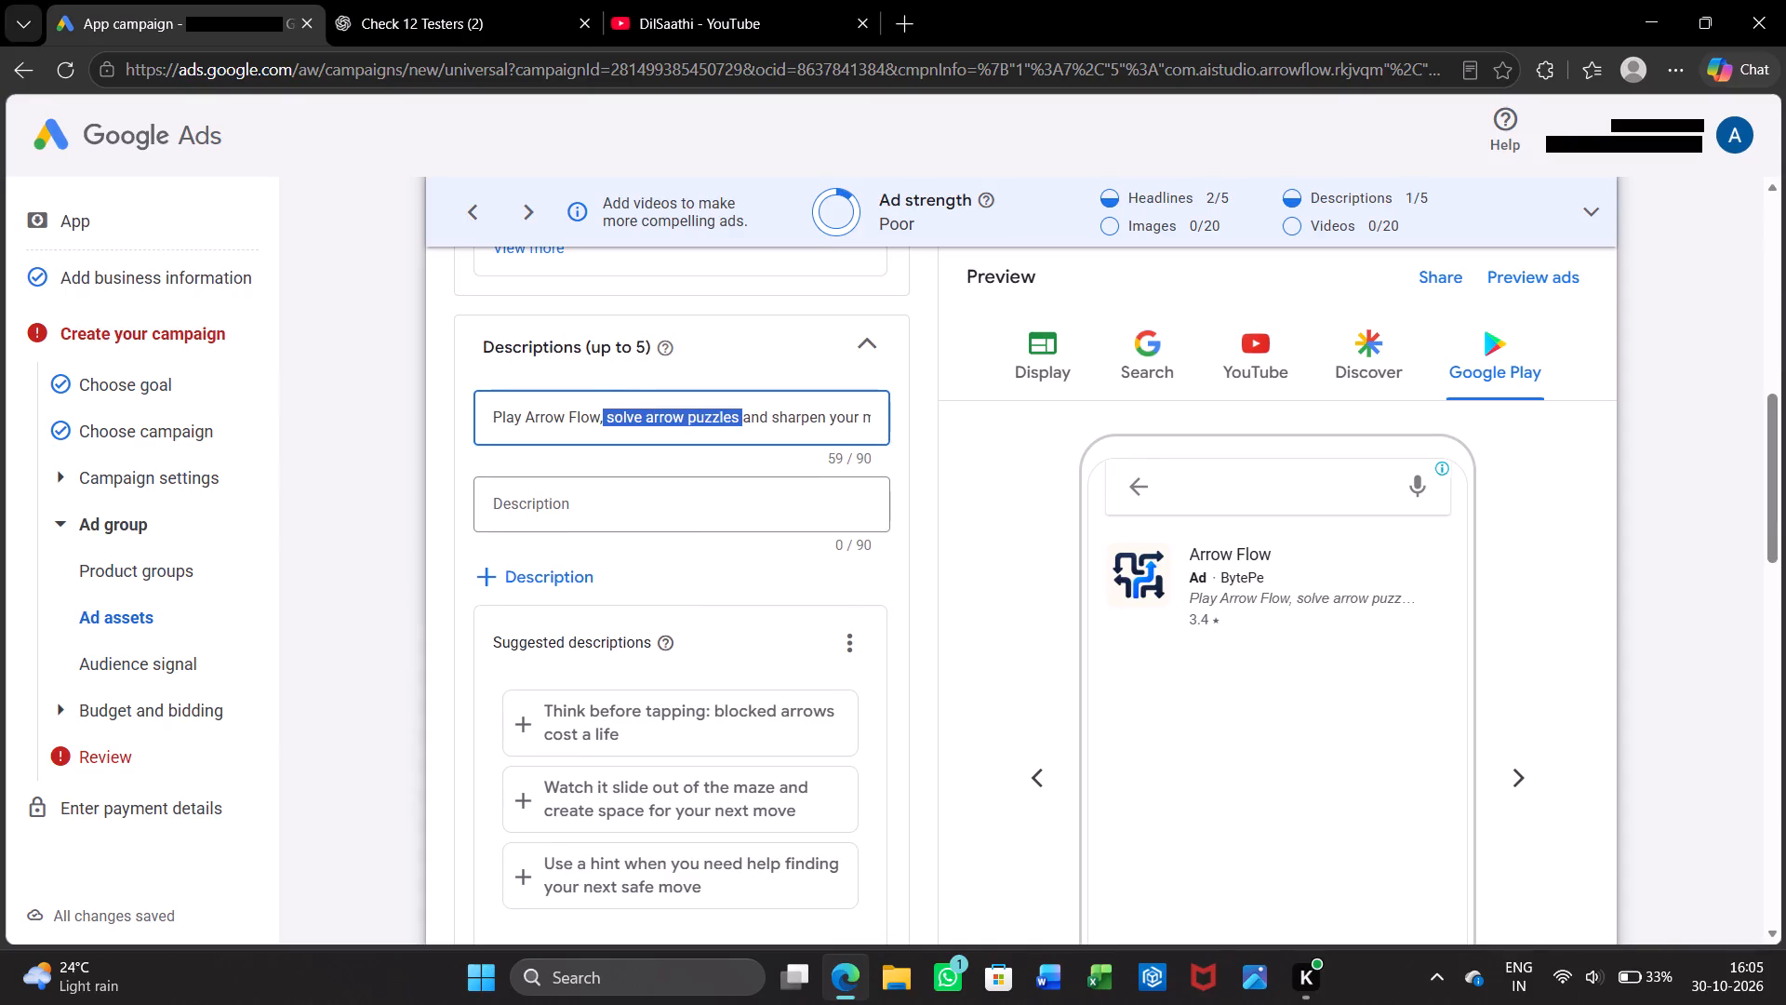
key(BackSpace)
key(space)
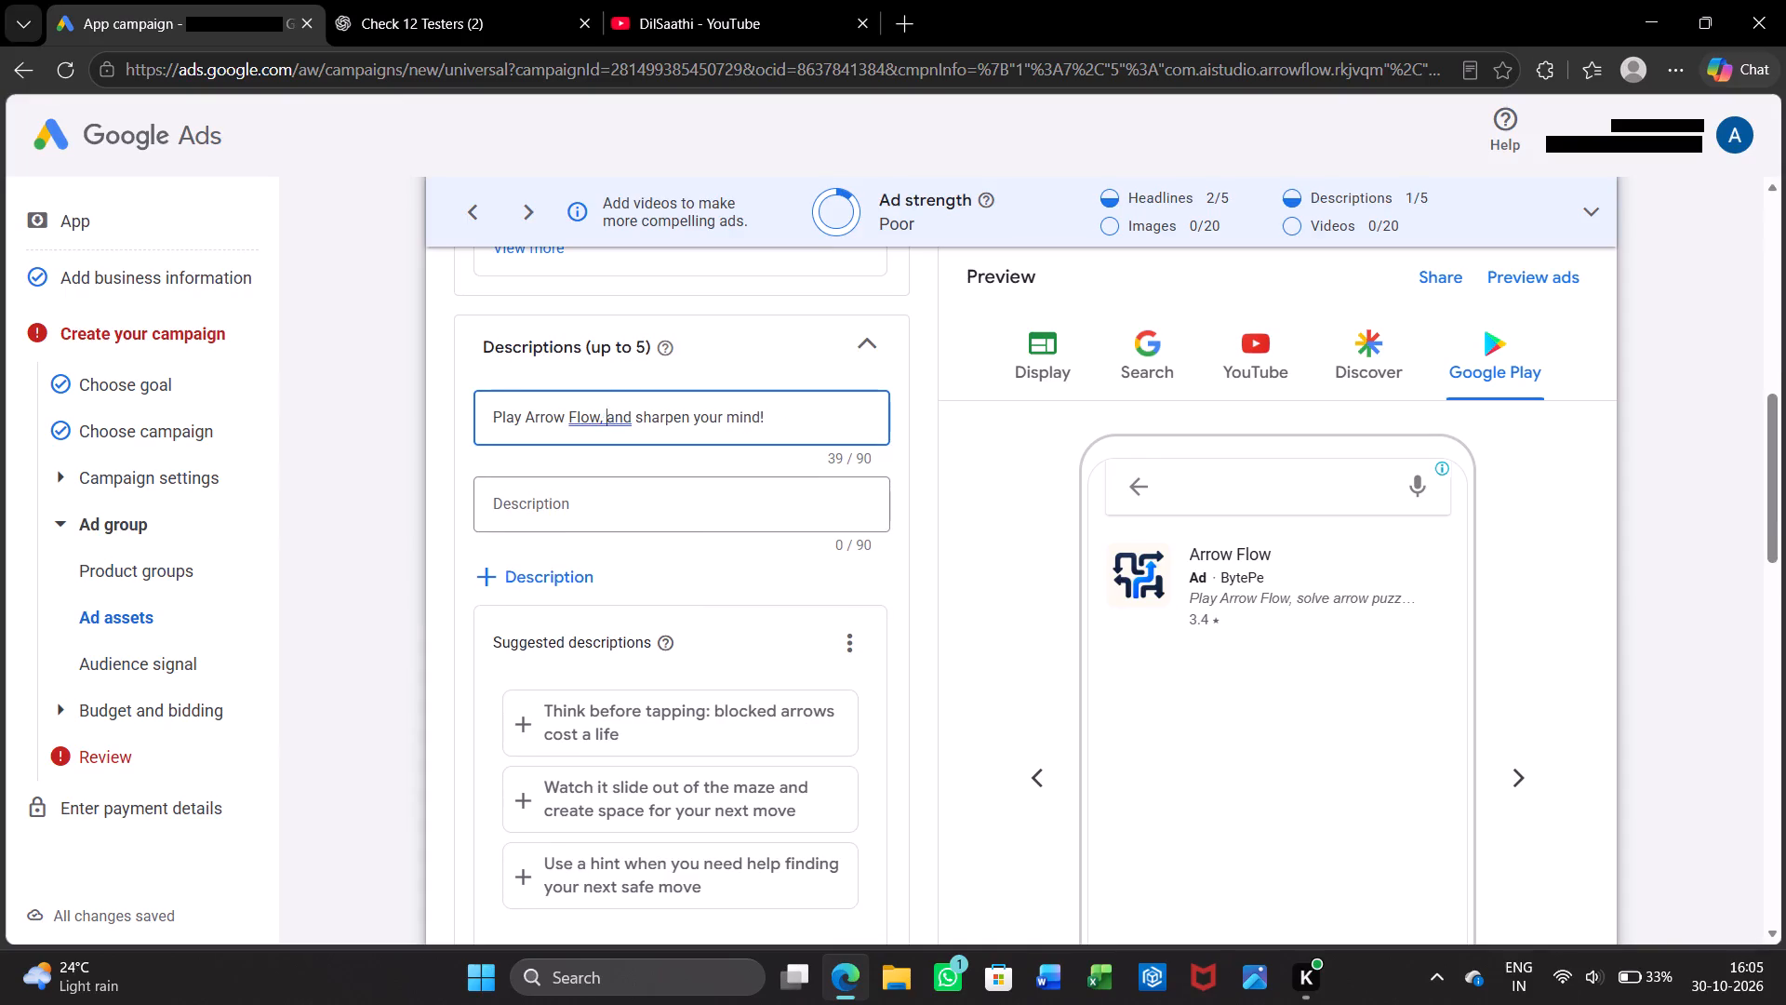
key(BackSpace)
key(BackSpace)
key(space)
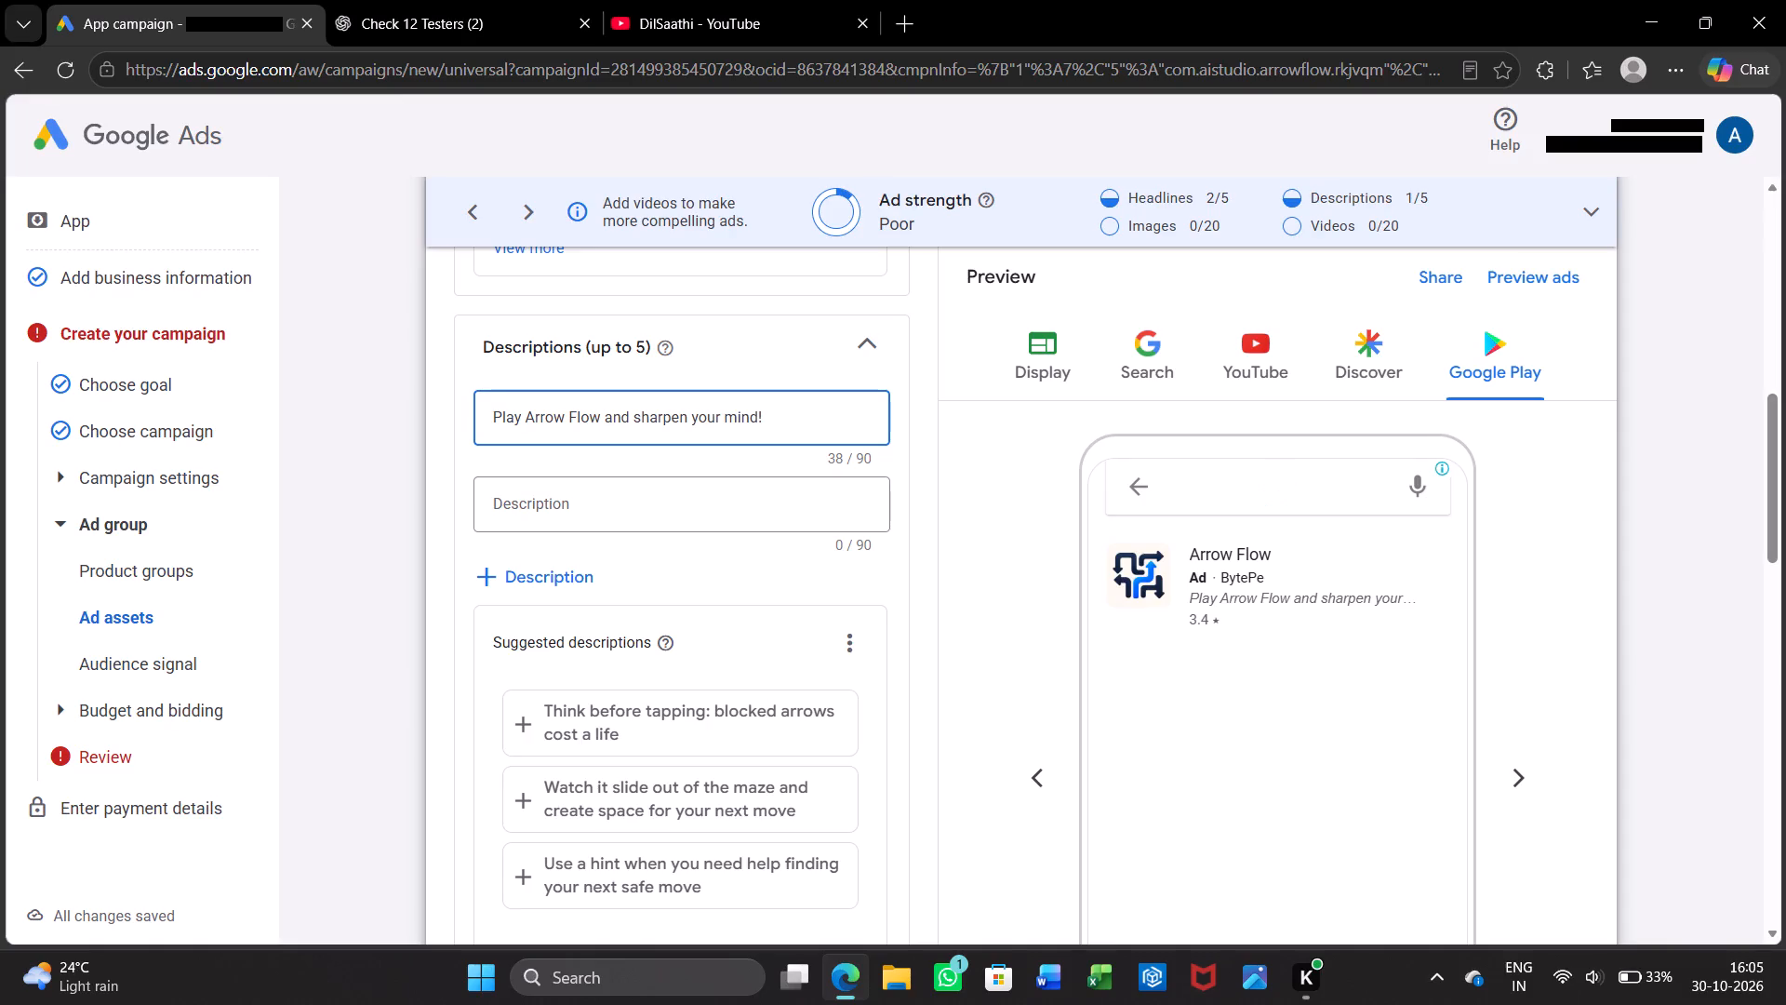
drag(633, 417, 609, 417)
drag(609, 417, 607, 417)
key(BackSpace)
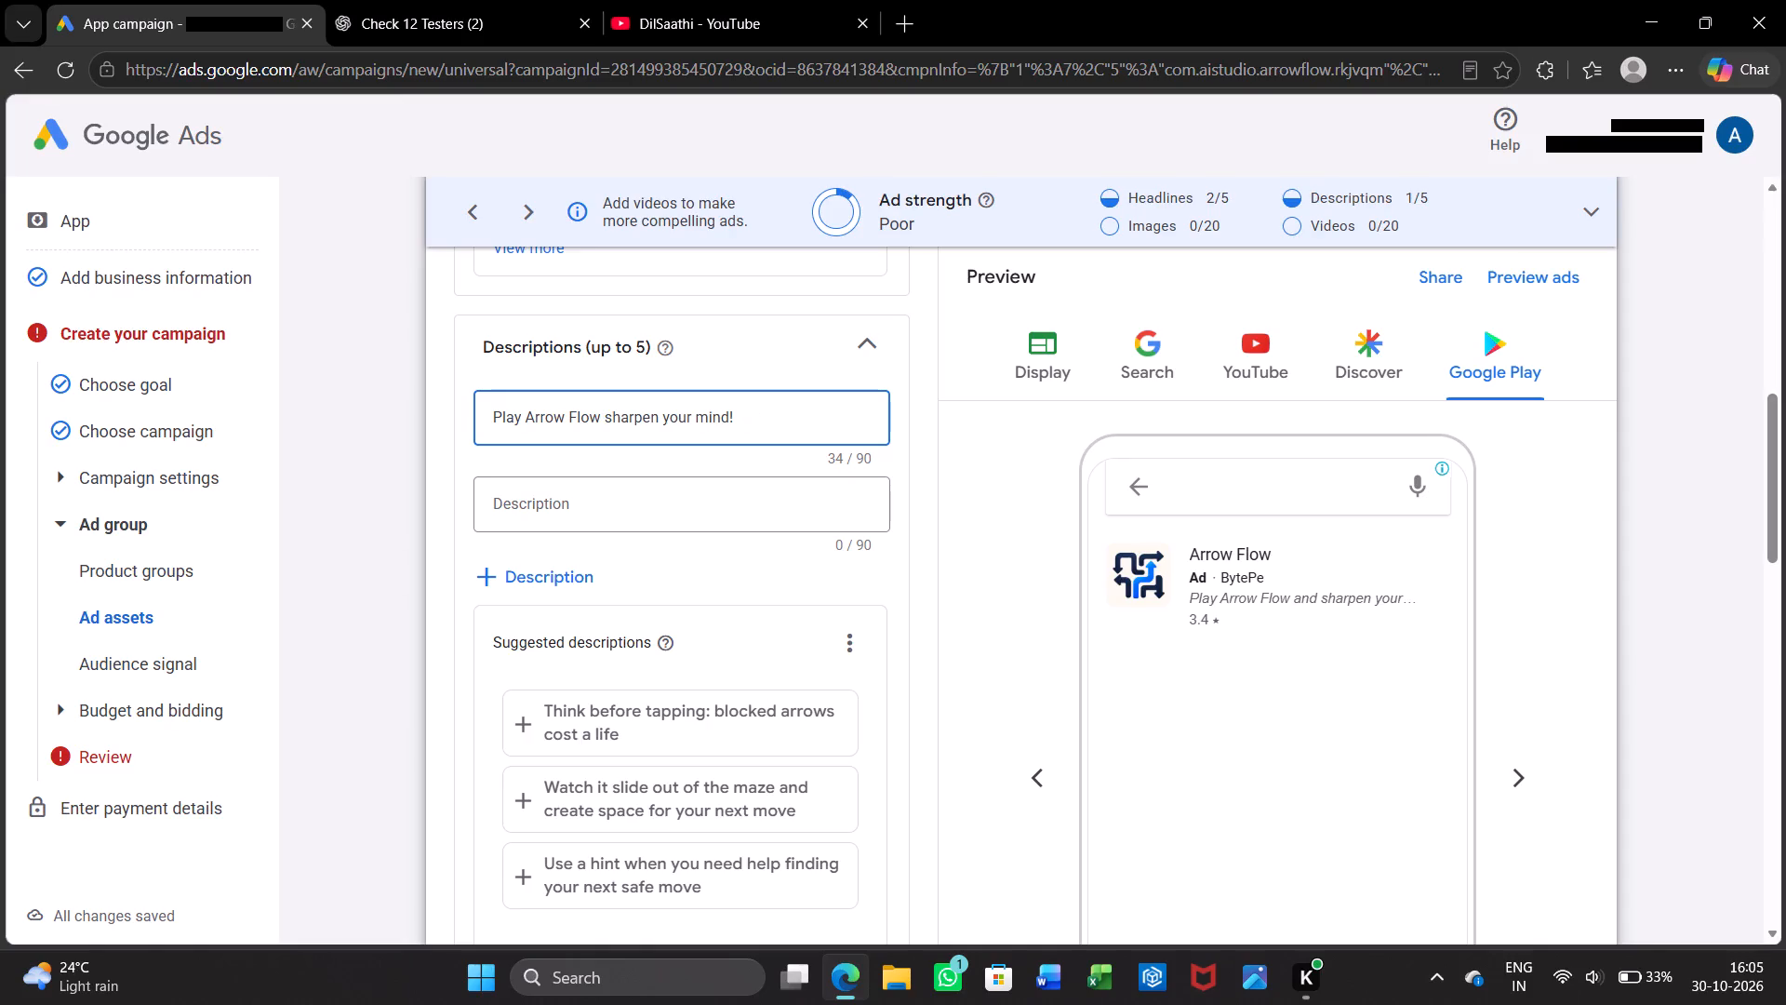
Capitalise the remaining lowercase words of the first description so it reads "Play Arrow Flow Sharpen Your Mind!".
click(611, 416)
key(BackSpace)
key(shift+s)
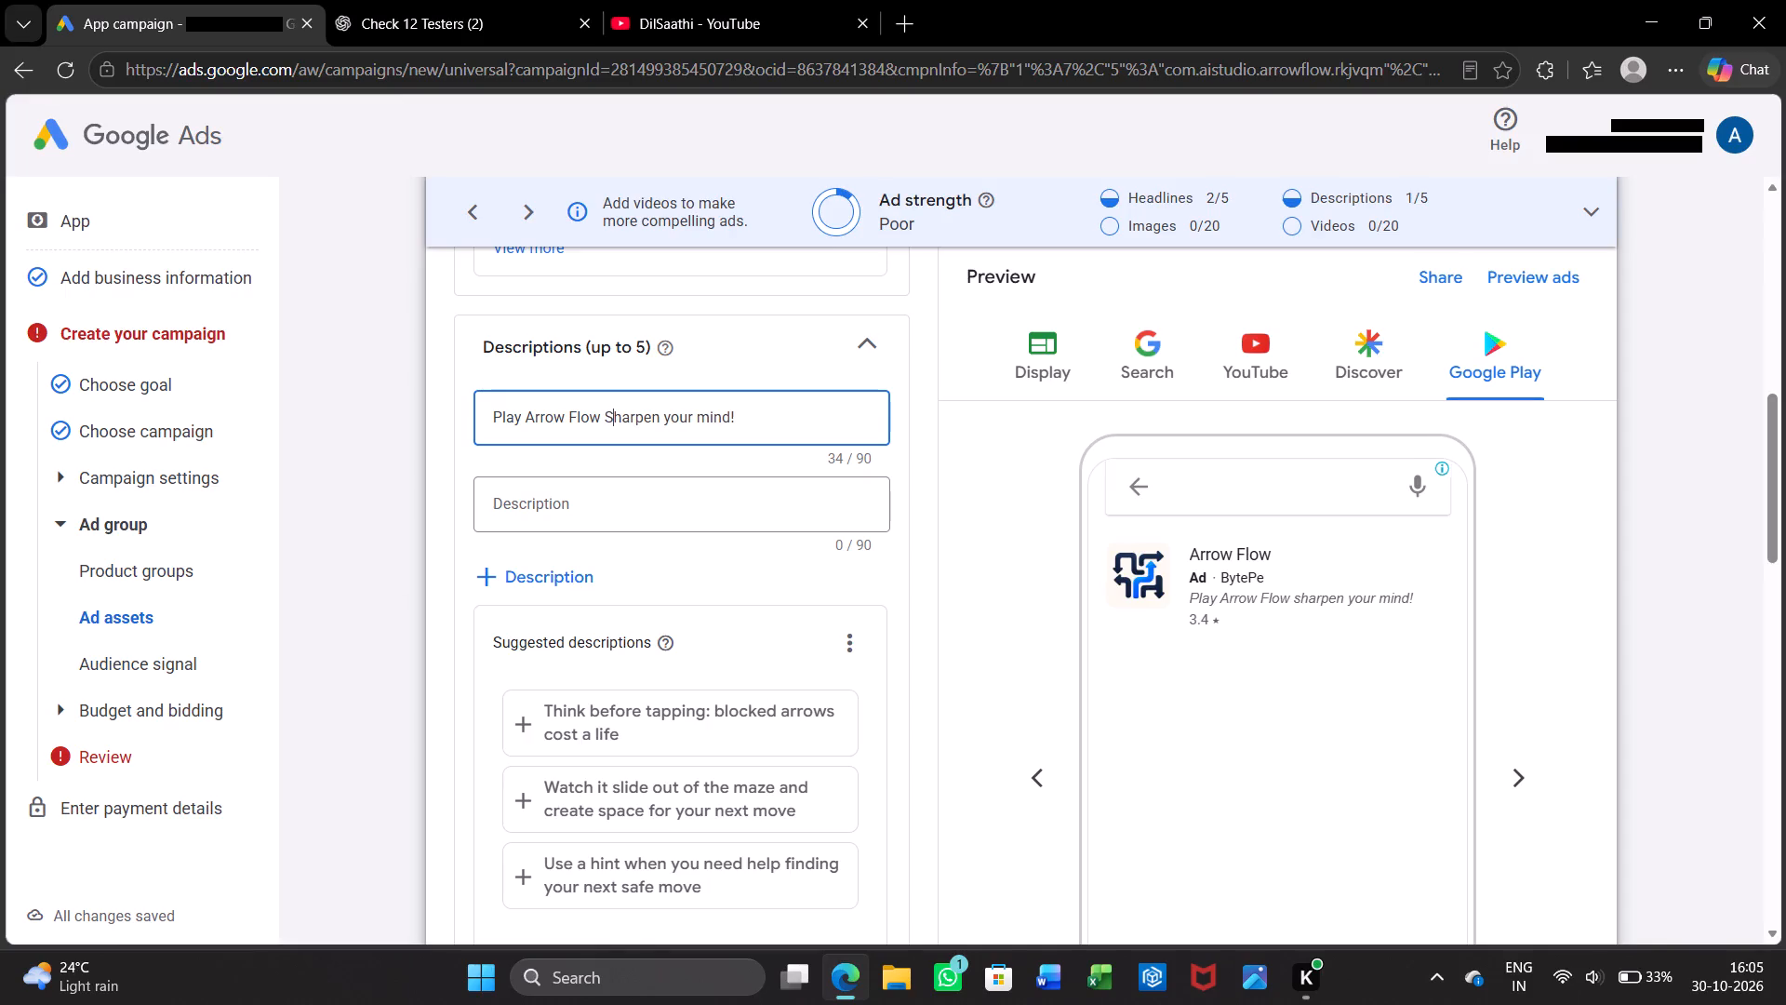
key(Right)
key(Right)
key(Right)
key(Right)
key(Right)
key(Right)
key(Right)
key(Right)
key(BackSpace)
key(shift+y)
key(Right)
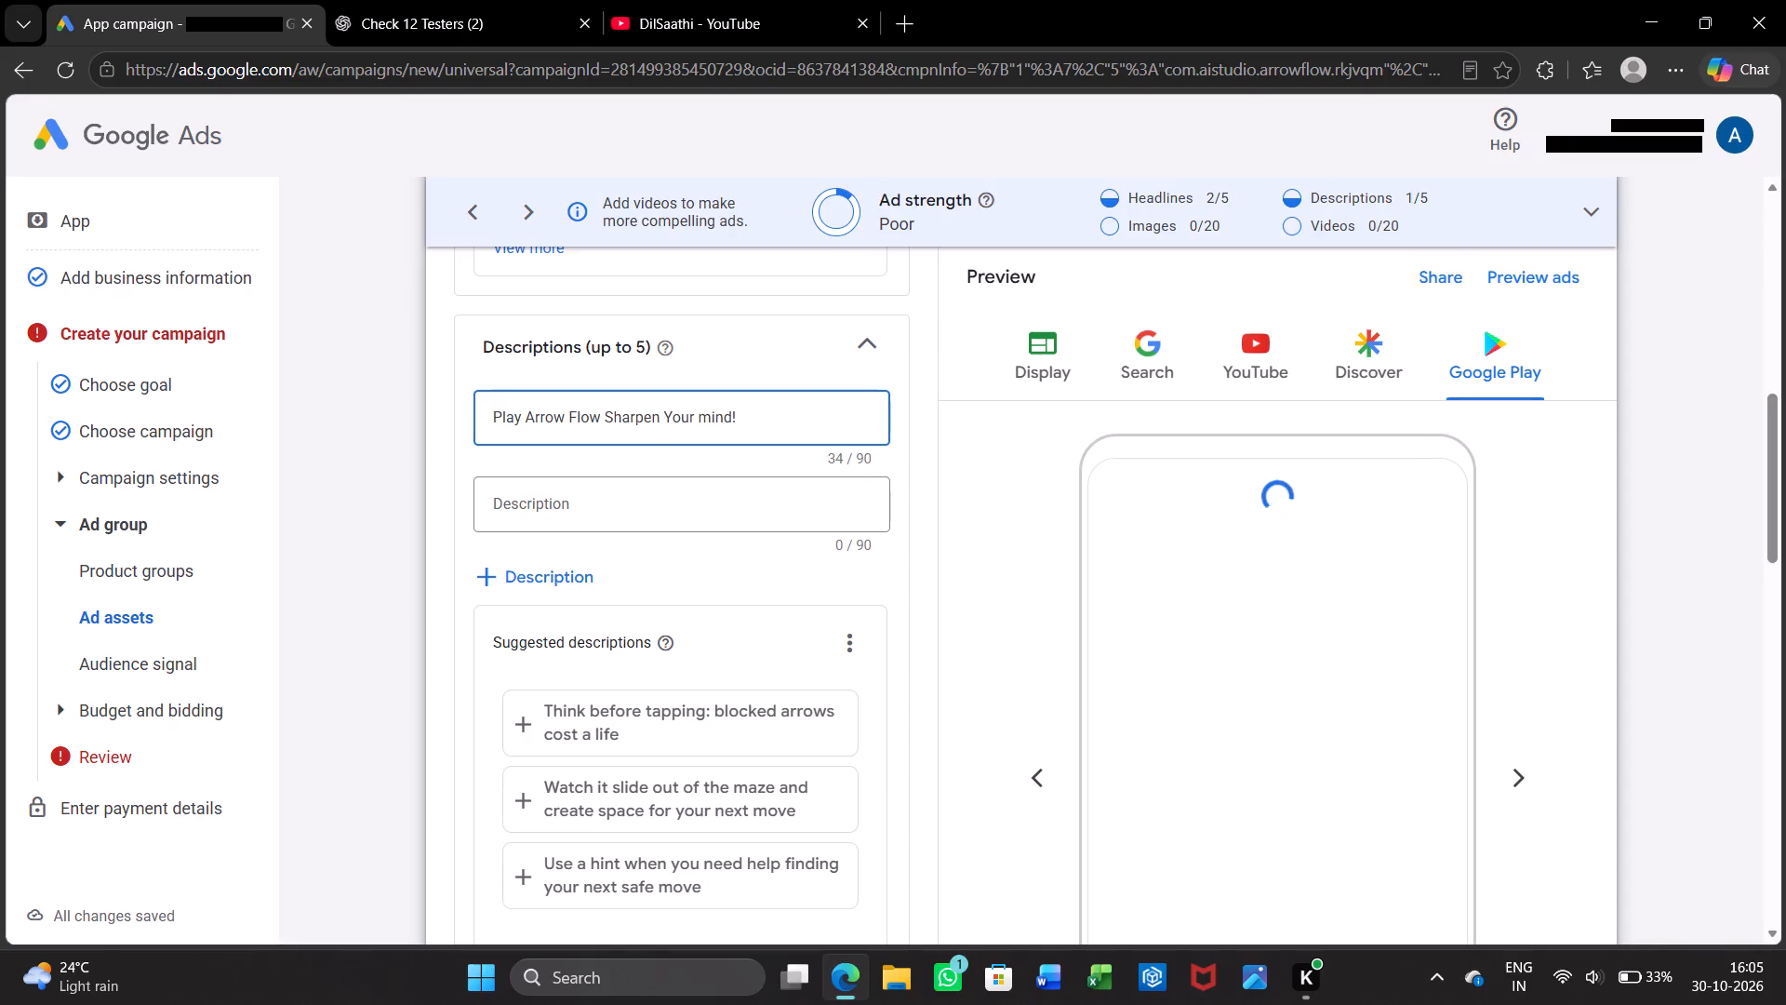
key(Right)
key(Right)
key(Right)
key(Right)
key(BackSpace)
key(shift+less)
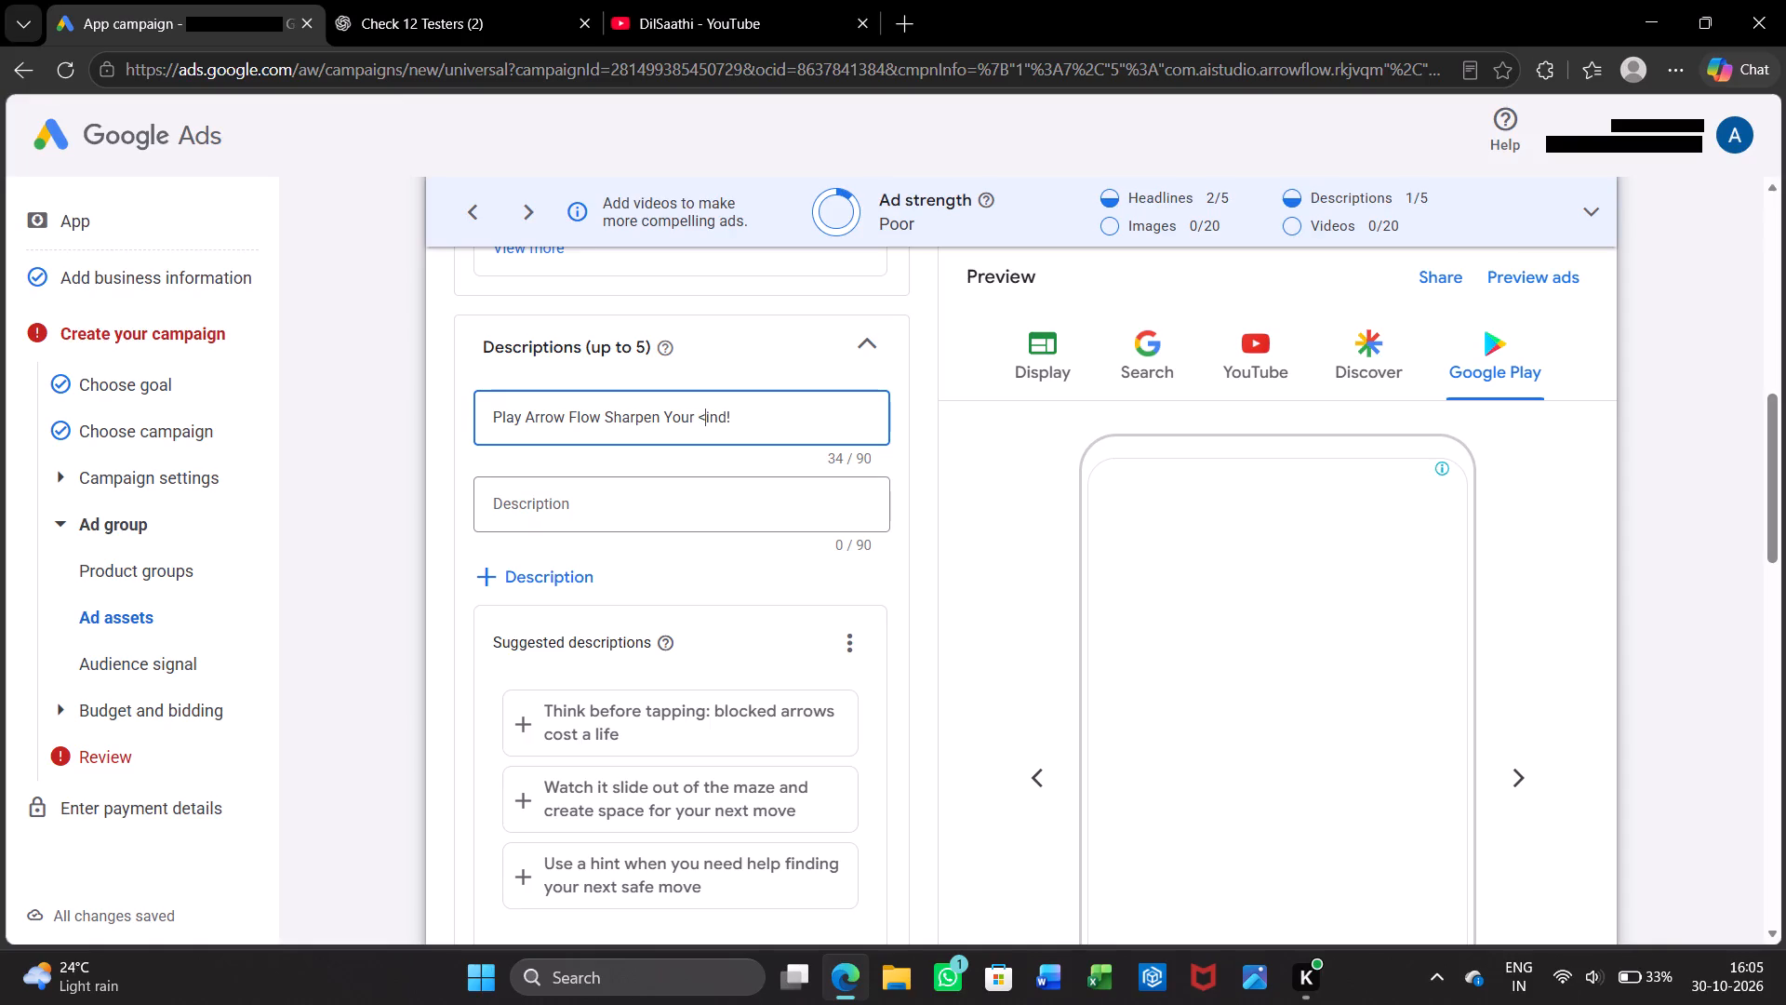
key(BackSpace)
key(shift+m)
Expand the advanced options of the ad assets and reselect None as the custom store listing.
scroll(614, 549, down, 1)
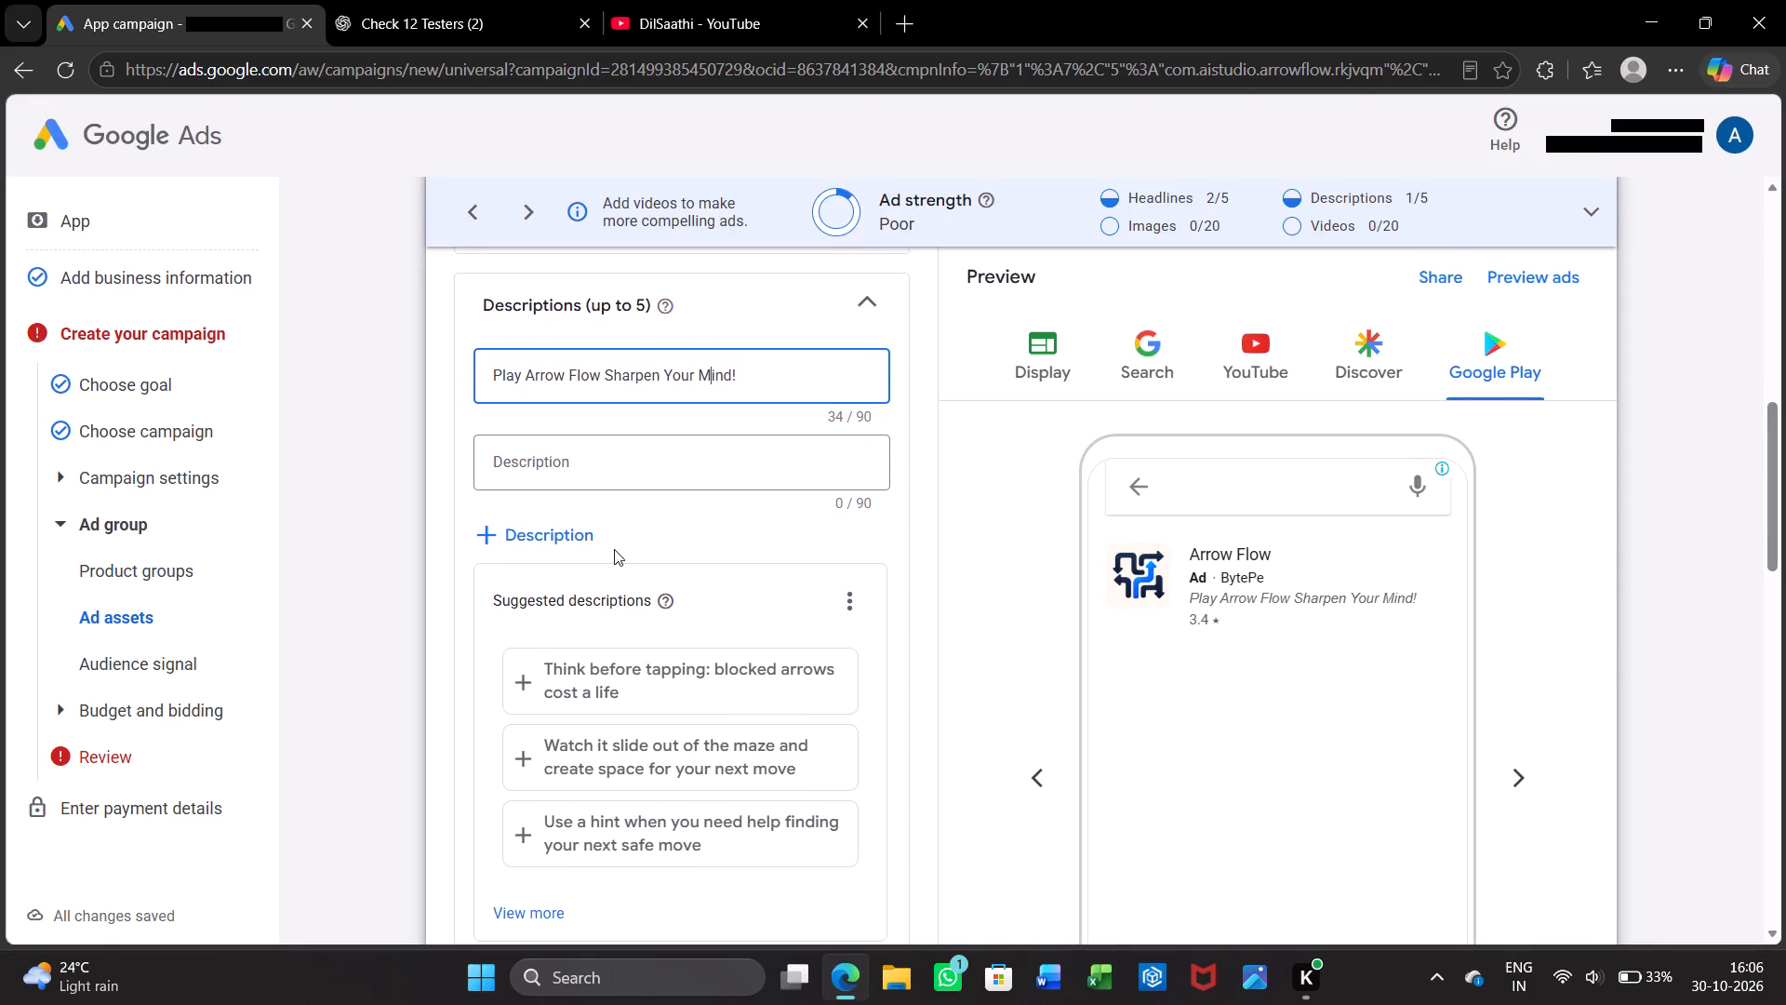
scroll(614, 549, down, 3)
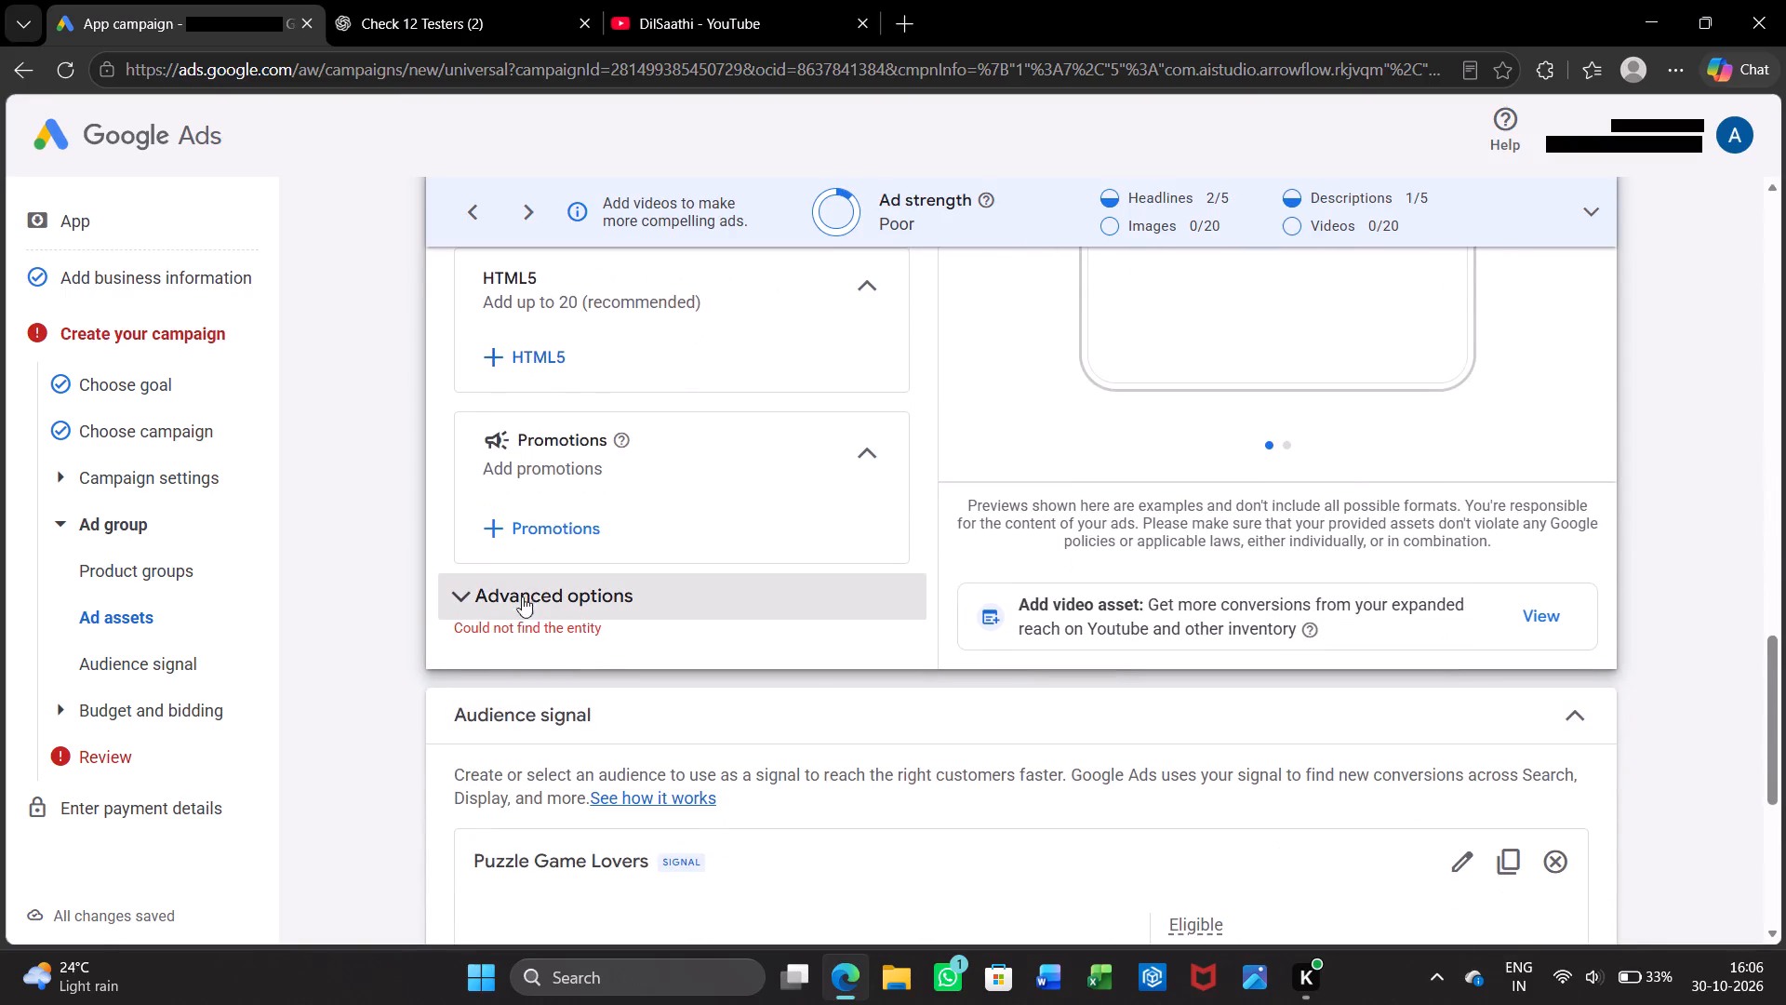
click(472, 583)
scroll(472, 583, down, 2)
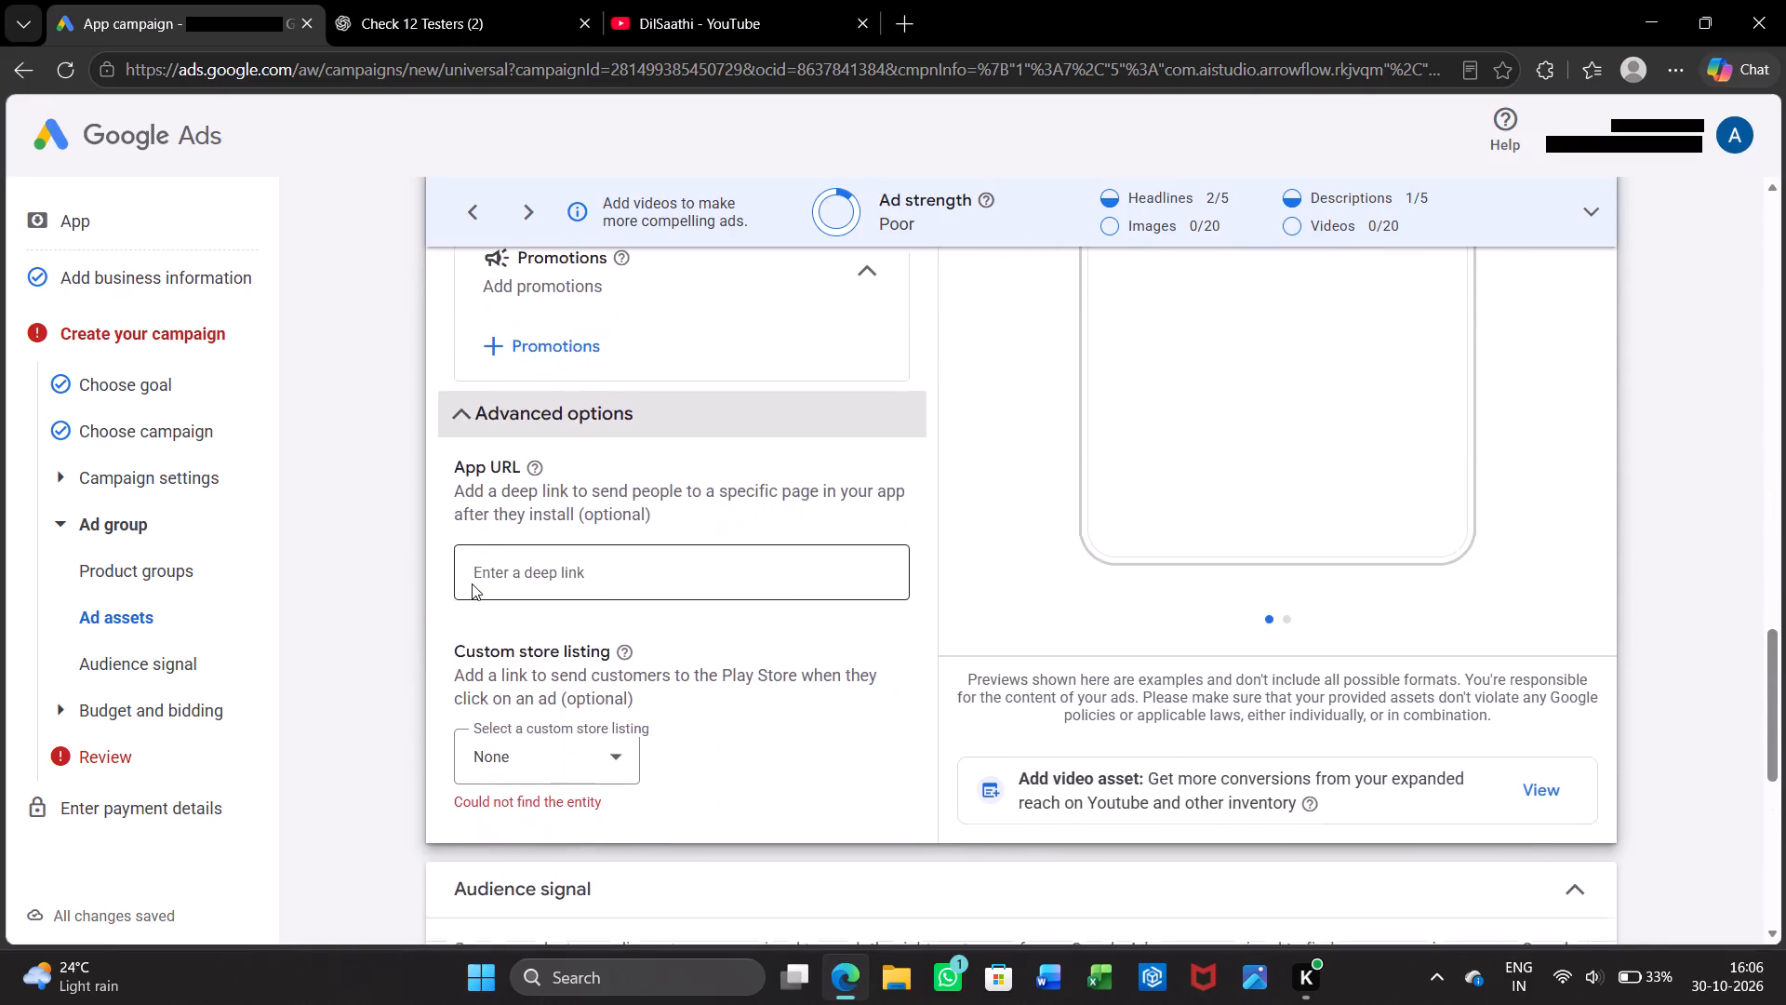
scroll(472, 583, down, 1)
click(549, 557)
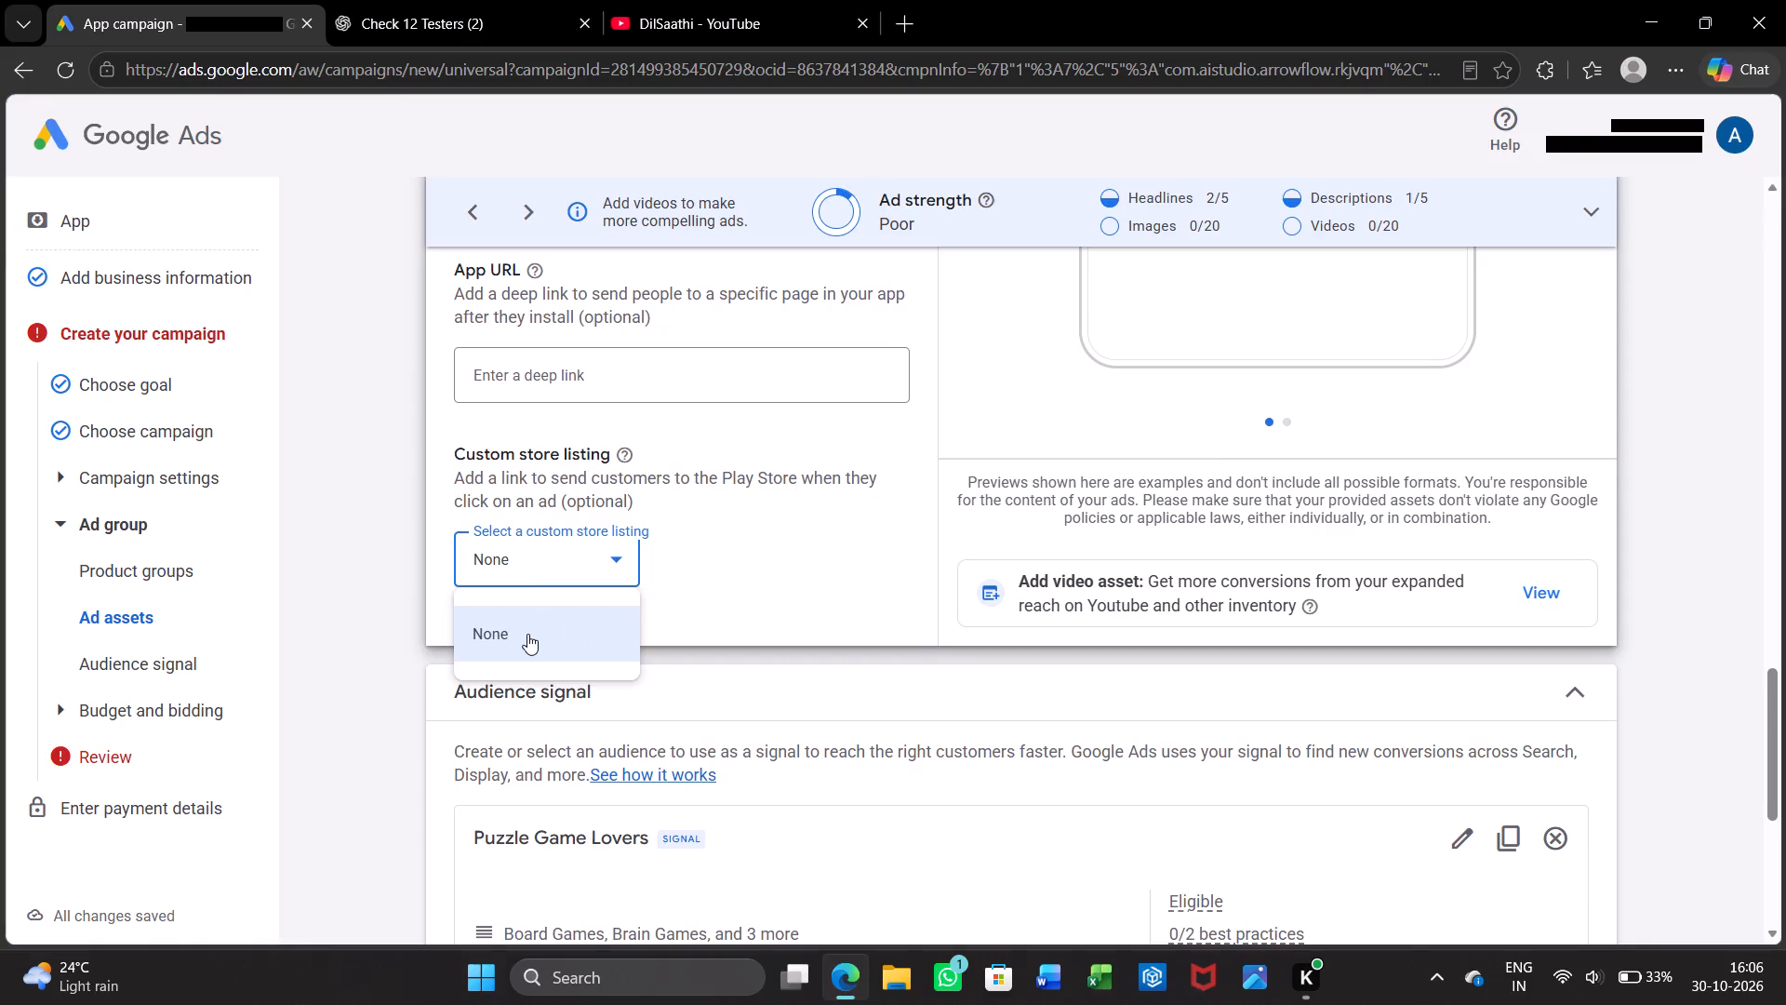
click(527, 634)
click(422, 585)
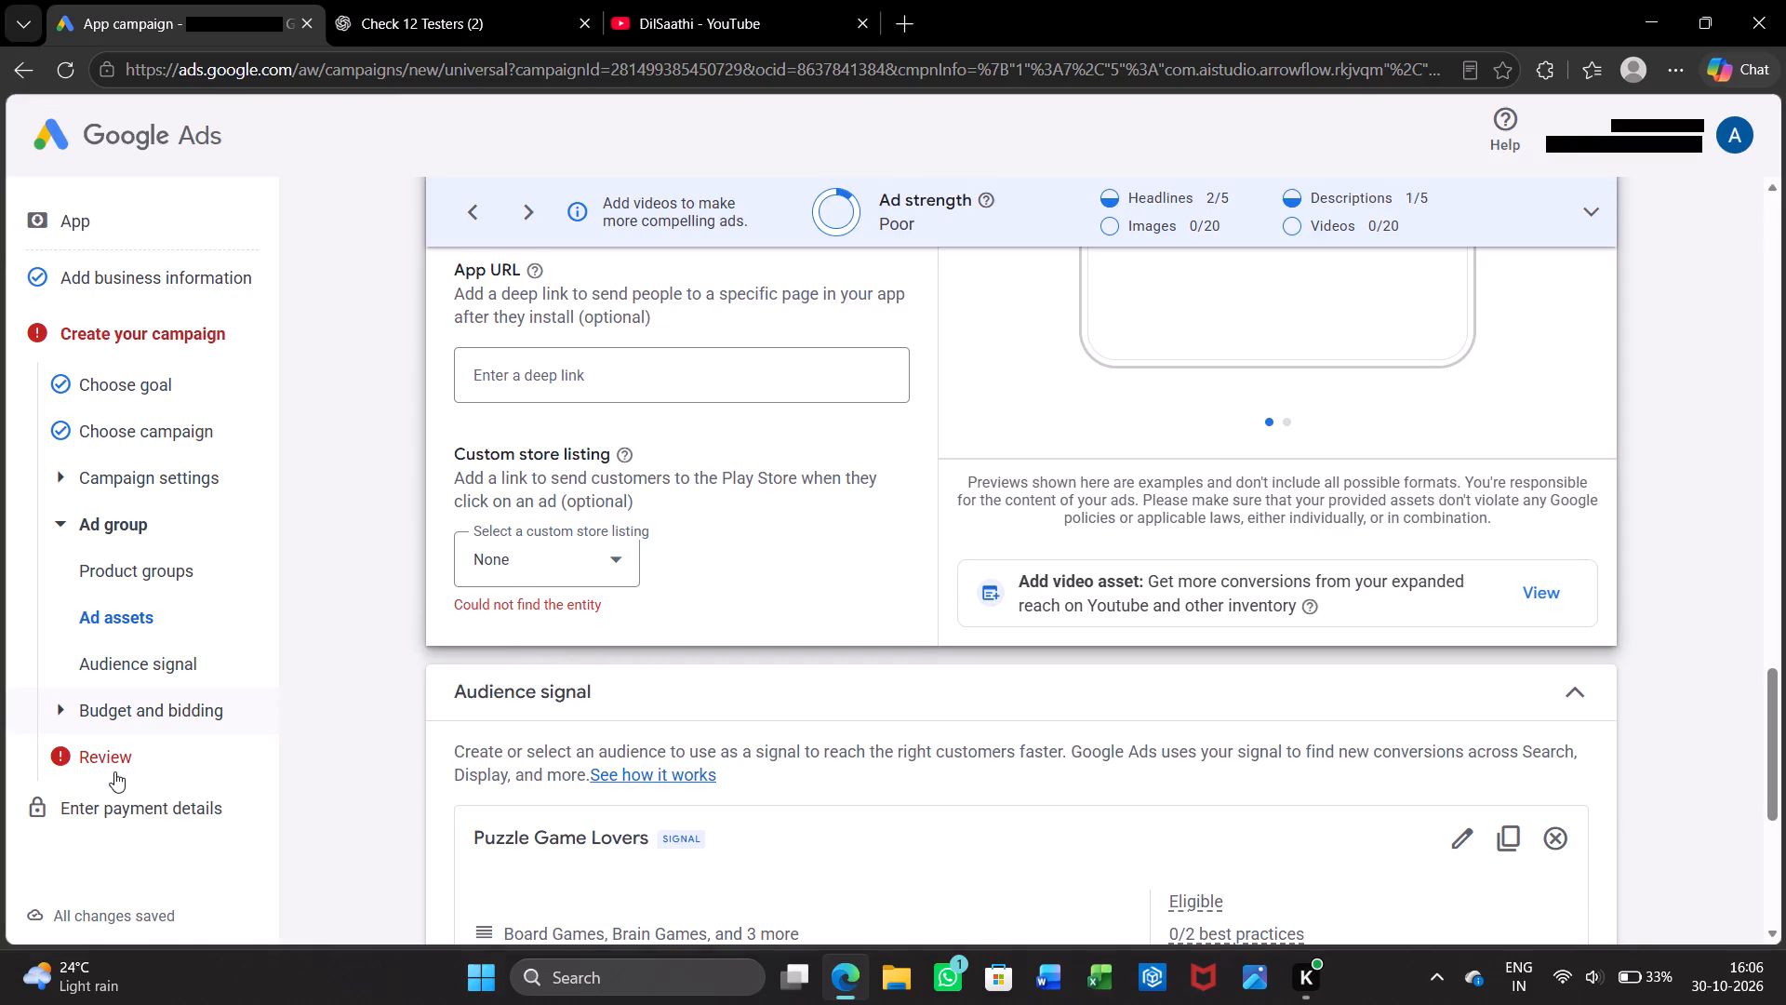
Go to the campaign review and continue from there to the account and payment details.
click(114, 771)
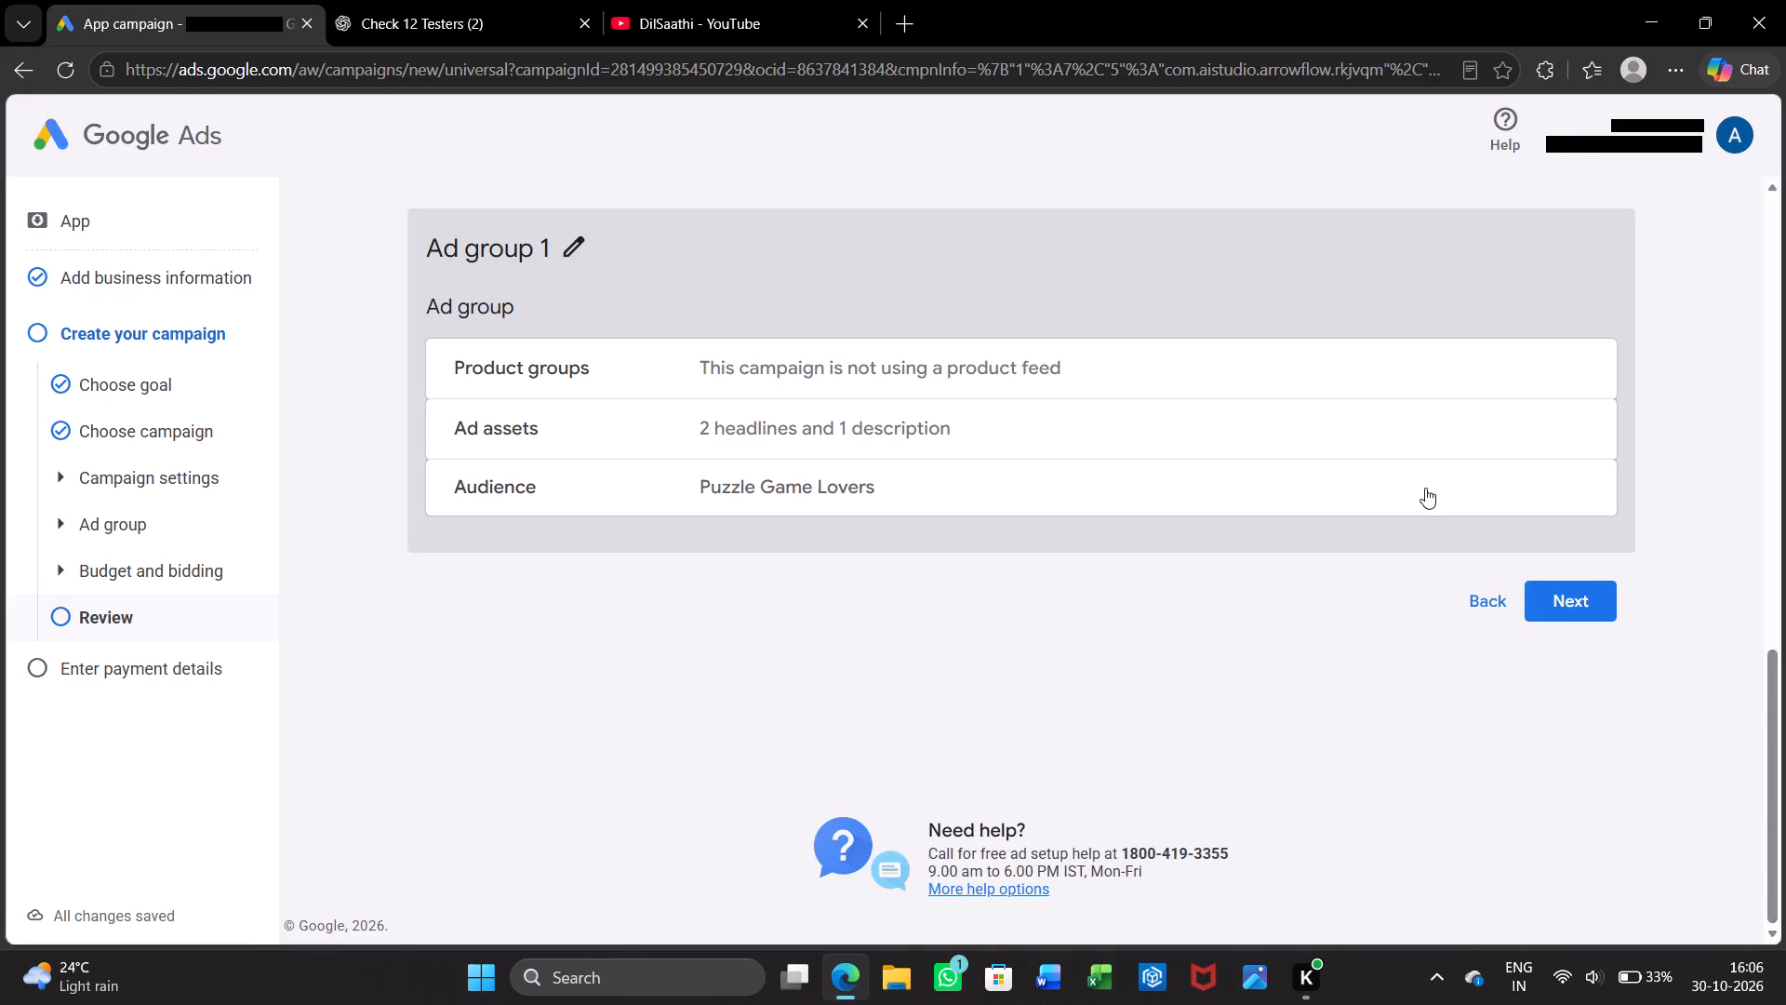
click(1553, 598)
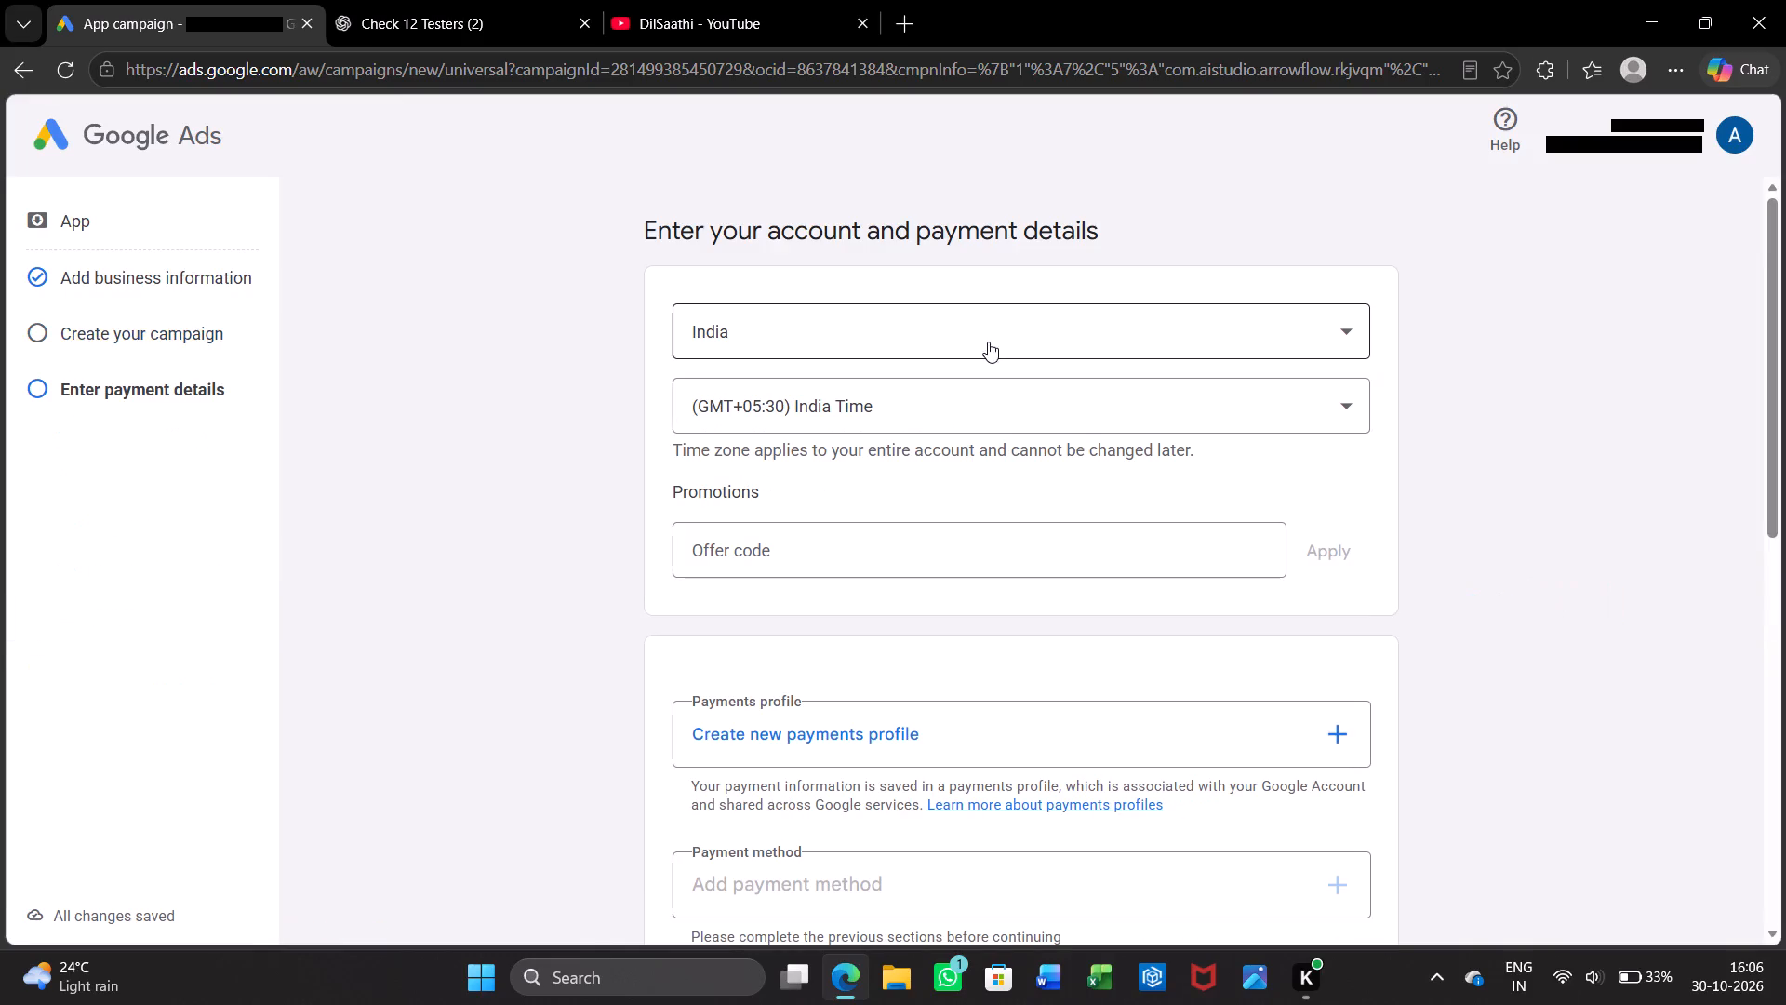
Start a new payments profile for the account and set its profile type to Individual.
scroll(597, 545, down, 1)
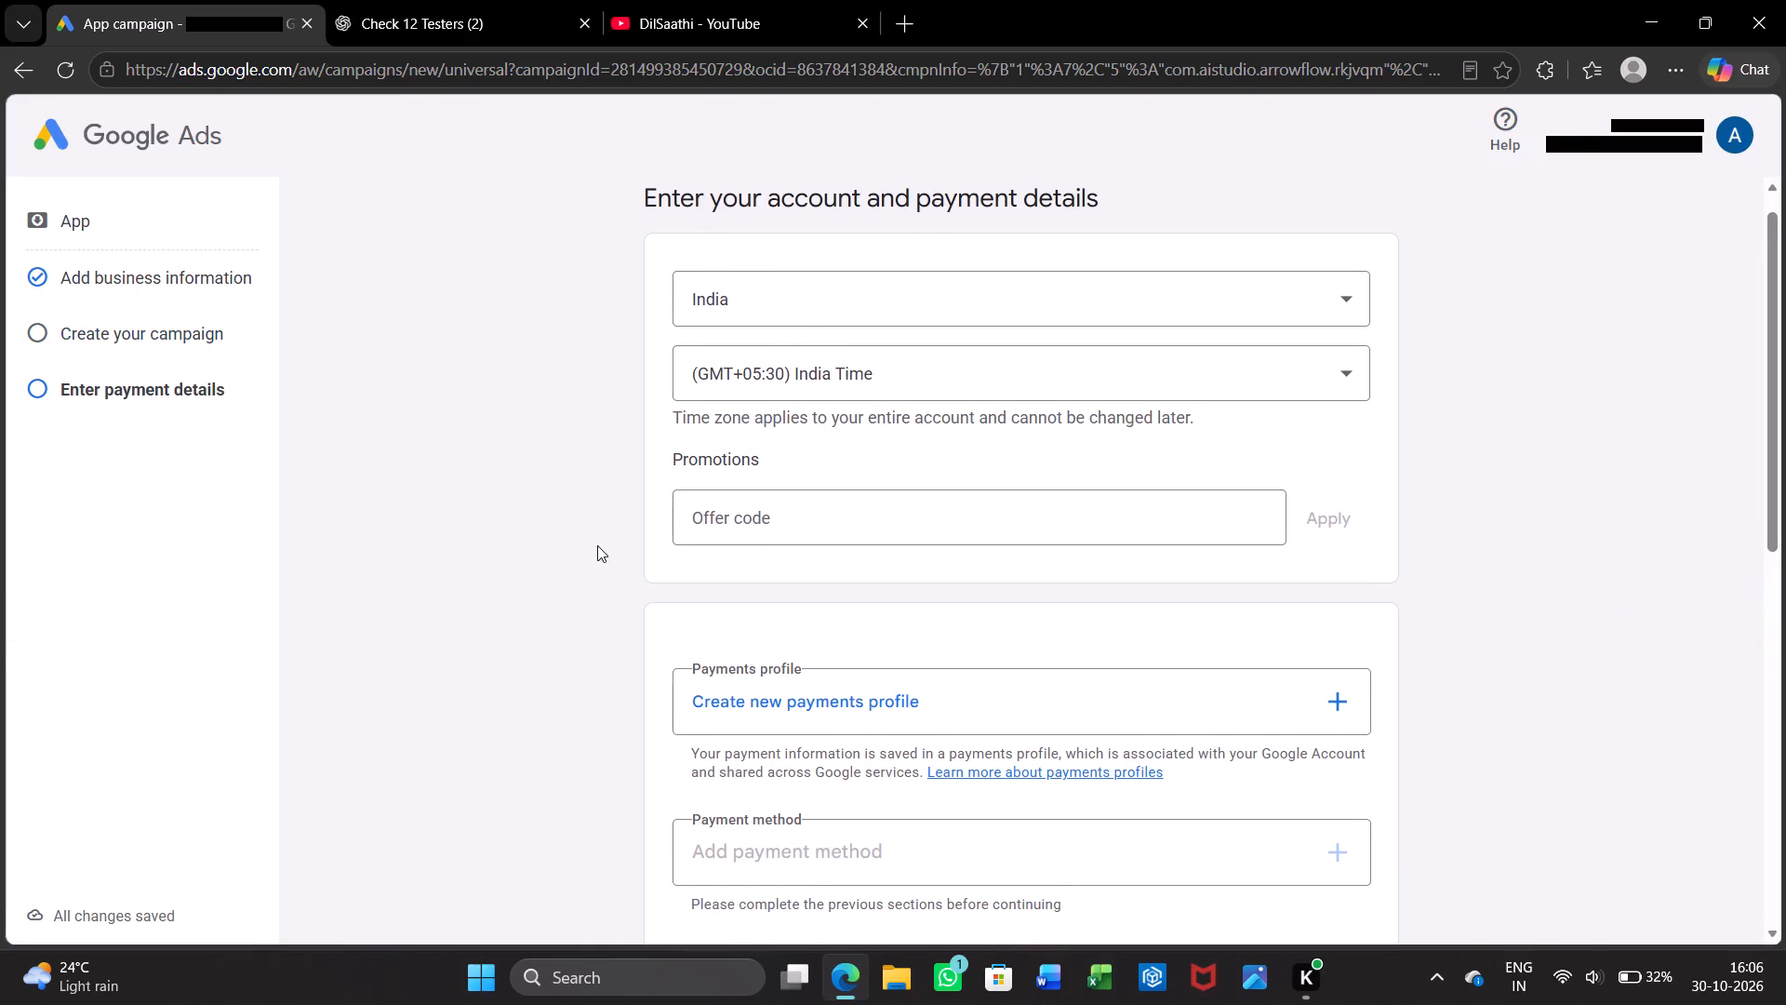
click(785, 506)
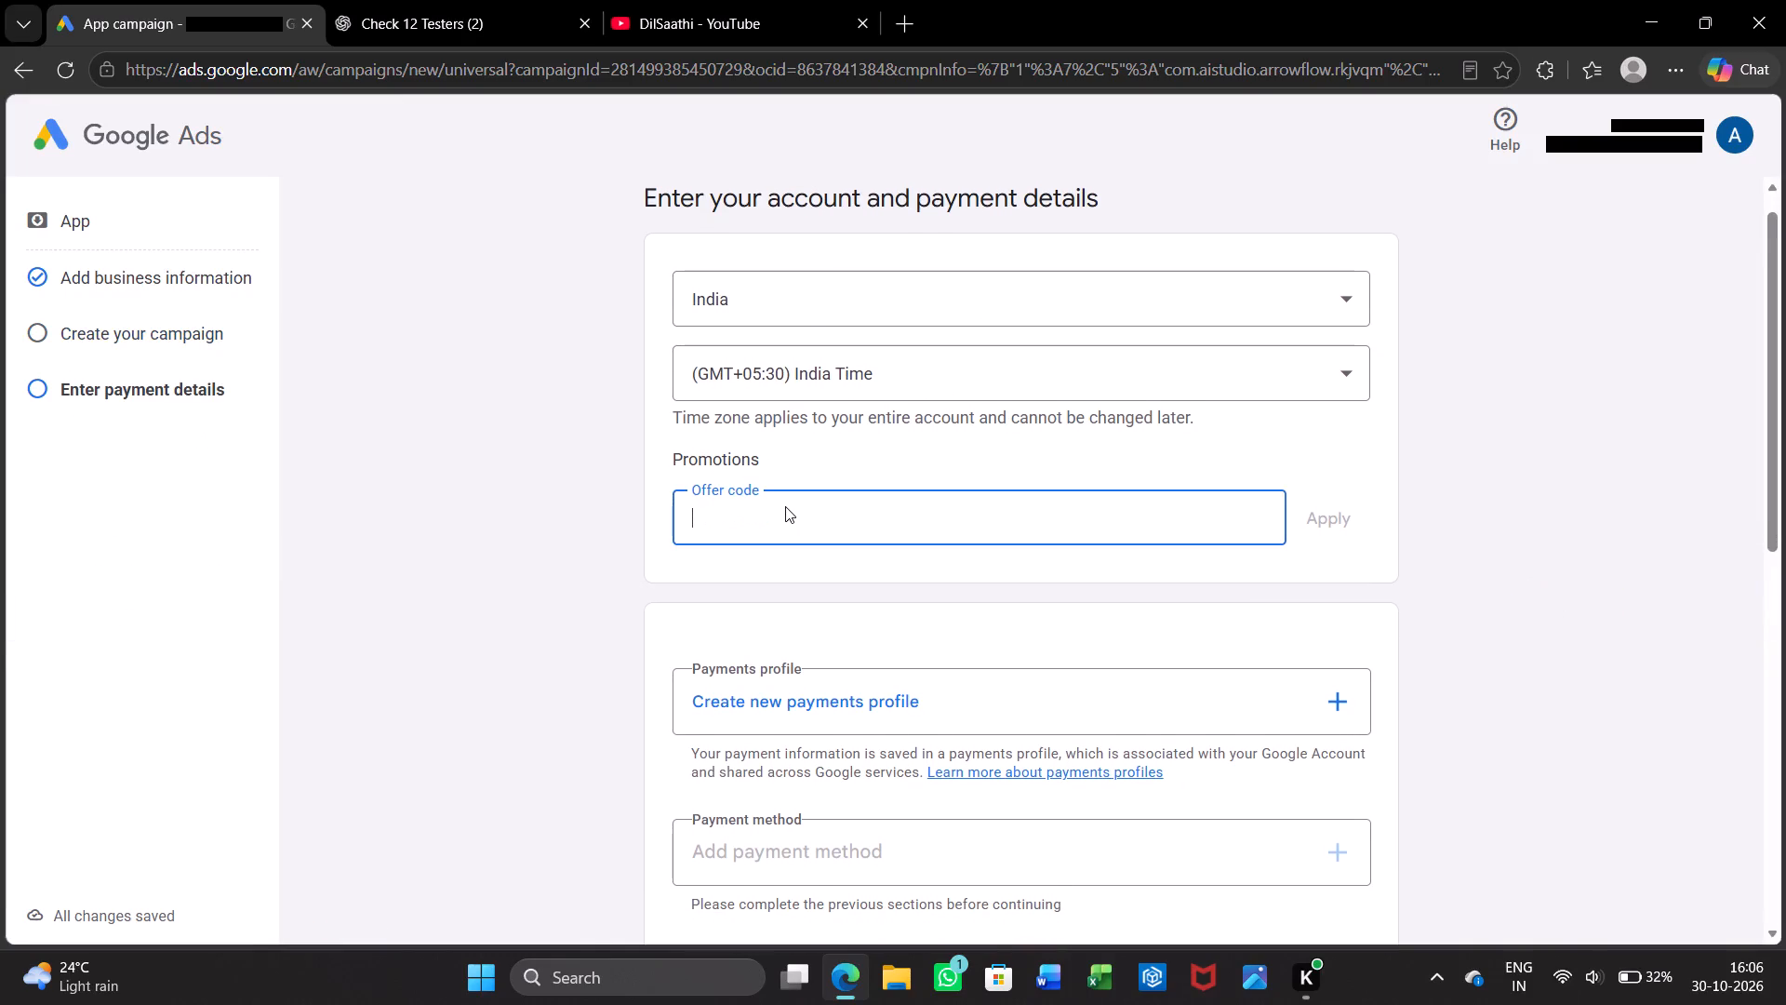
click(531, 467)
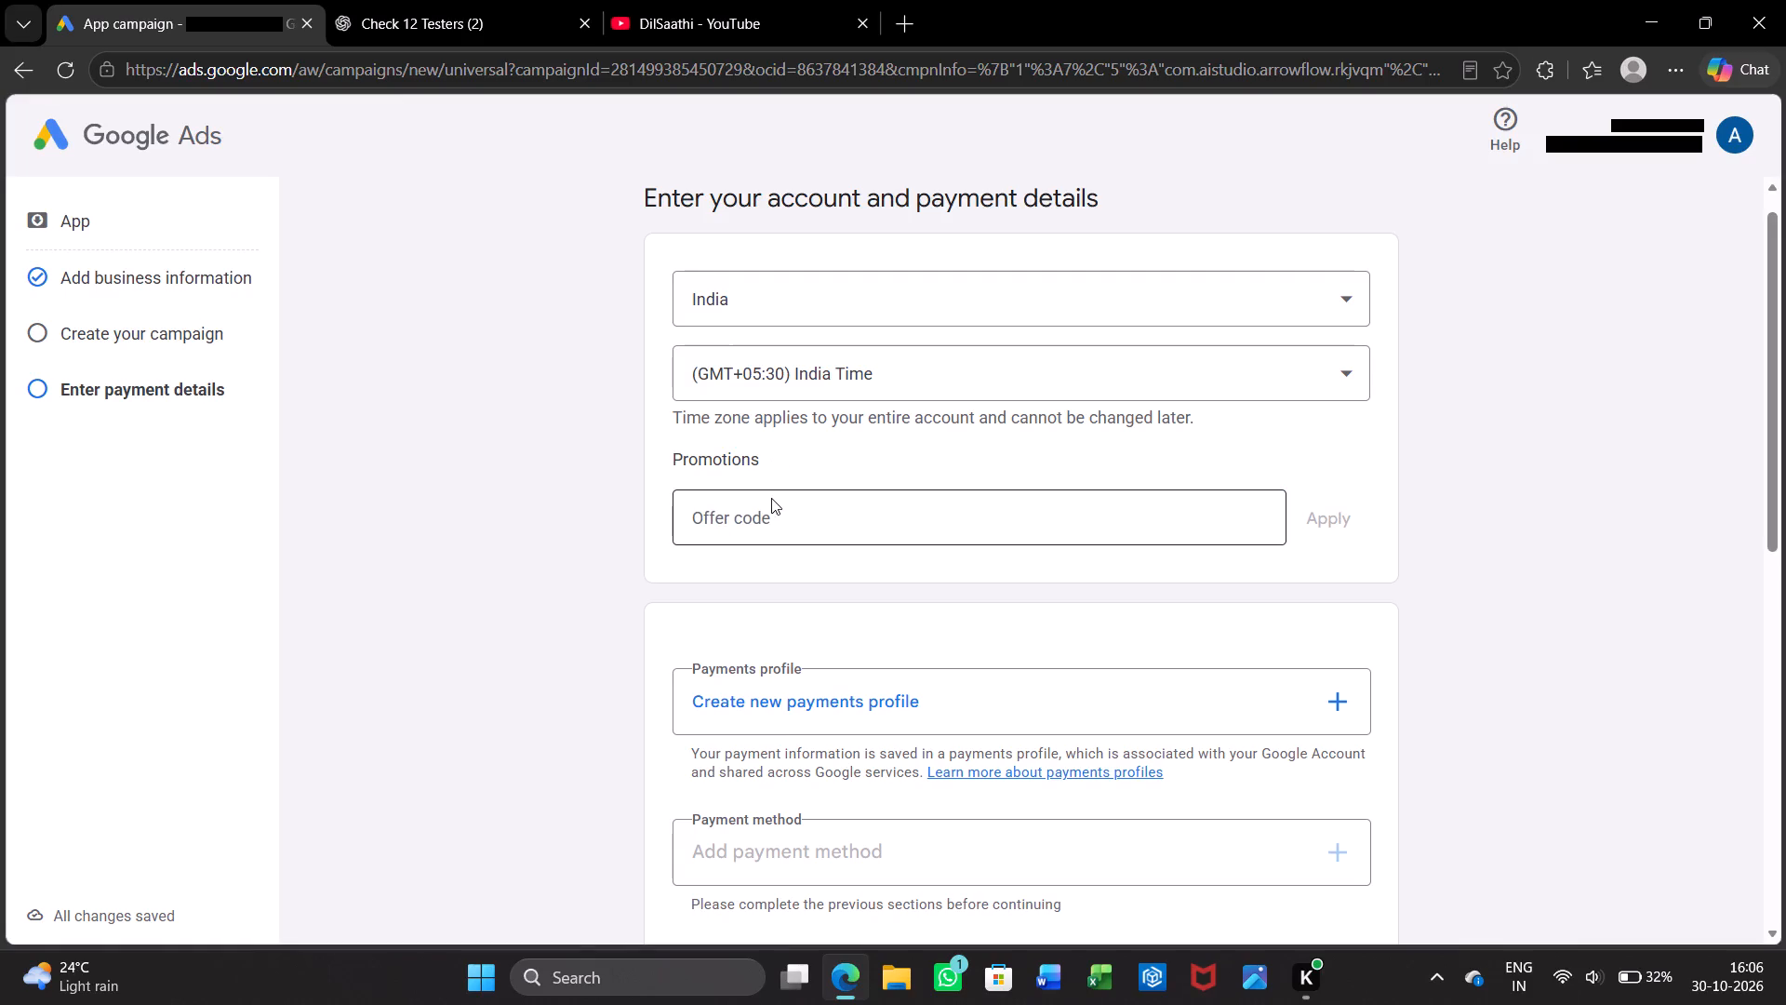
scroll(580, 432, down, 1)
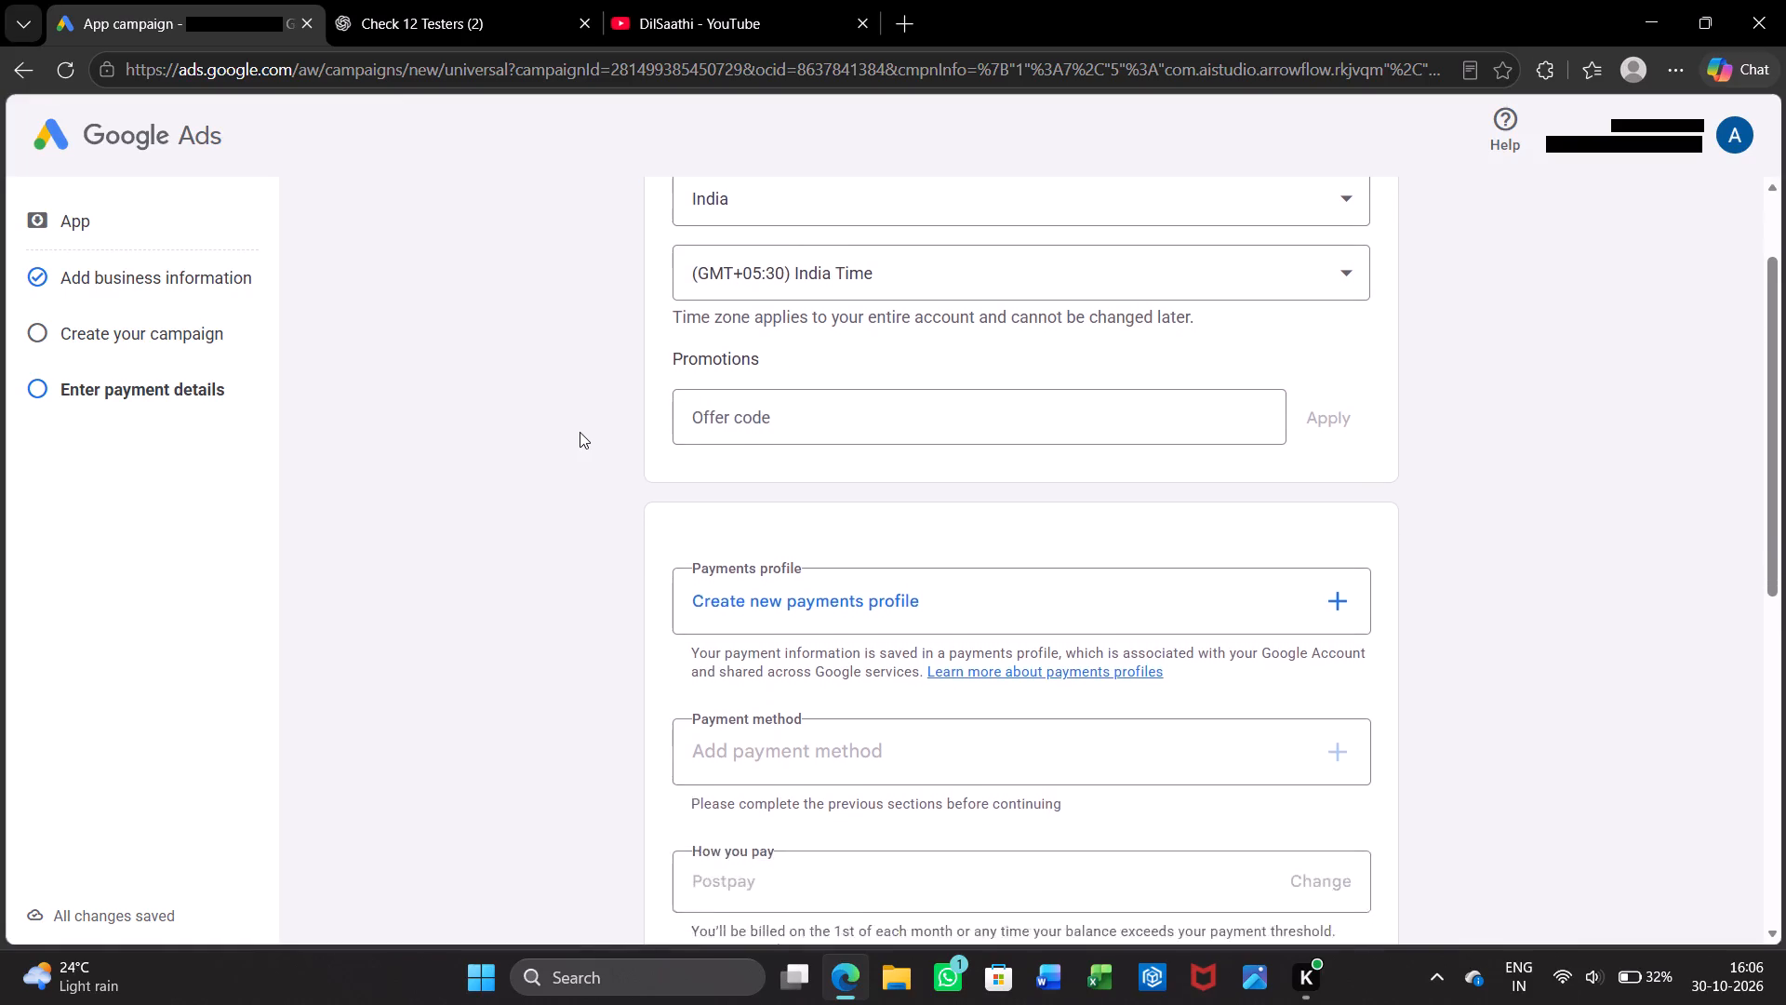
scroll(580, 432, down, 3)
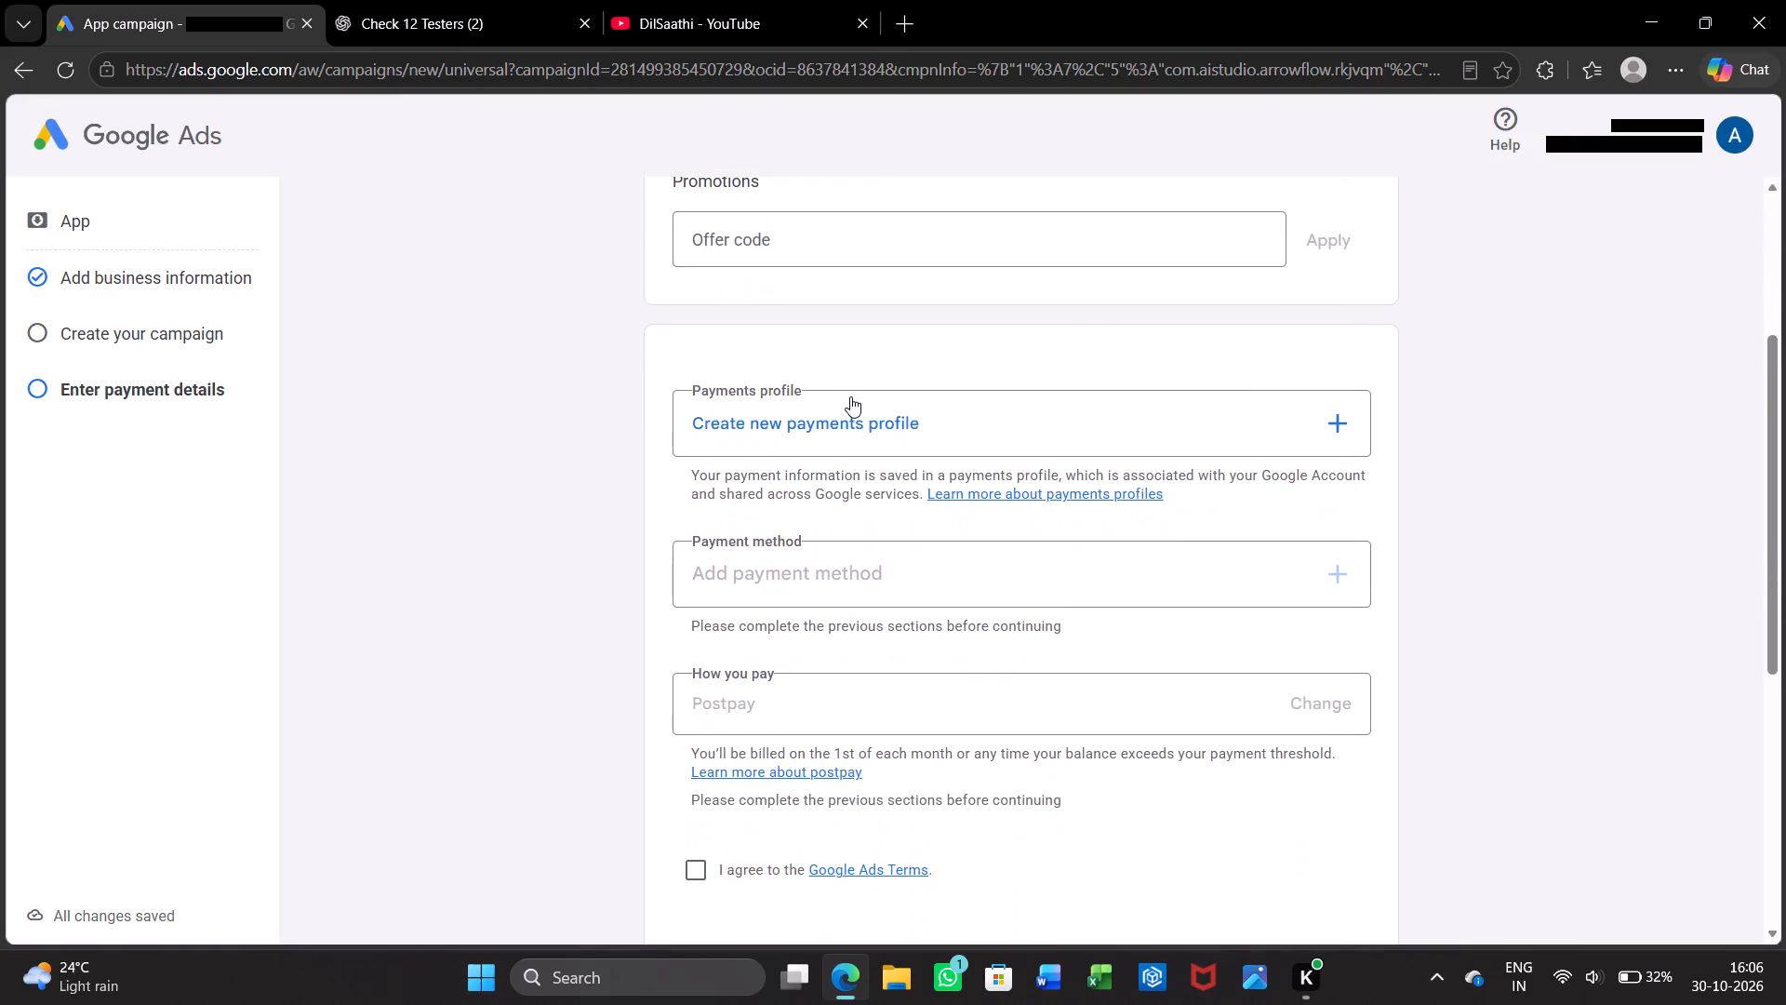
click(850, 396)
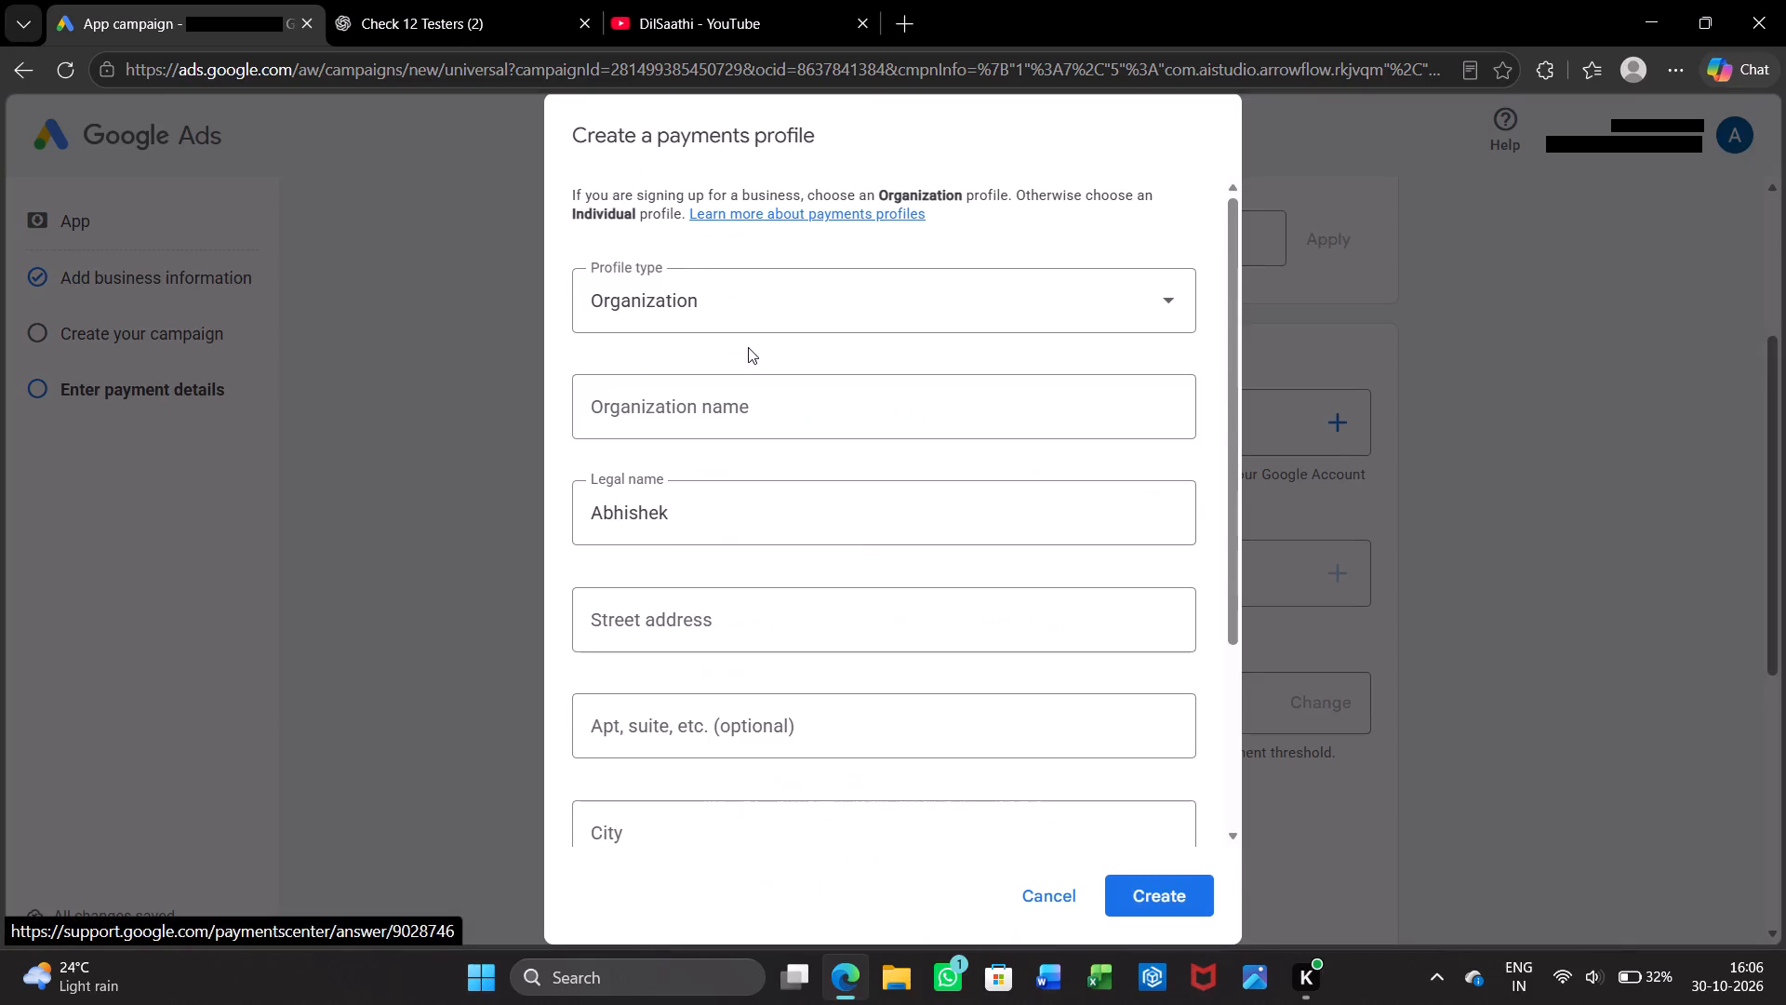
click(730, 297)
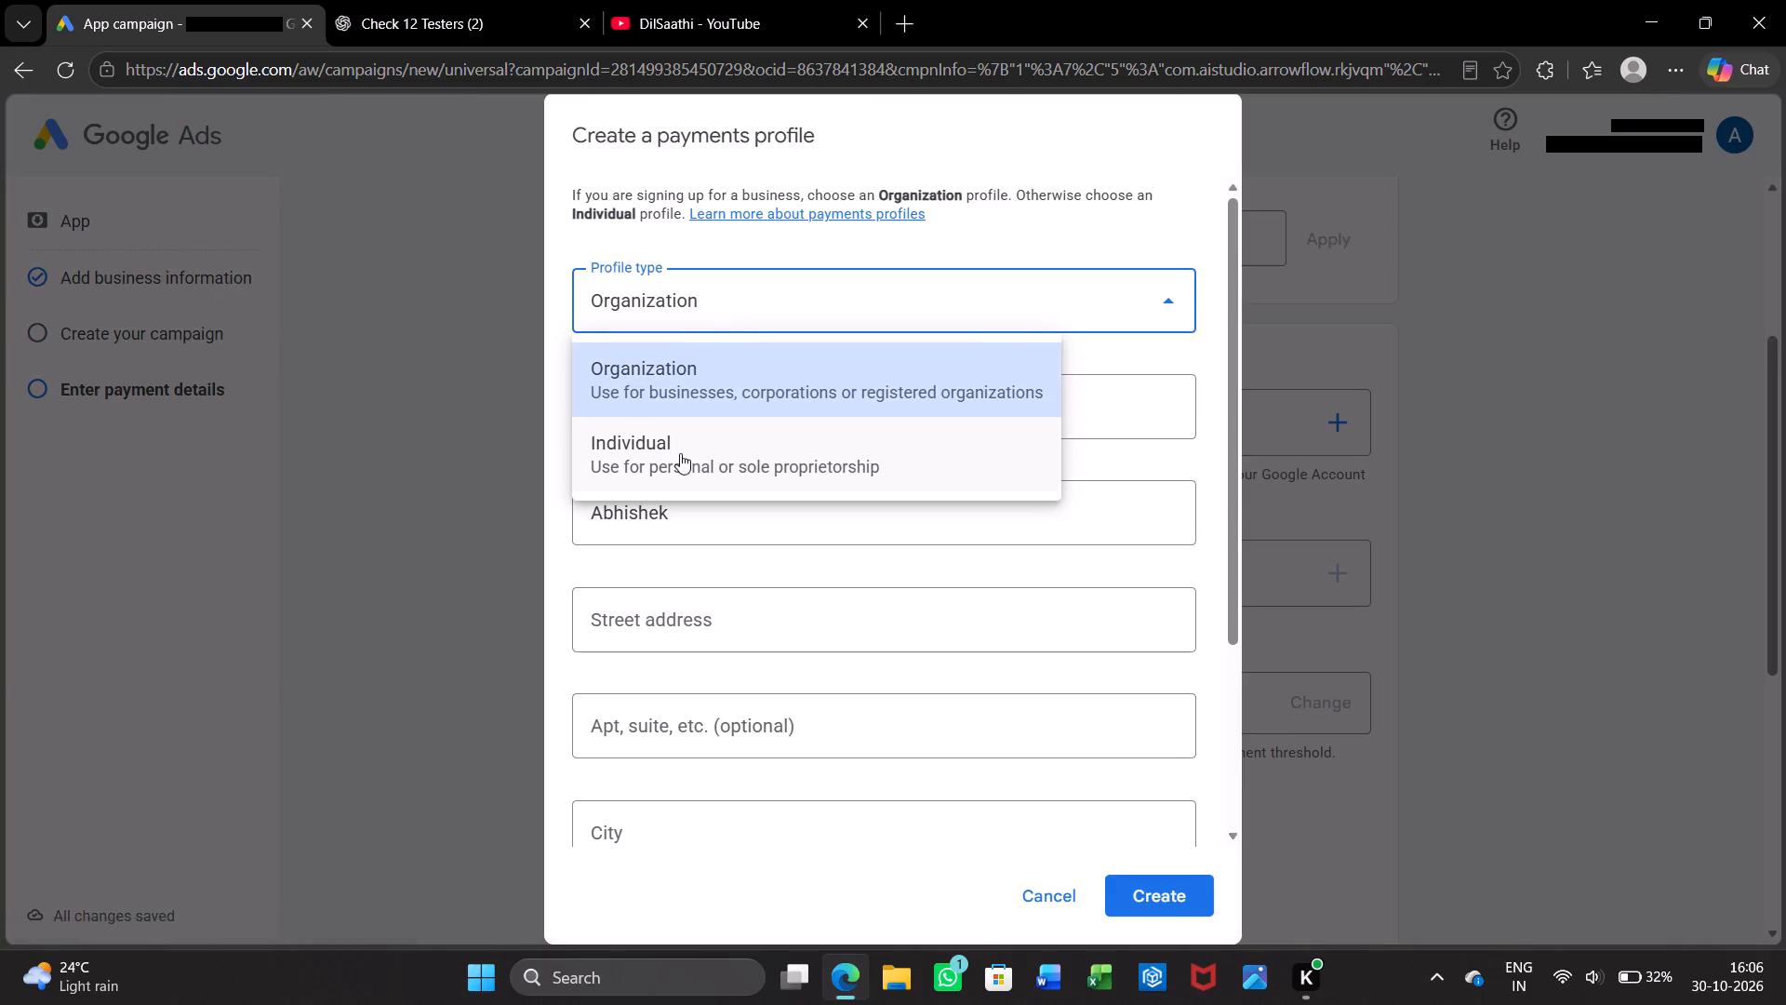
click(697, 458)
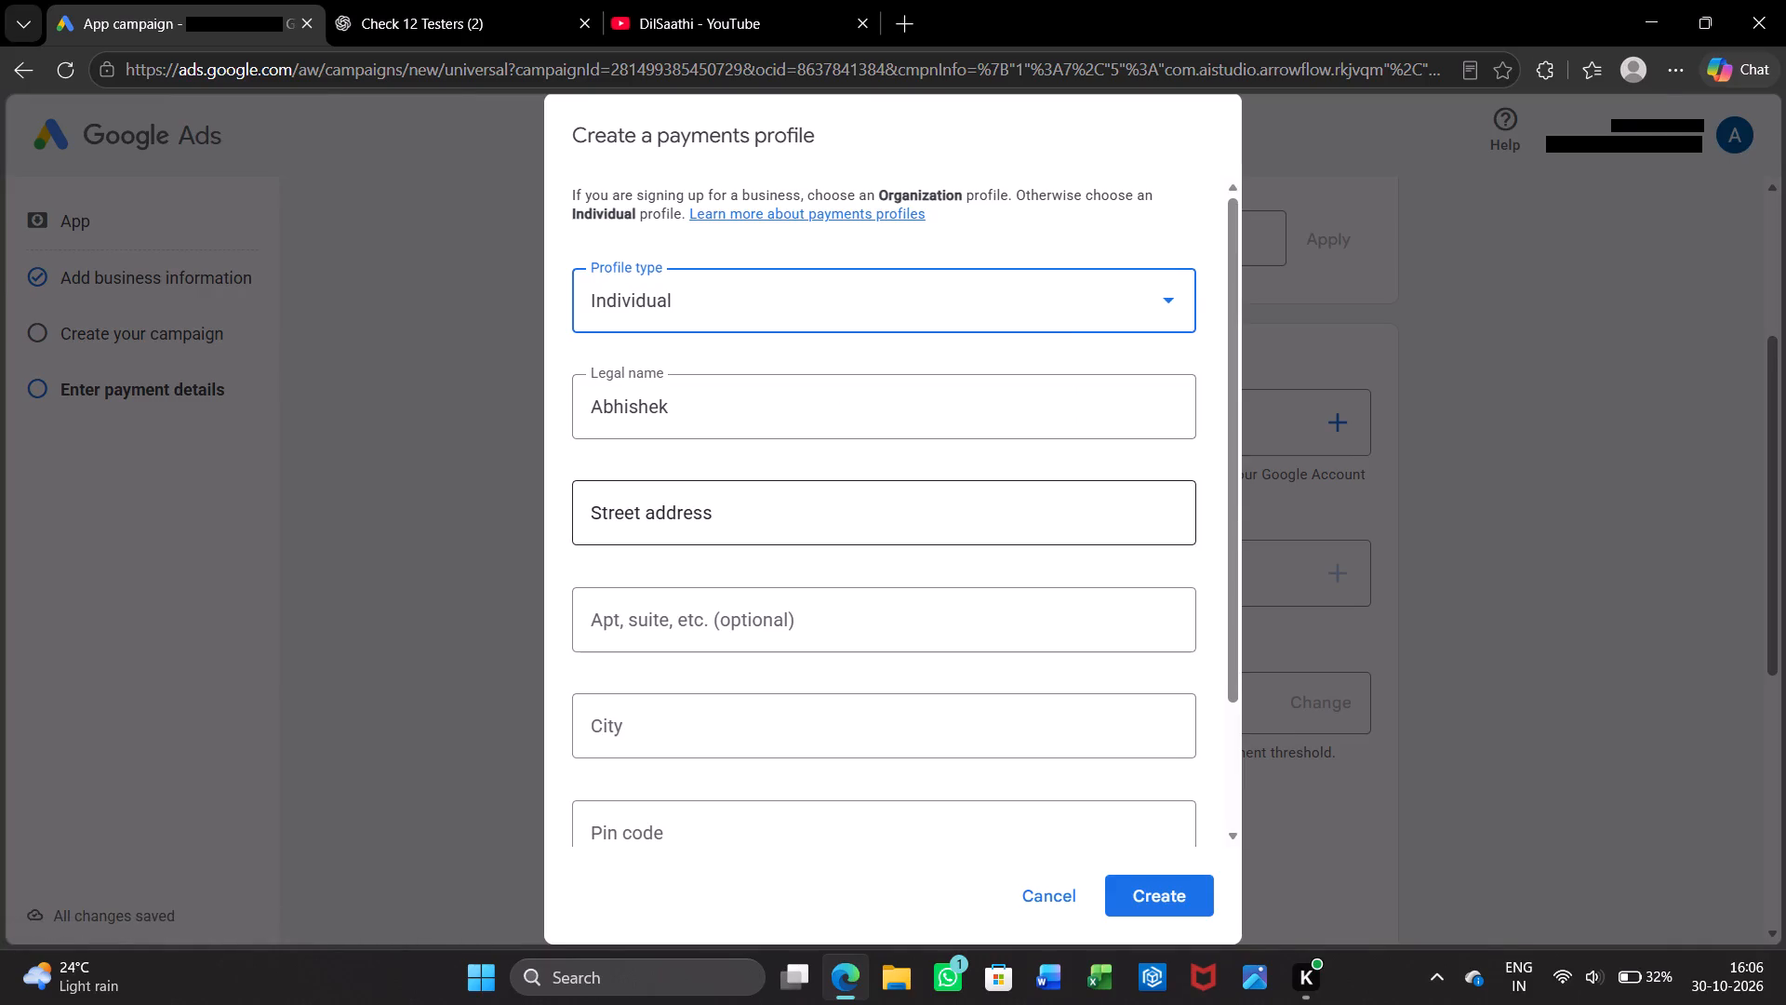
Fill in the payments profile's address by searching the street address and choosing a suggested match, and submit the profile.
click(729, 517)
double_click(729, 517)
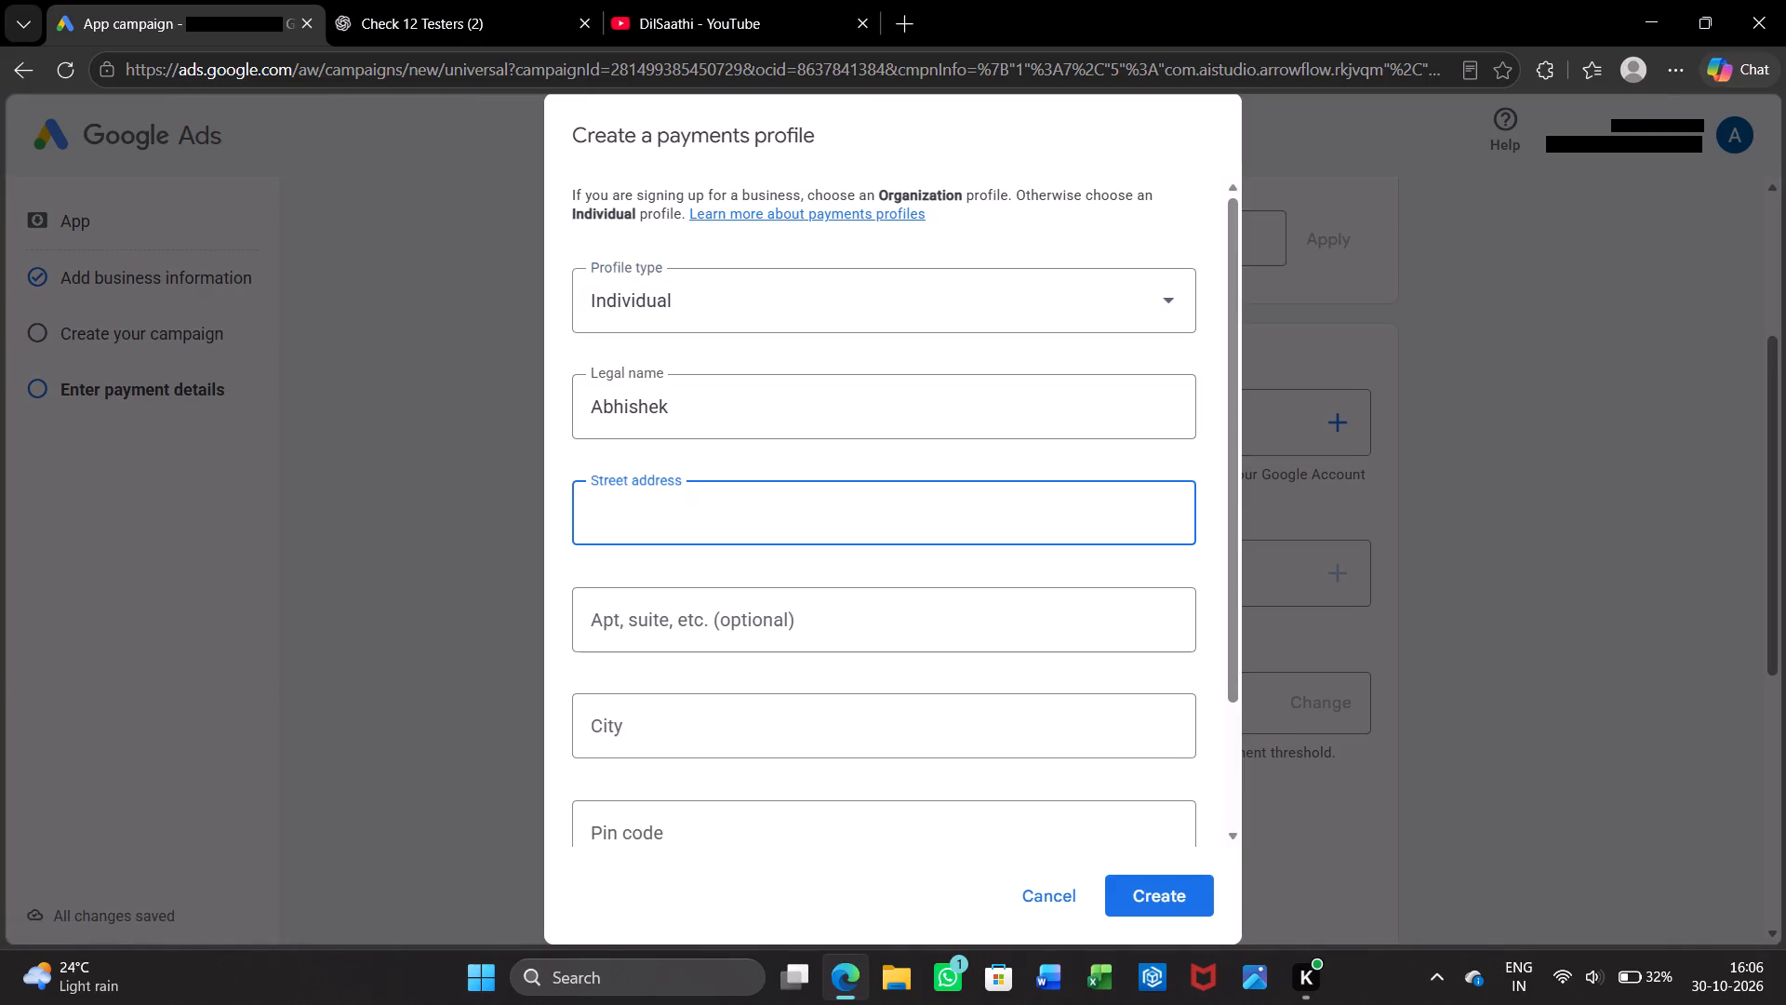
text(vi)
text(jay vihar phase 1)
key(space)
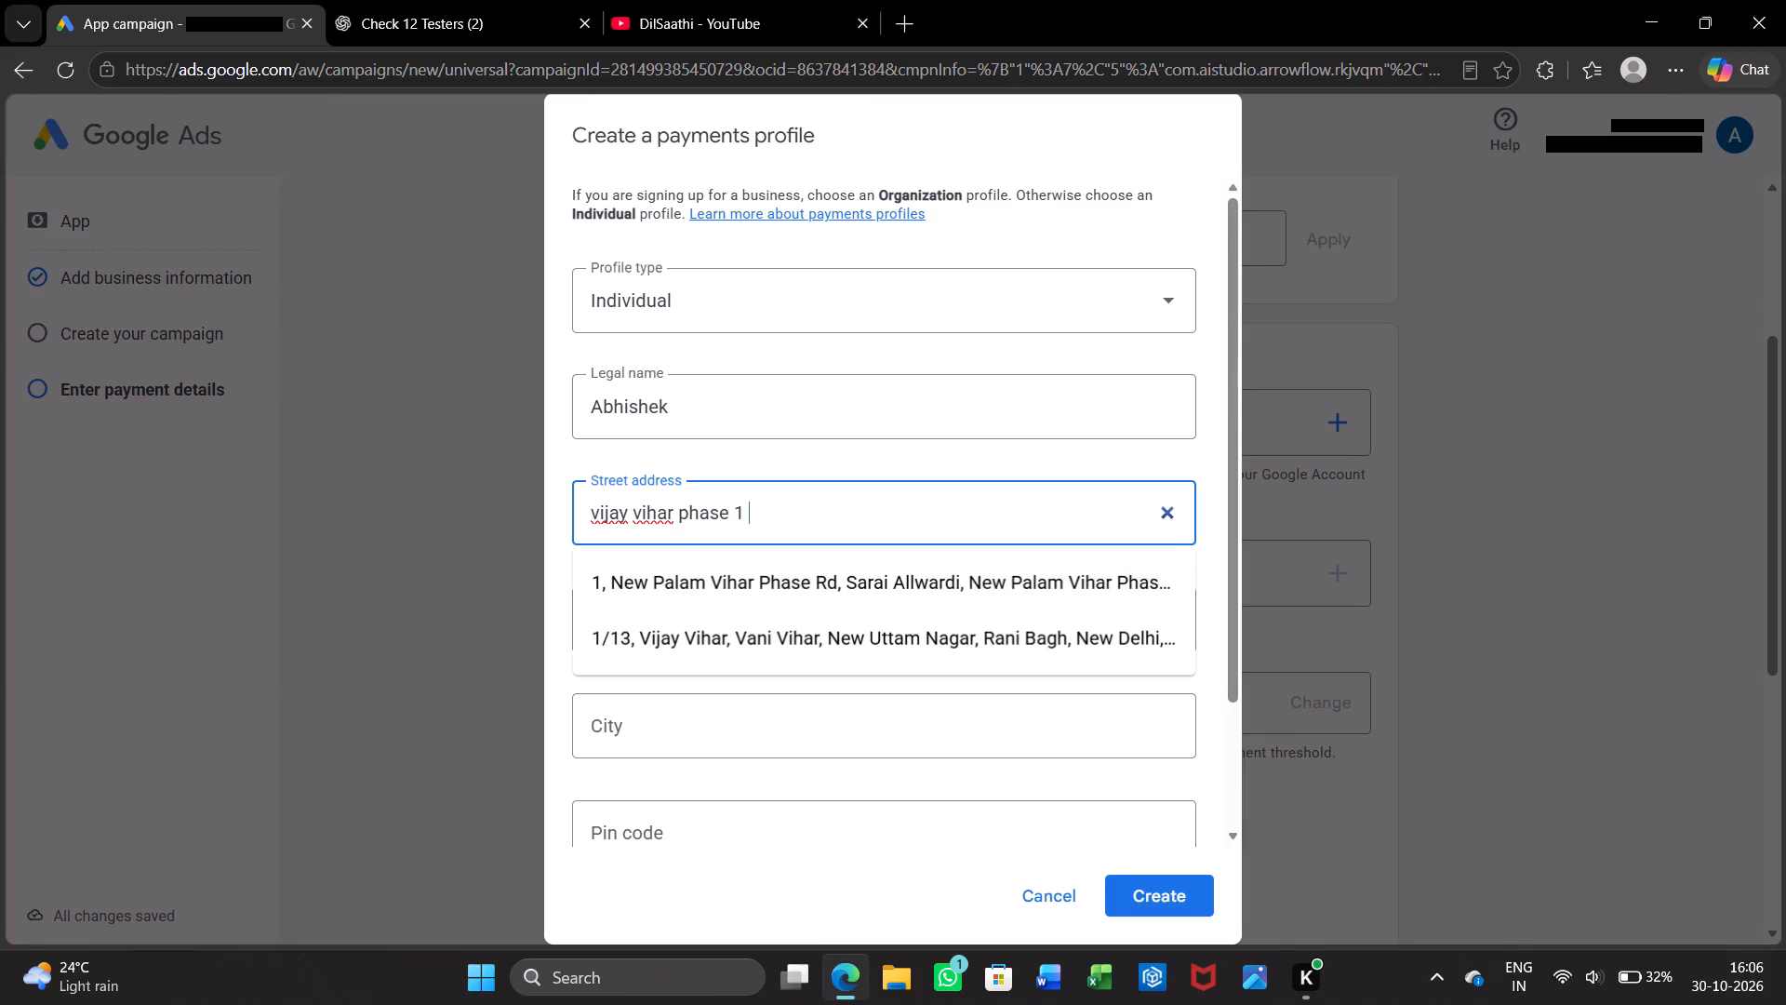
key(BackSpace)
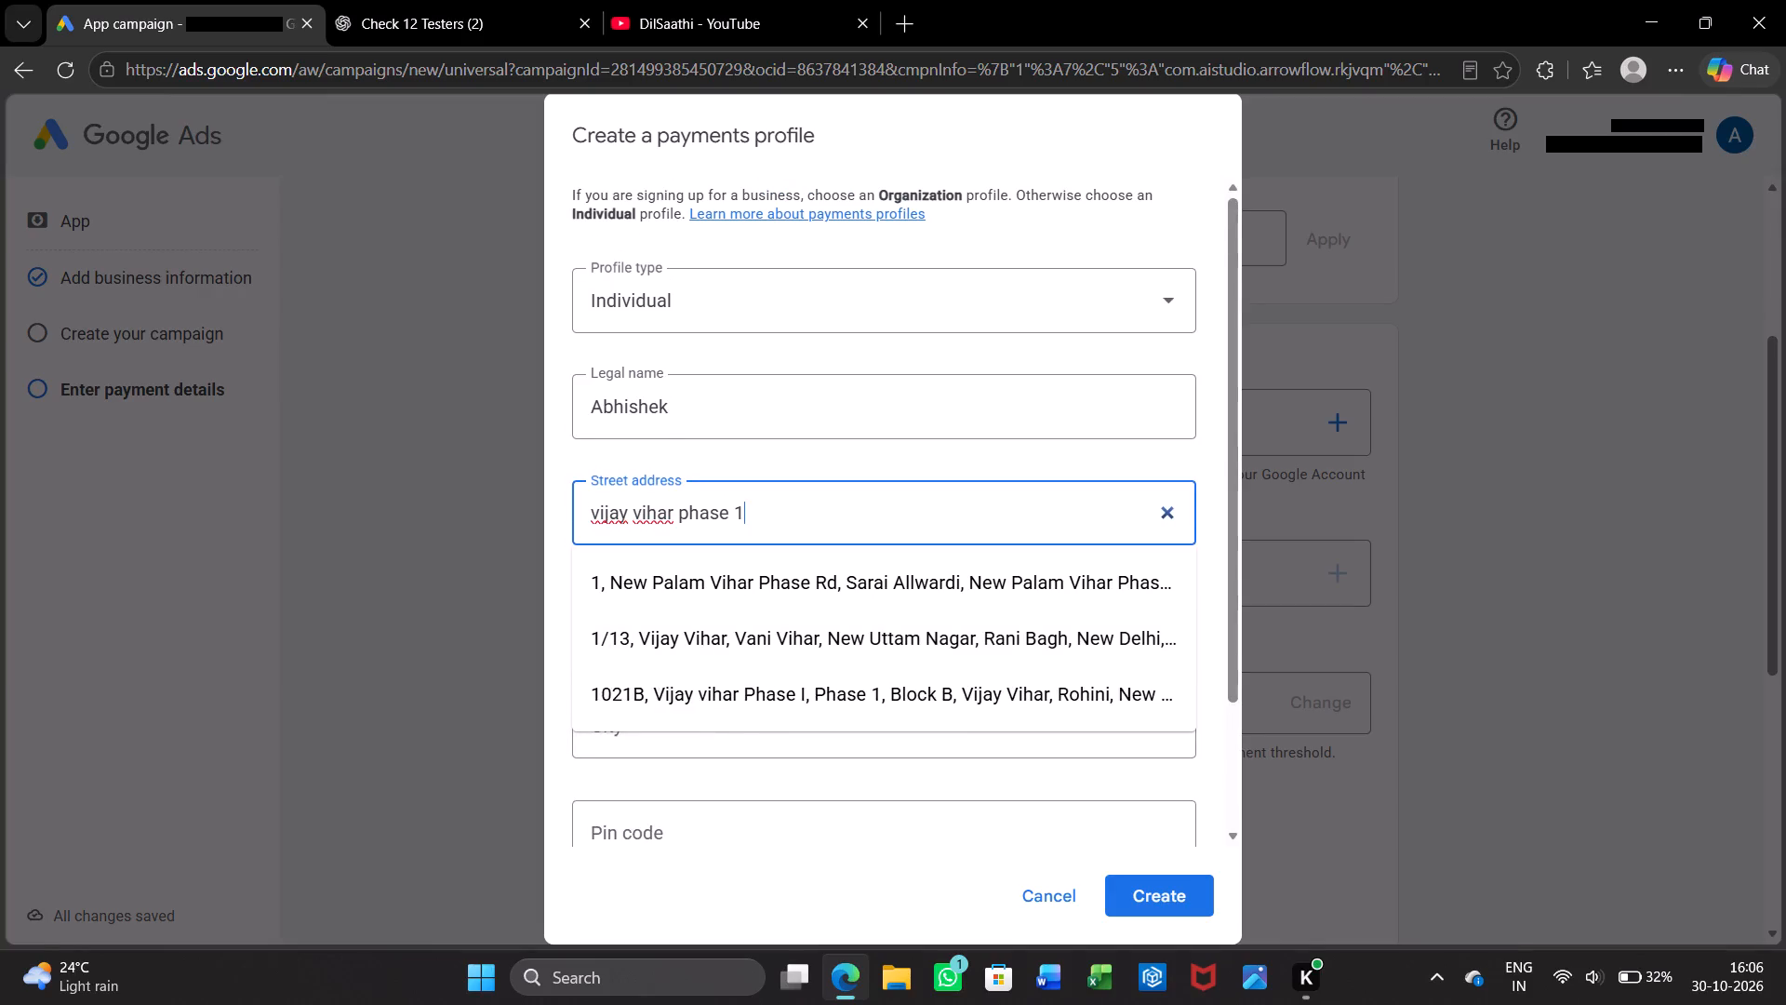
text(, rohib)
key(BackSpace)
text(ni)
click(797, 601)
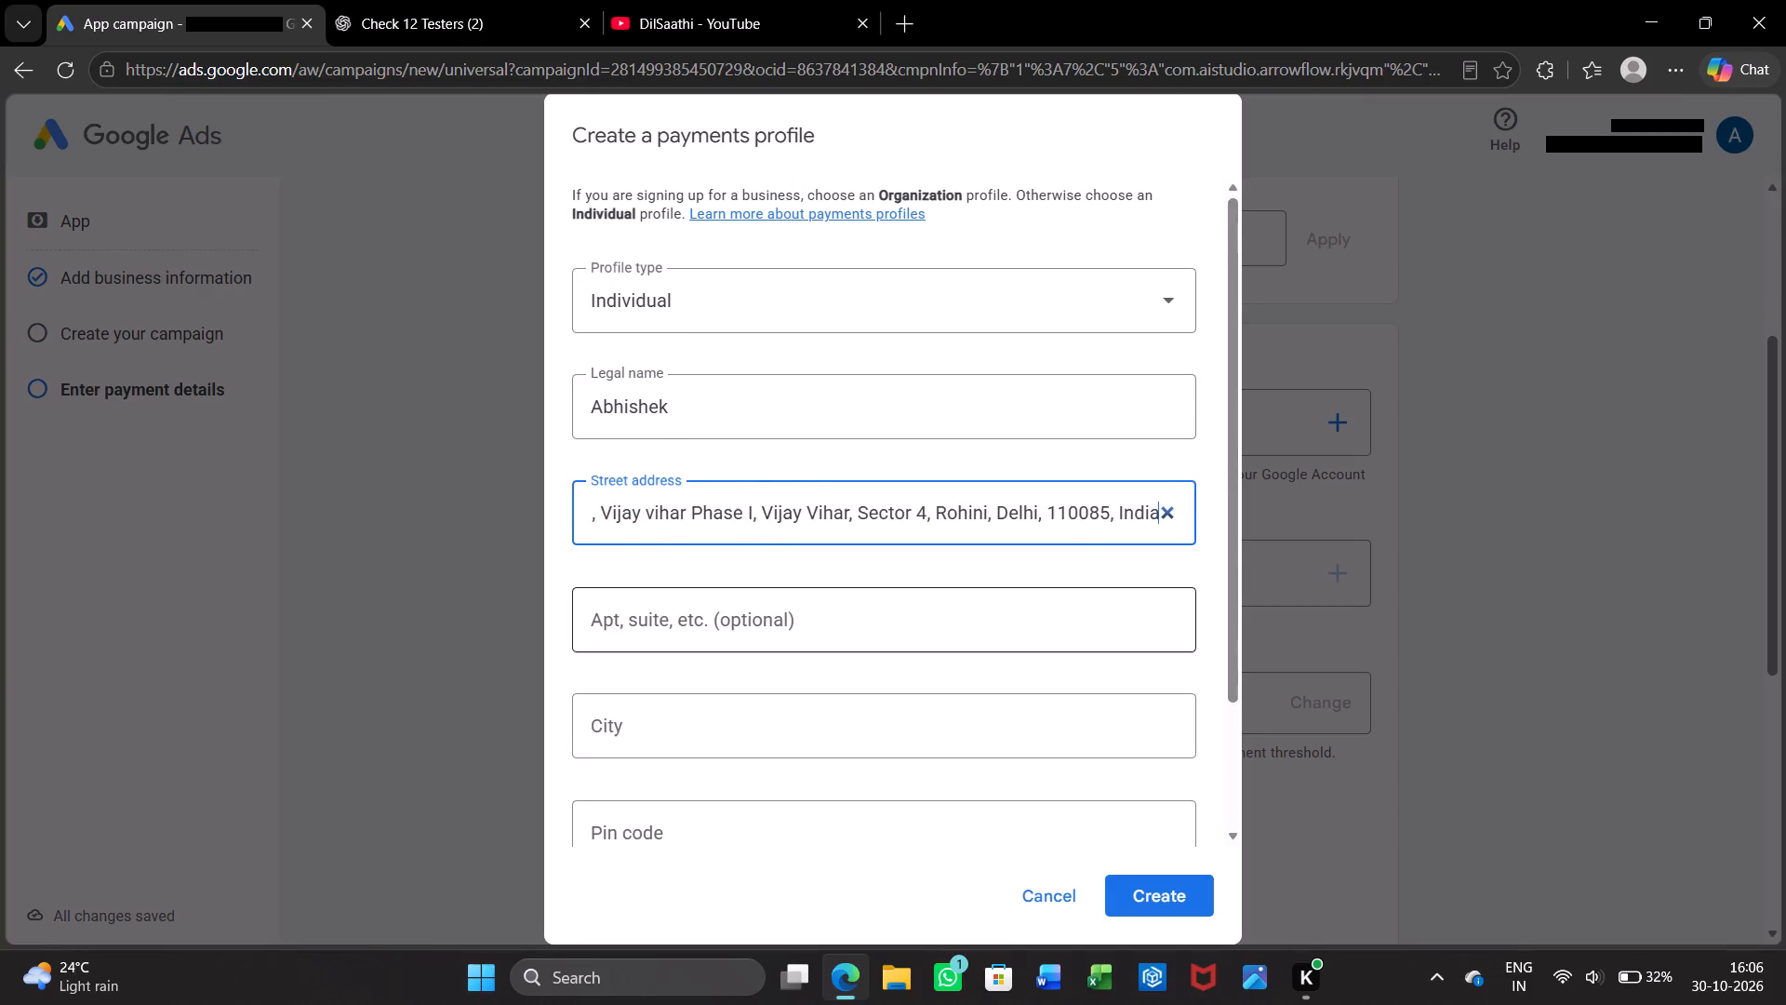
scroll(792, 658, down, 1)
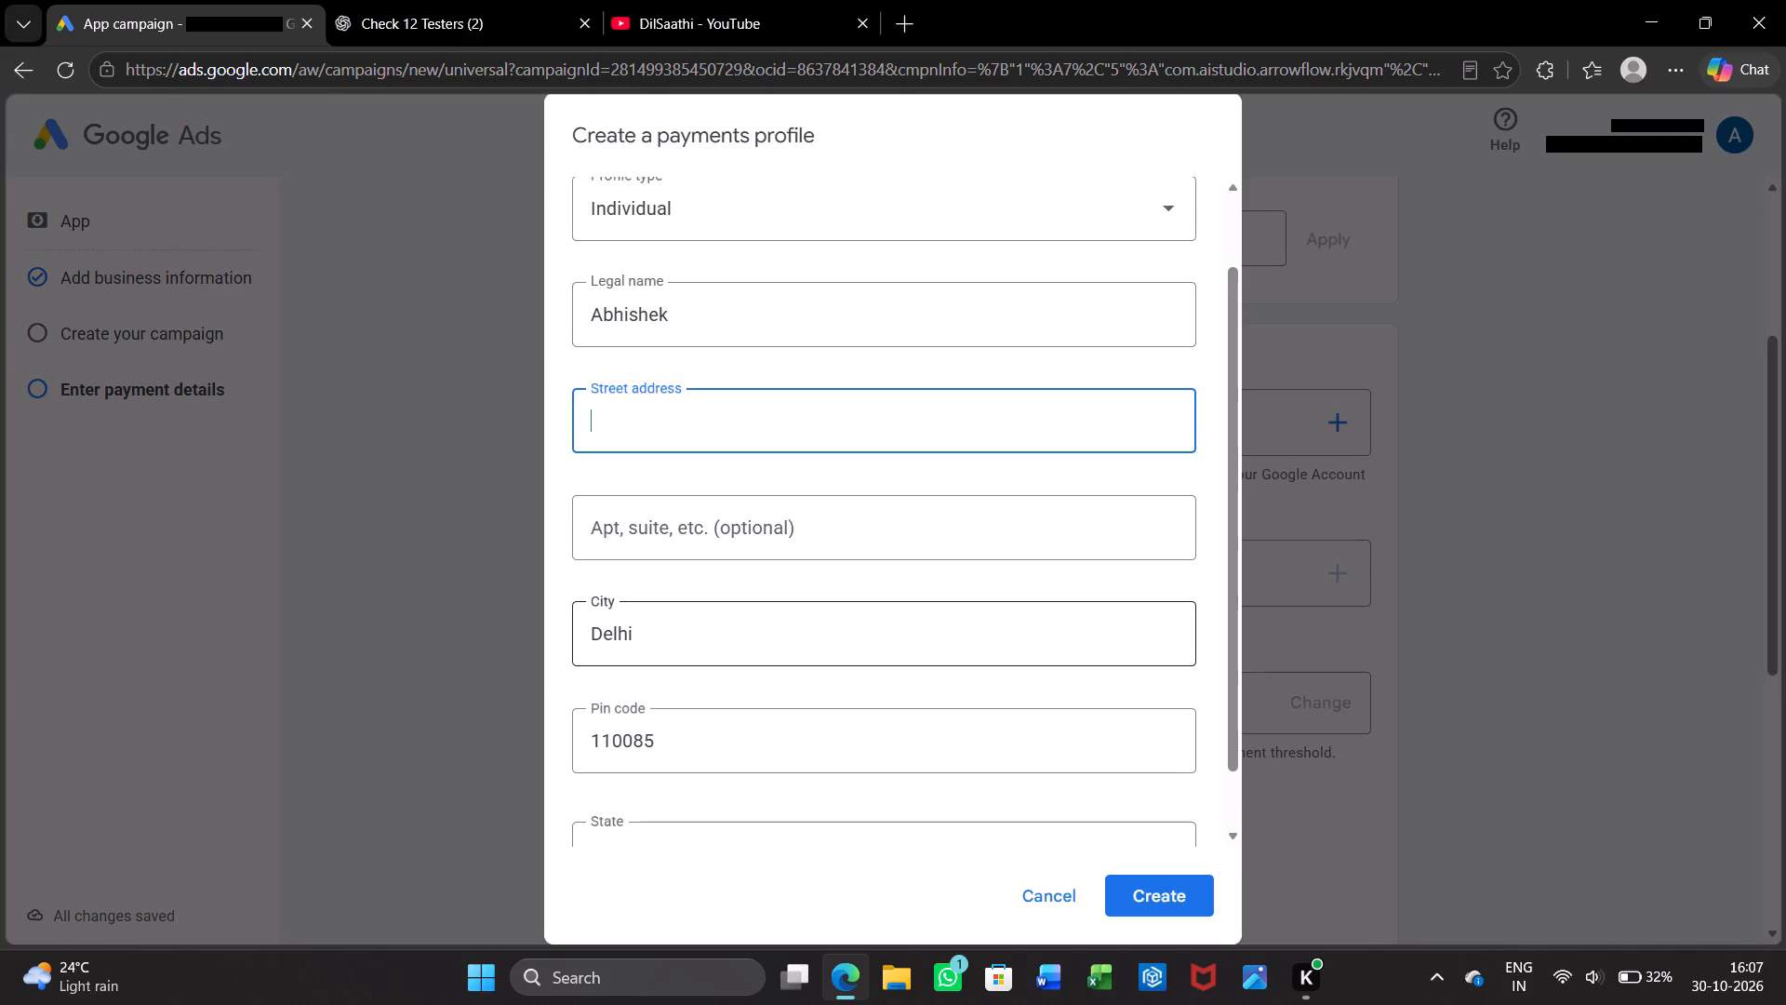
scroll(754, 648, down, 1)
click(1146, 877)
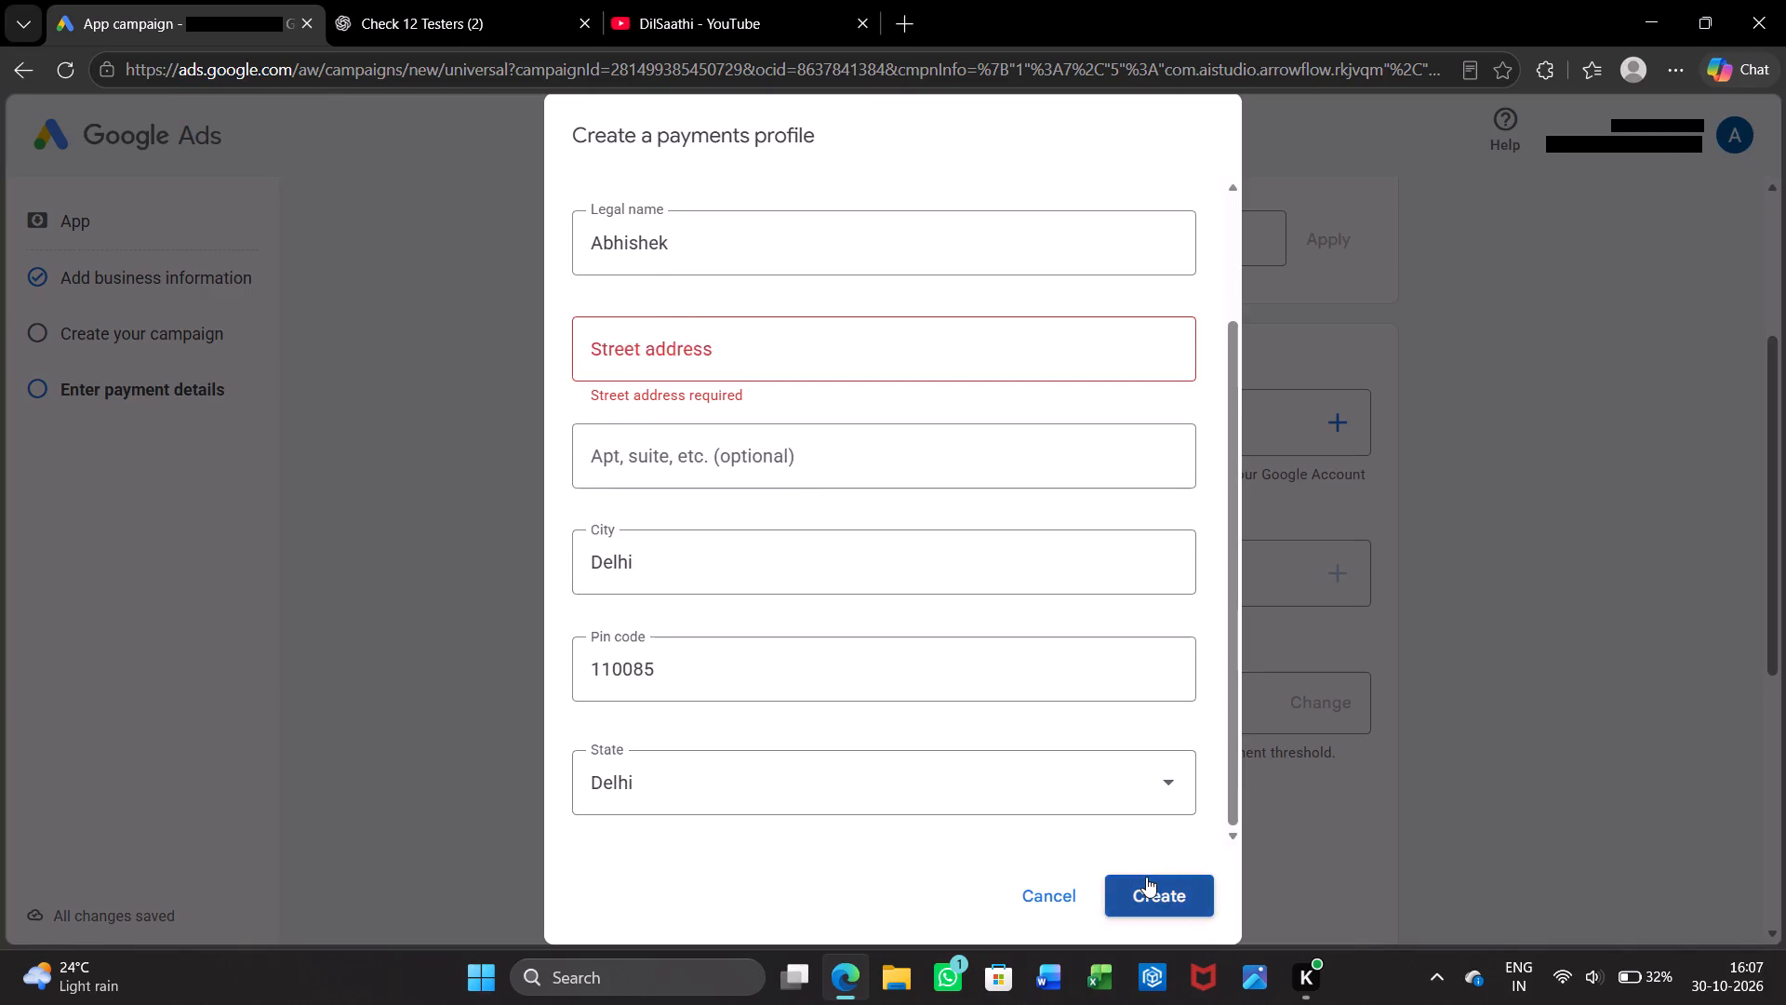
Enter the street address in its empty required field and create the payments profile.
click(779, 346)
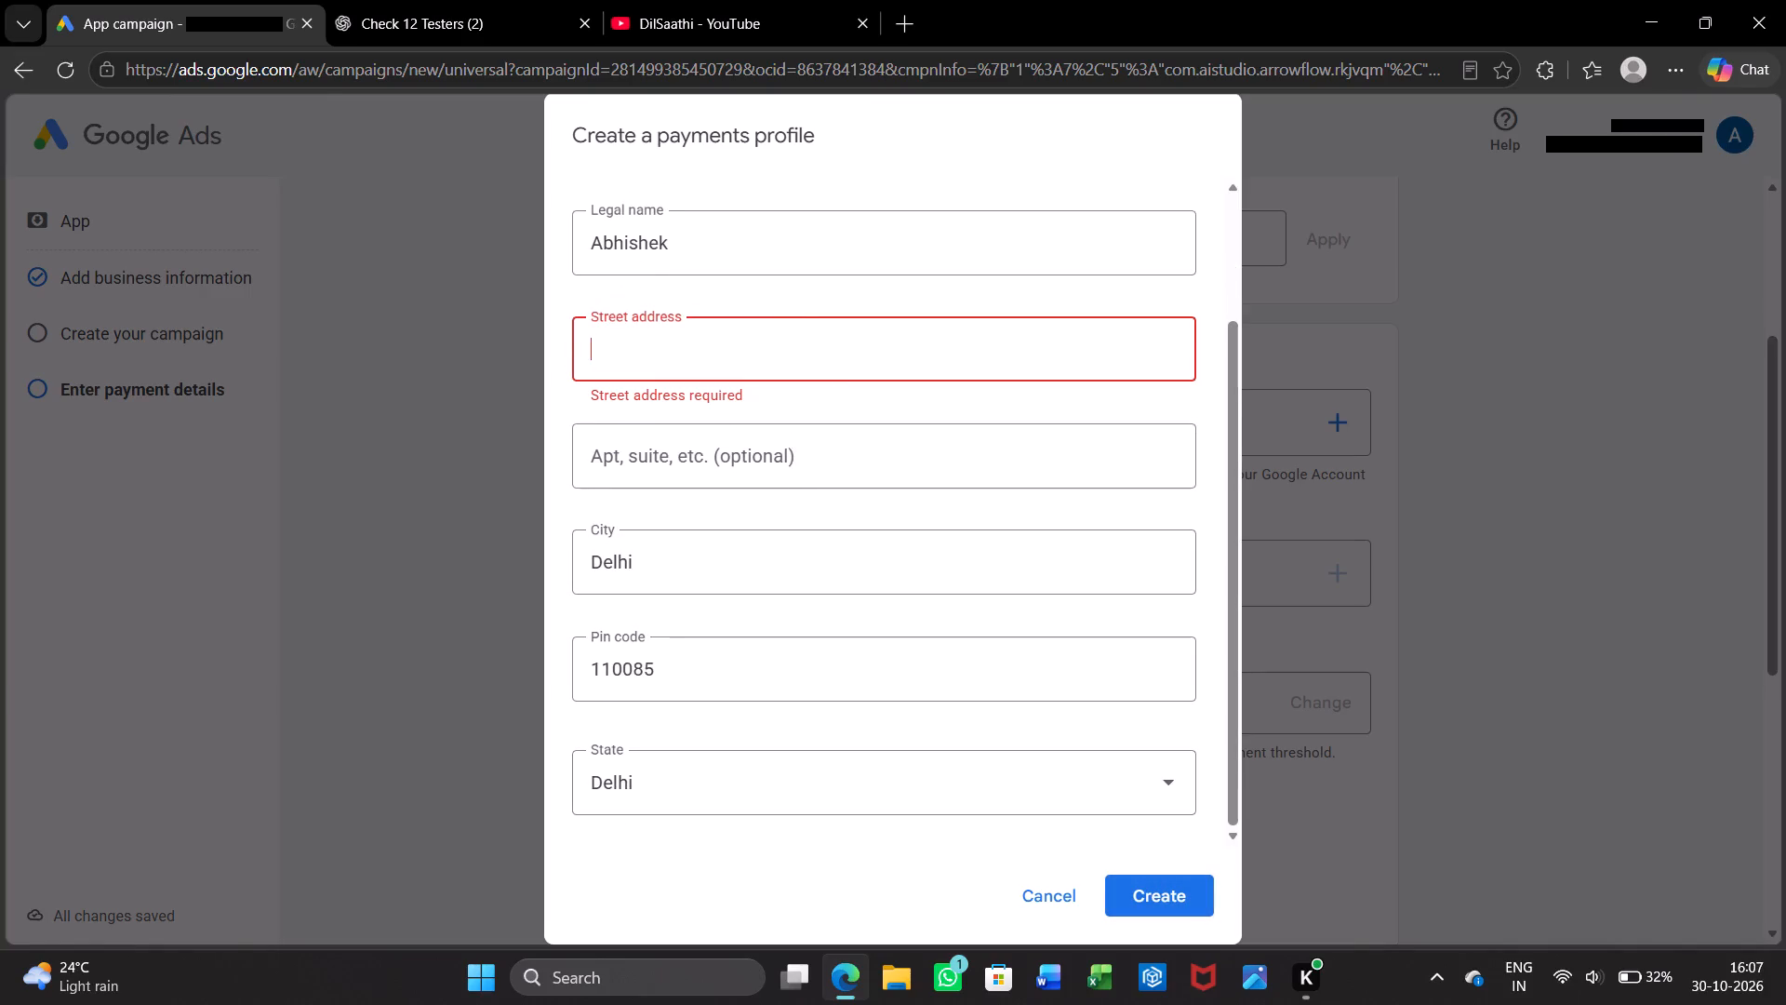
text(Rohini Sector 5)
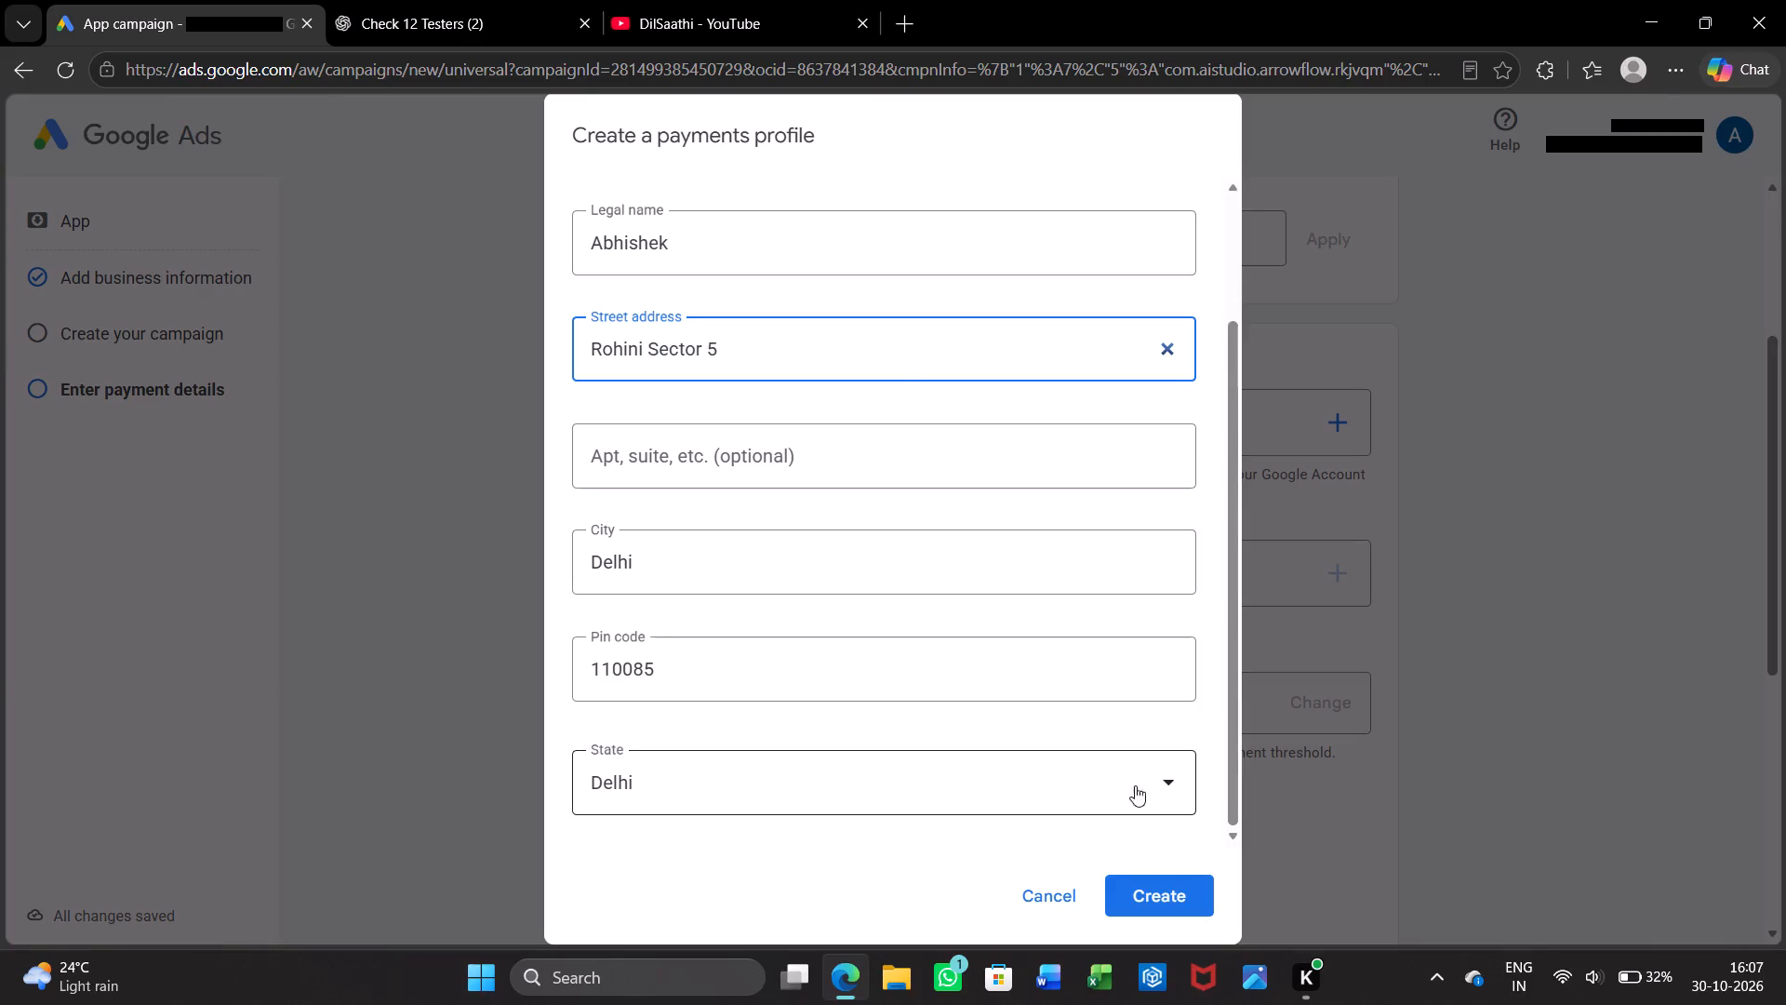
click(1159, 903)
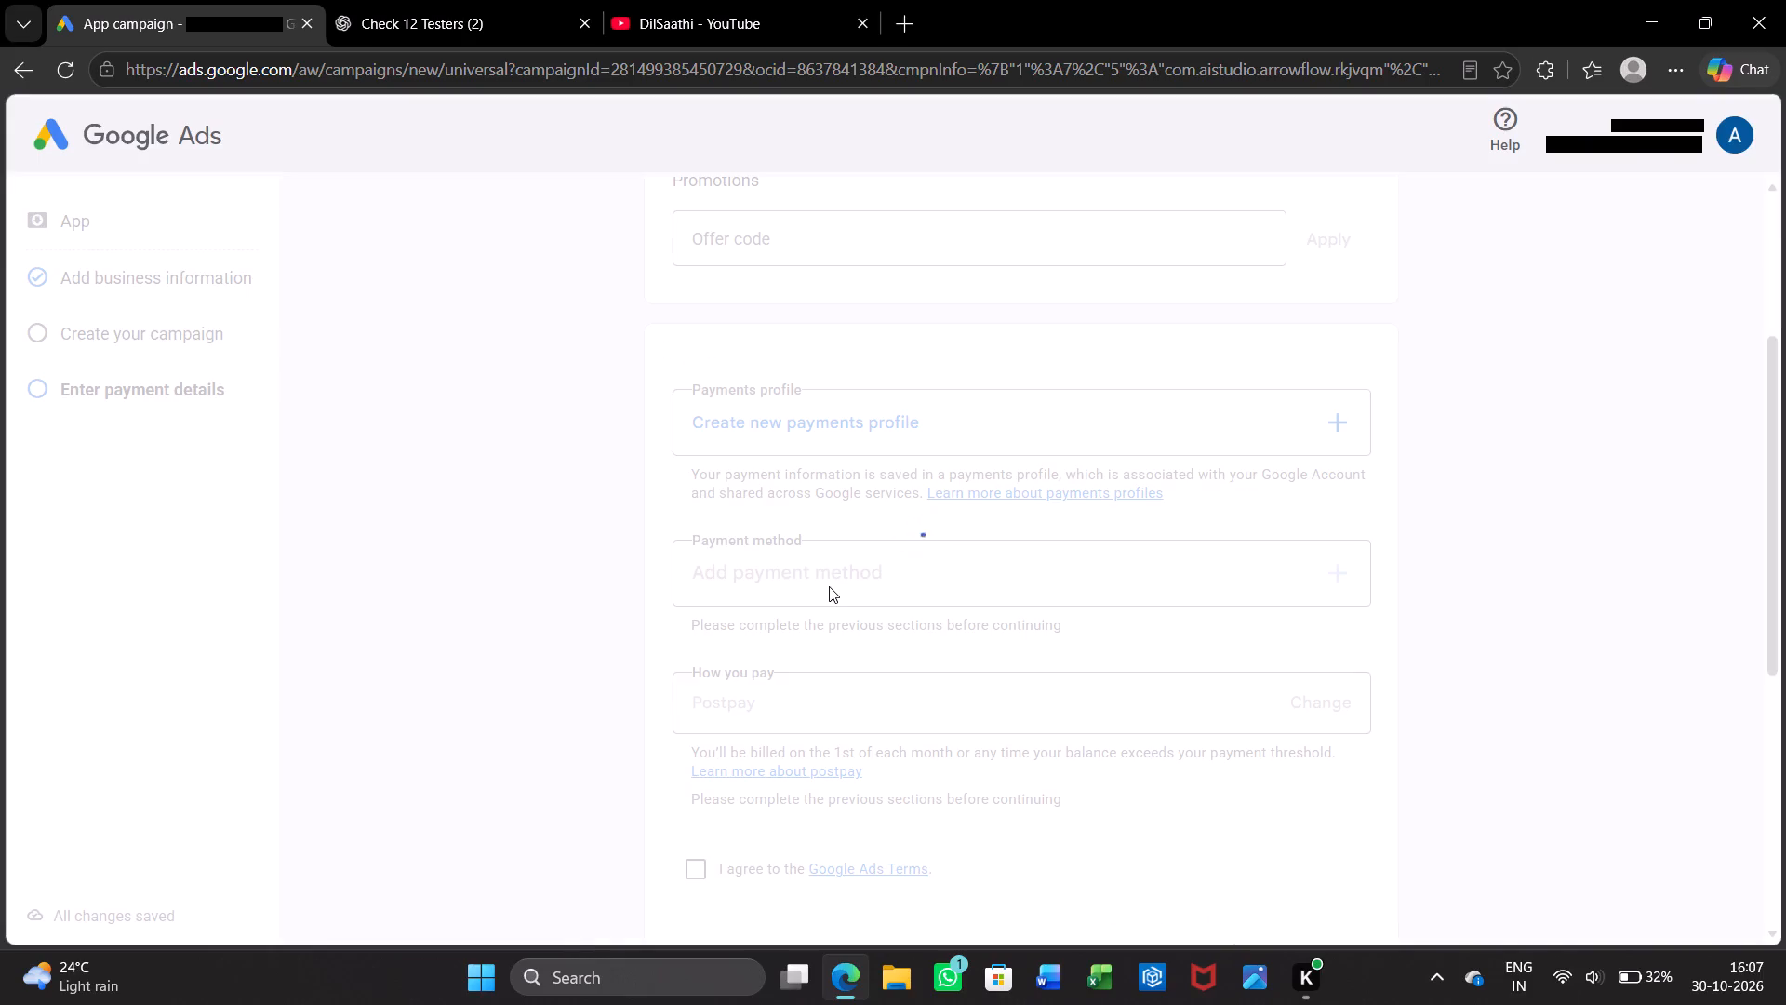
Choose Pay by UPI QR code as the payment method.
click(928, 572)
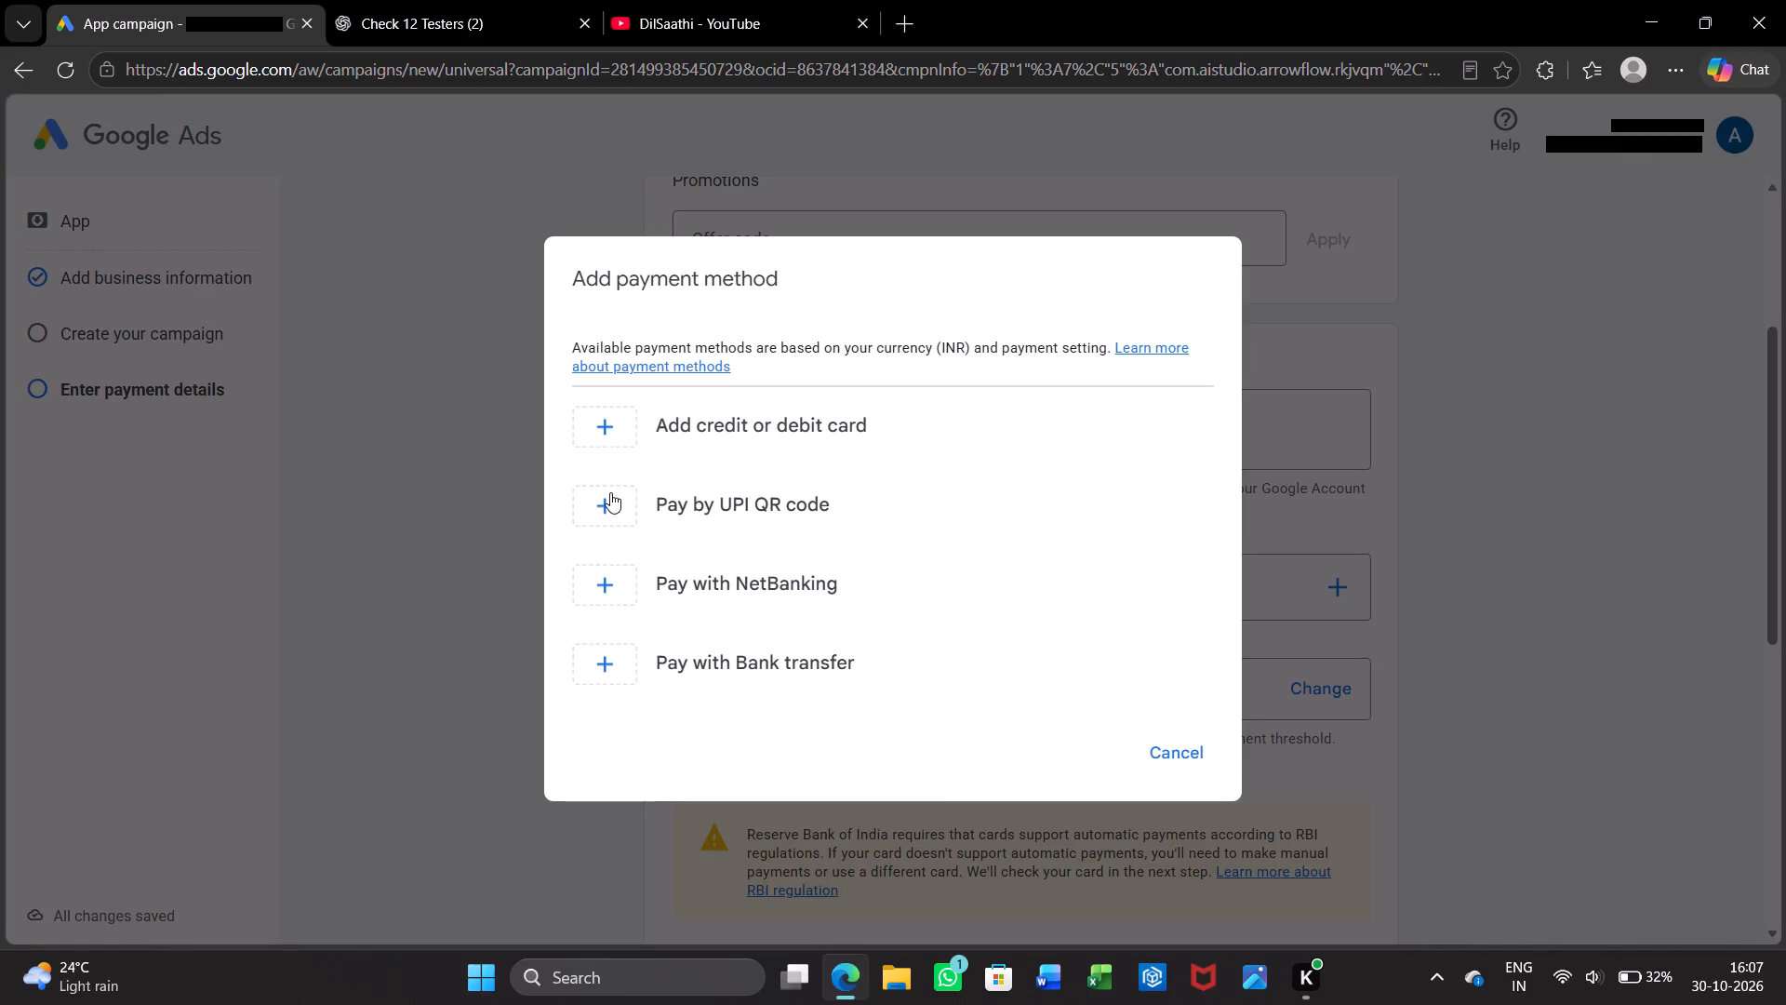
click(607, 492)
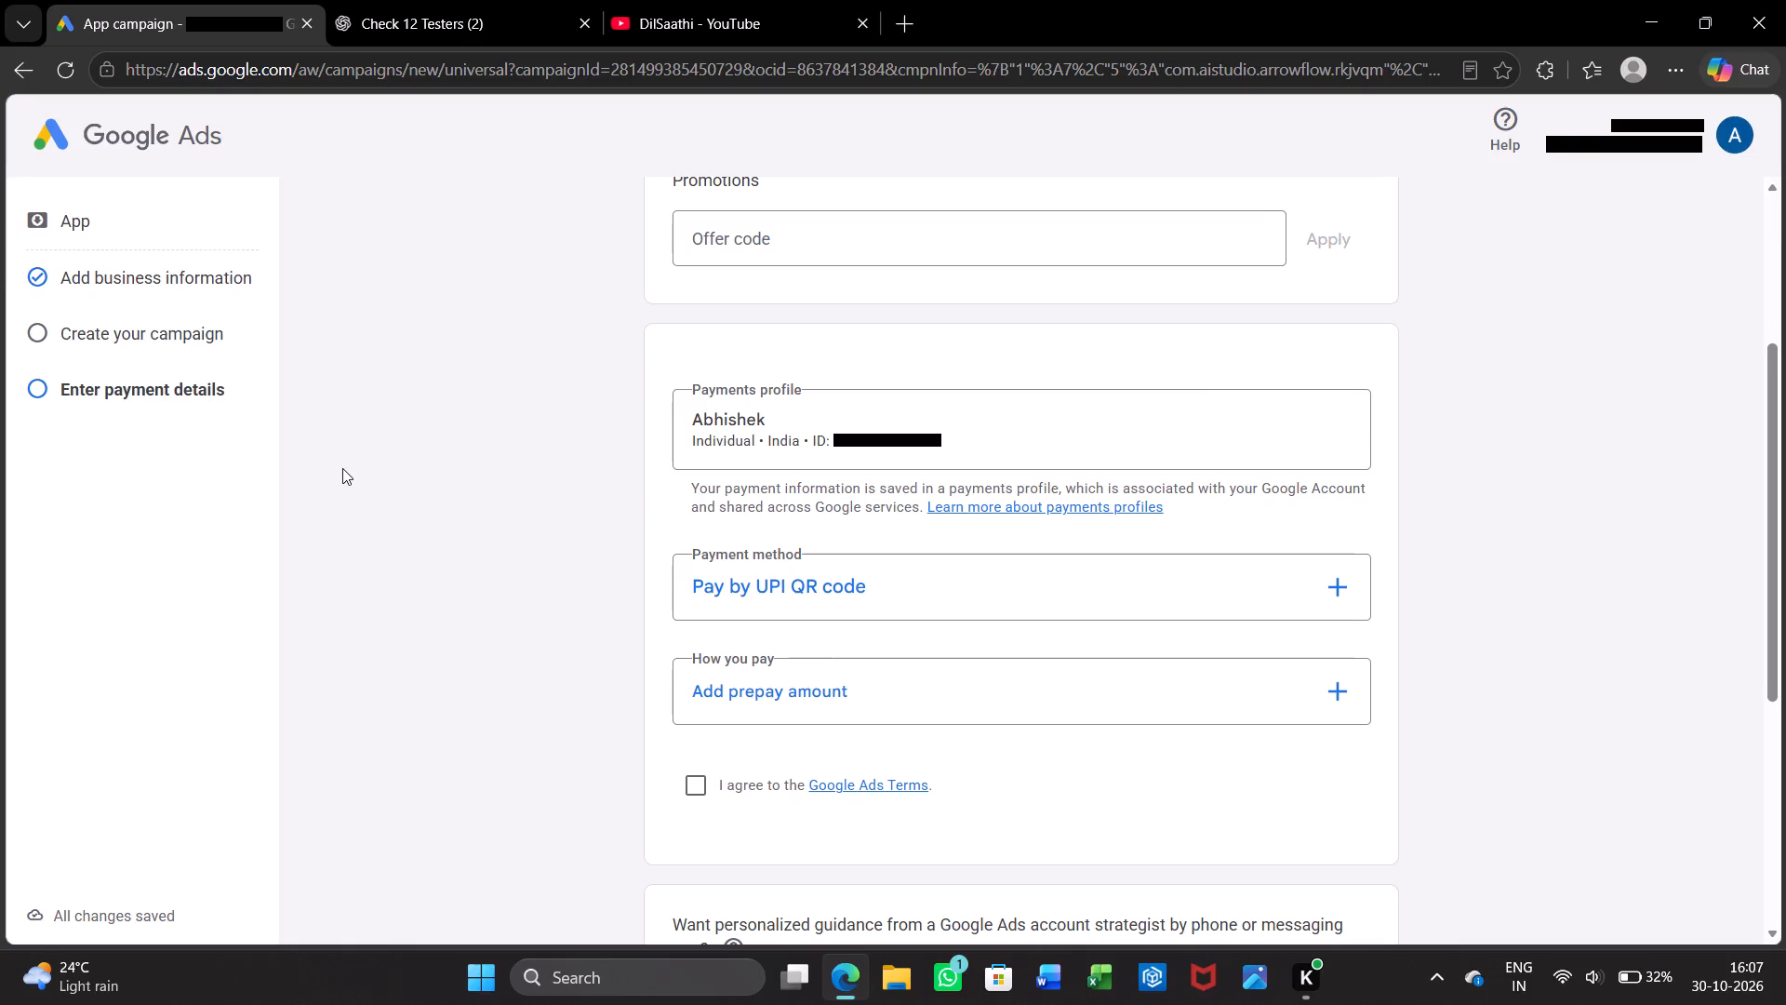
Go back from the payment details to the campaign goal page and continue with the App downloads goal to the campaign settings.
click(140, 338)
double_click(140, 338)
double_click(122, 262)
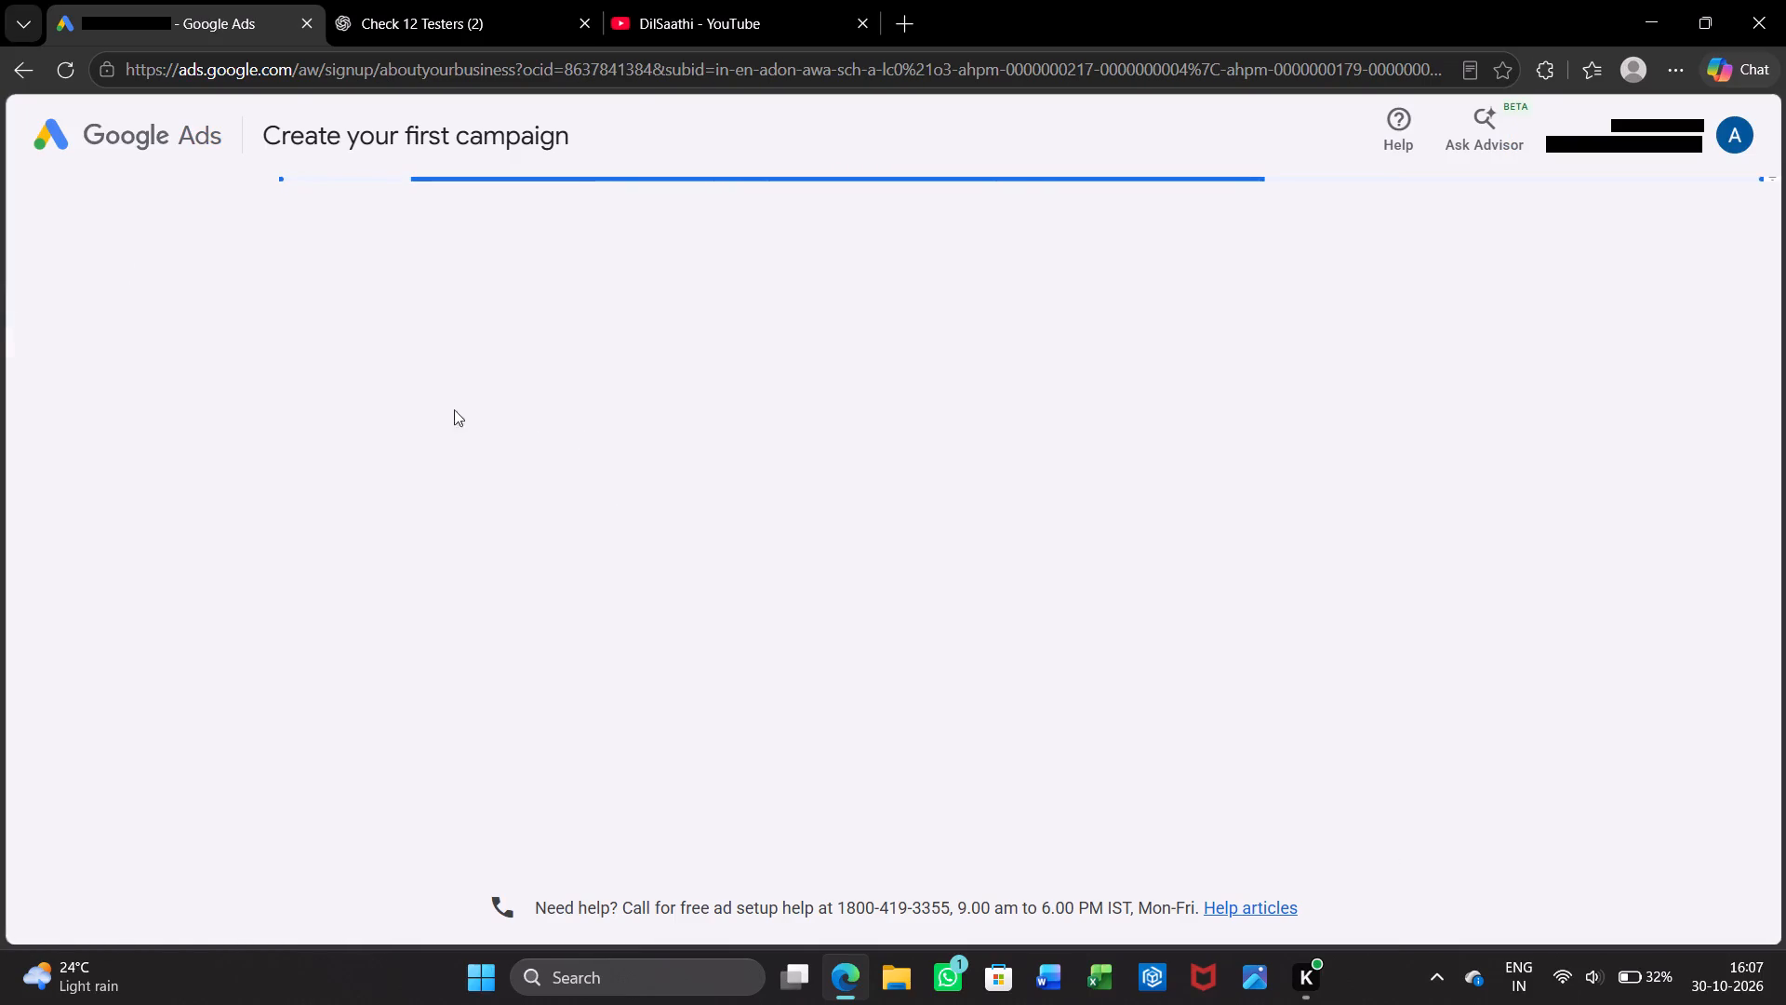
scroll(738, 551, down, 1)
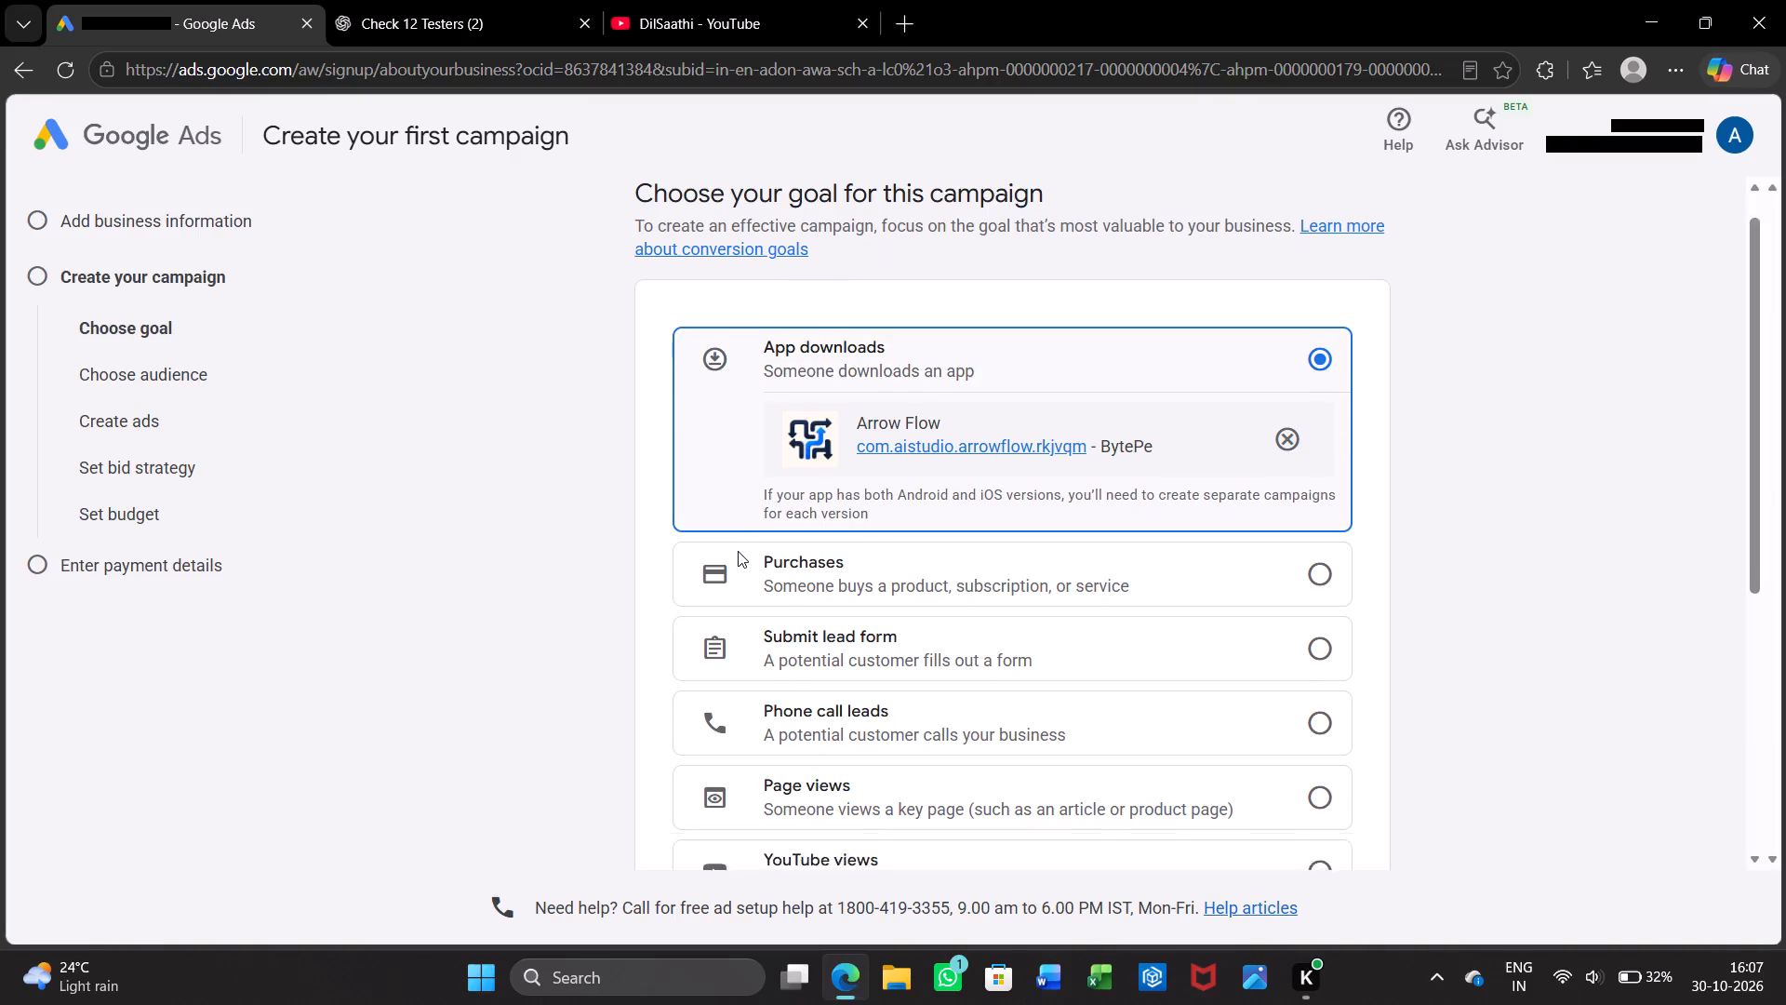
scroll(738, 551, down, 1)
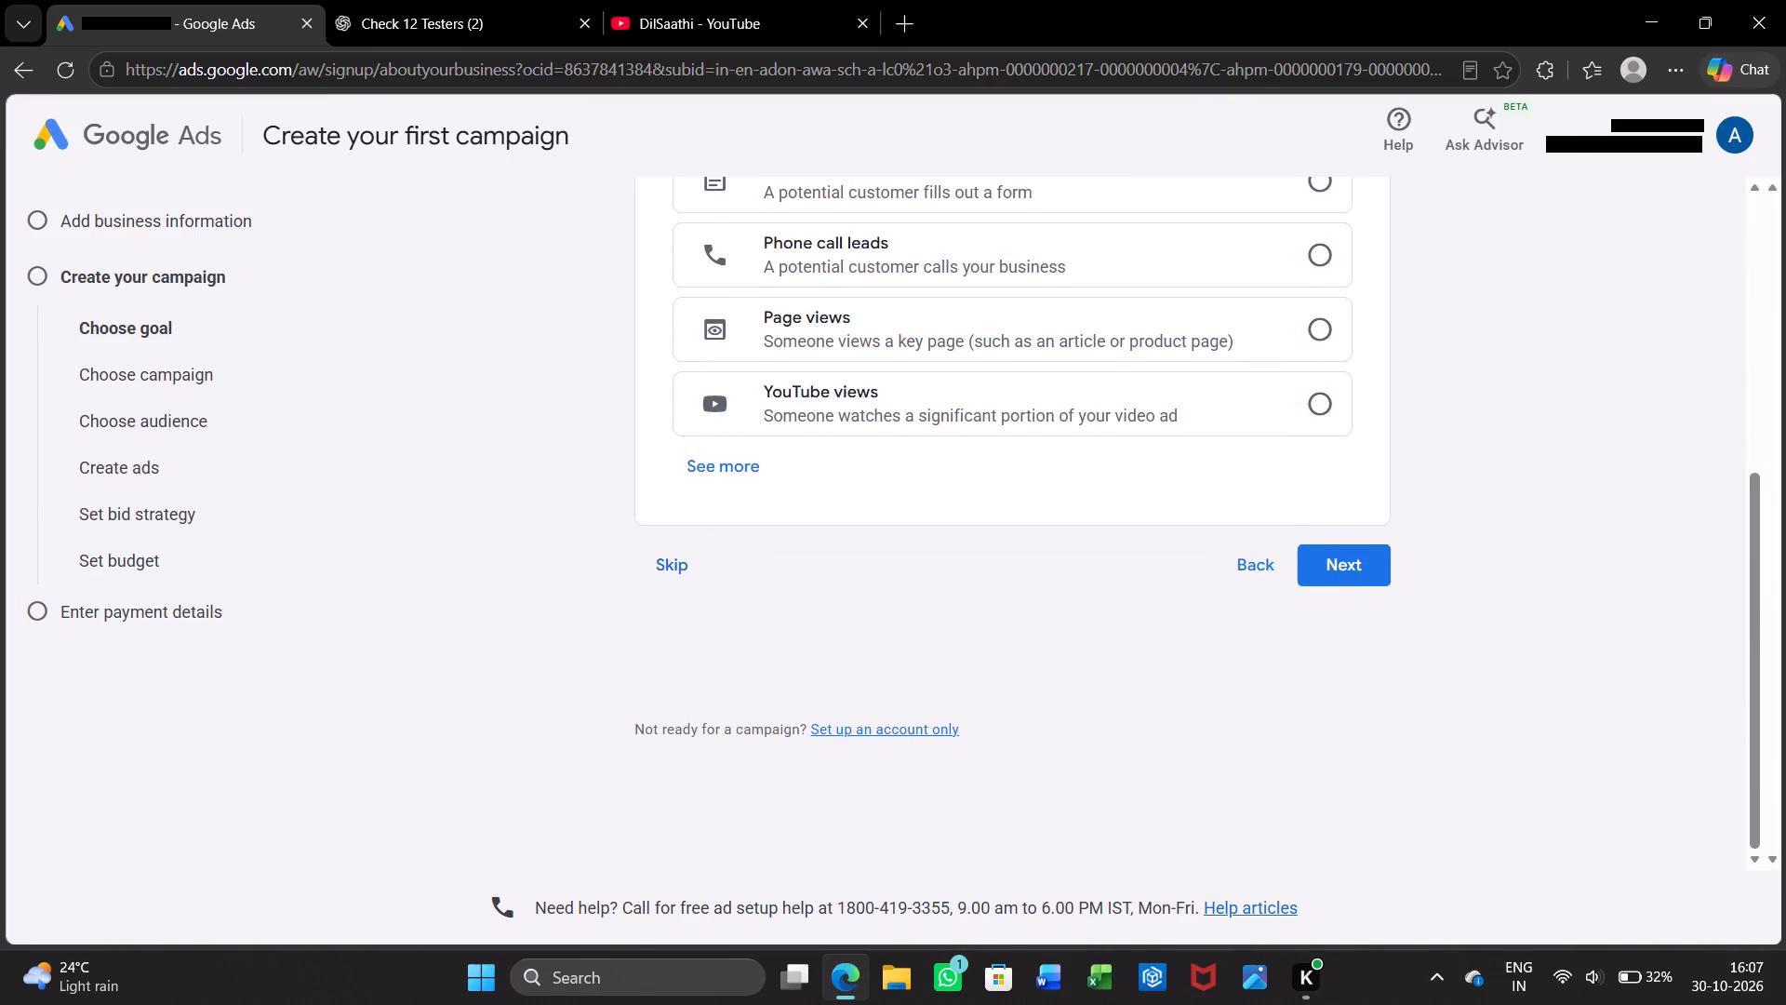
click(123, 430)
click(180, 423)
click(156, 382)
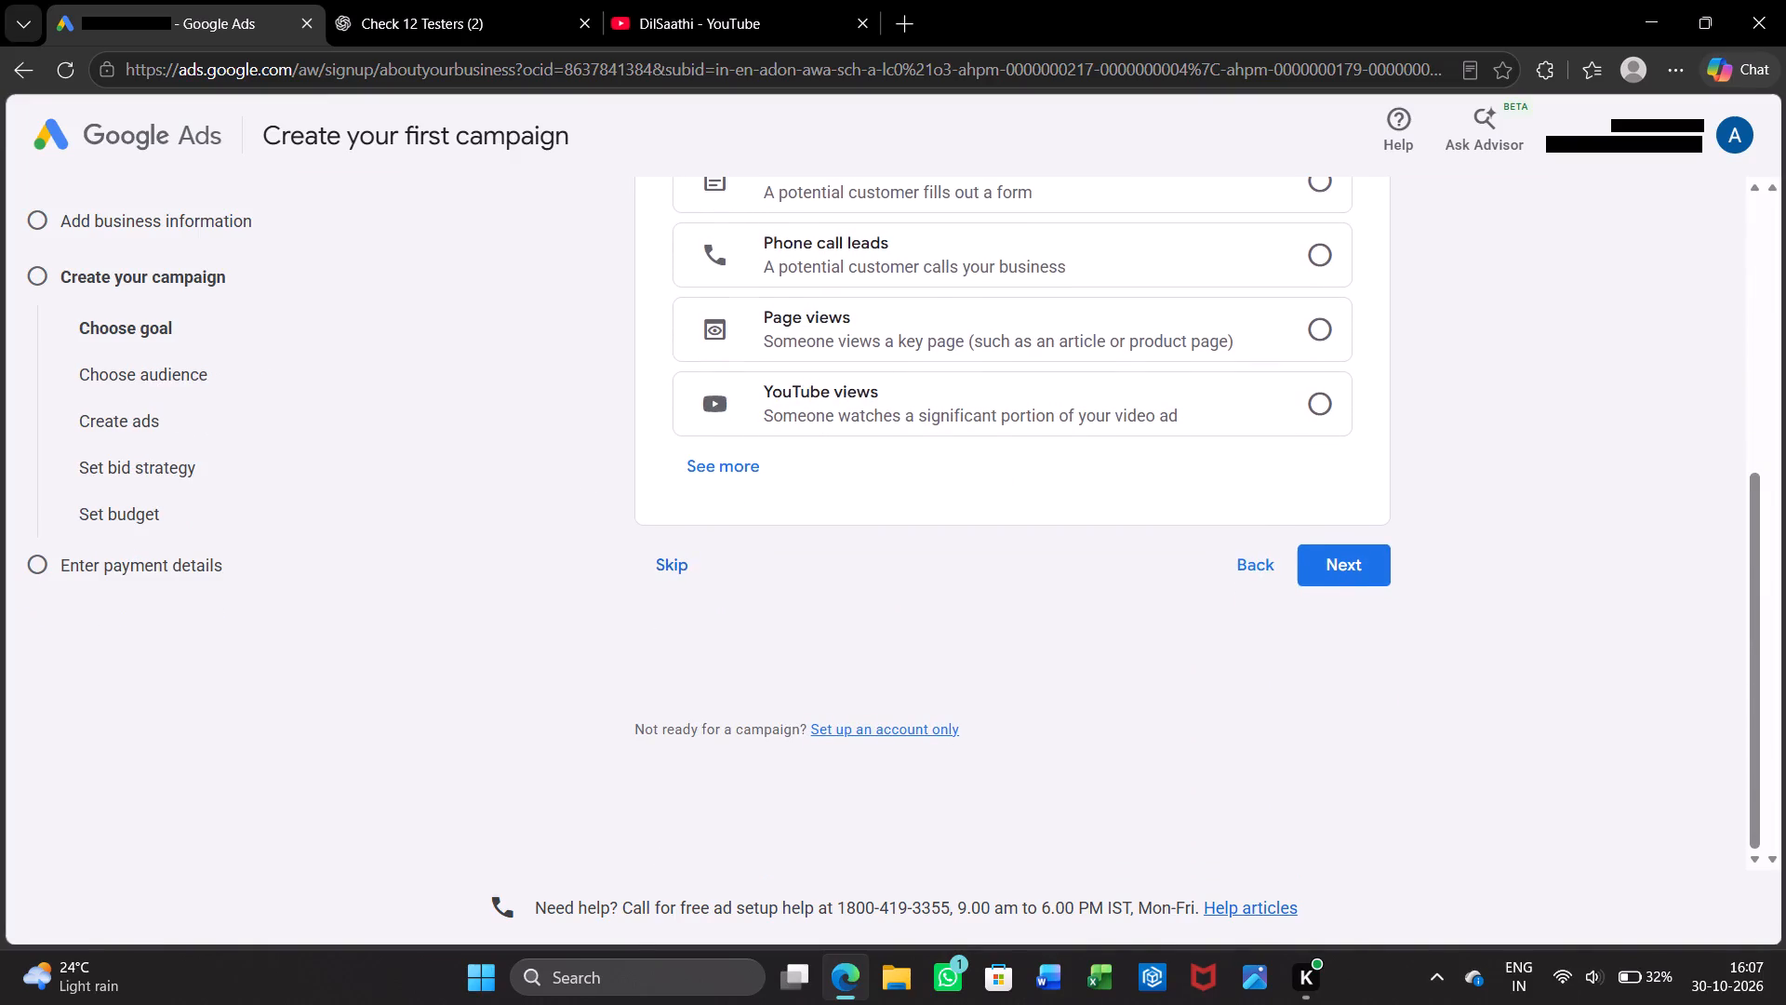
click(215, 377)
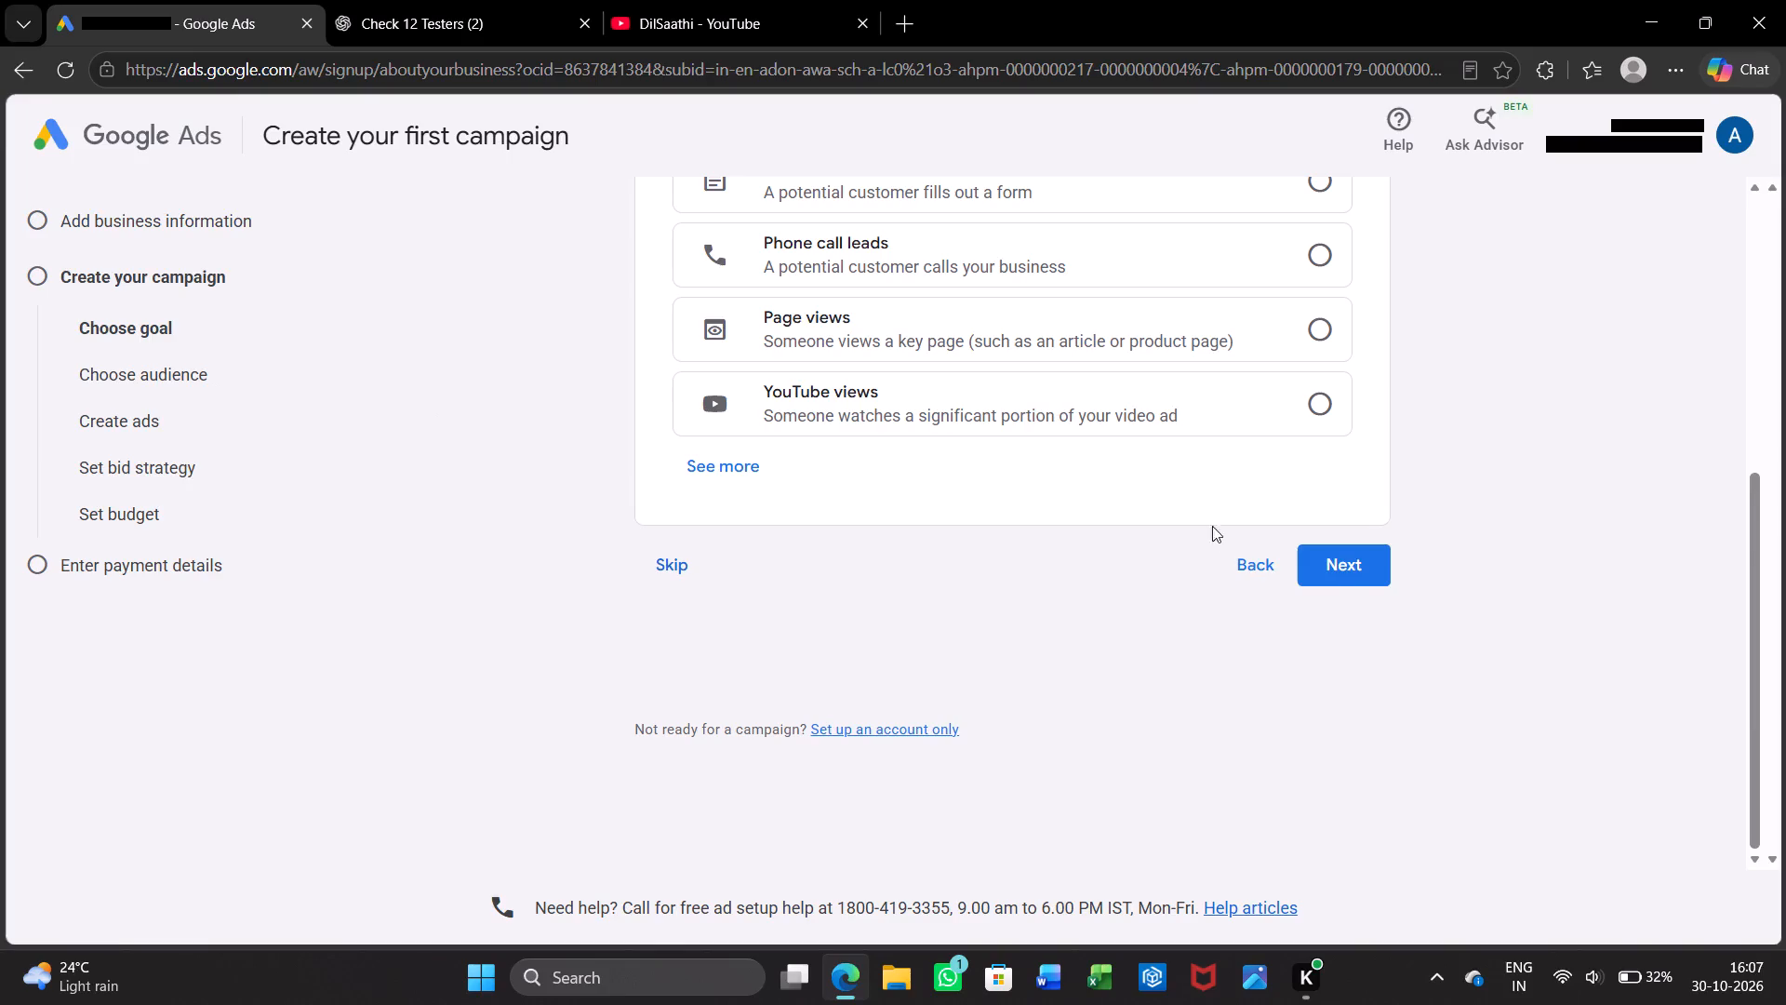
click(1338, 569)
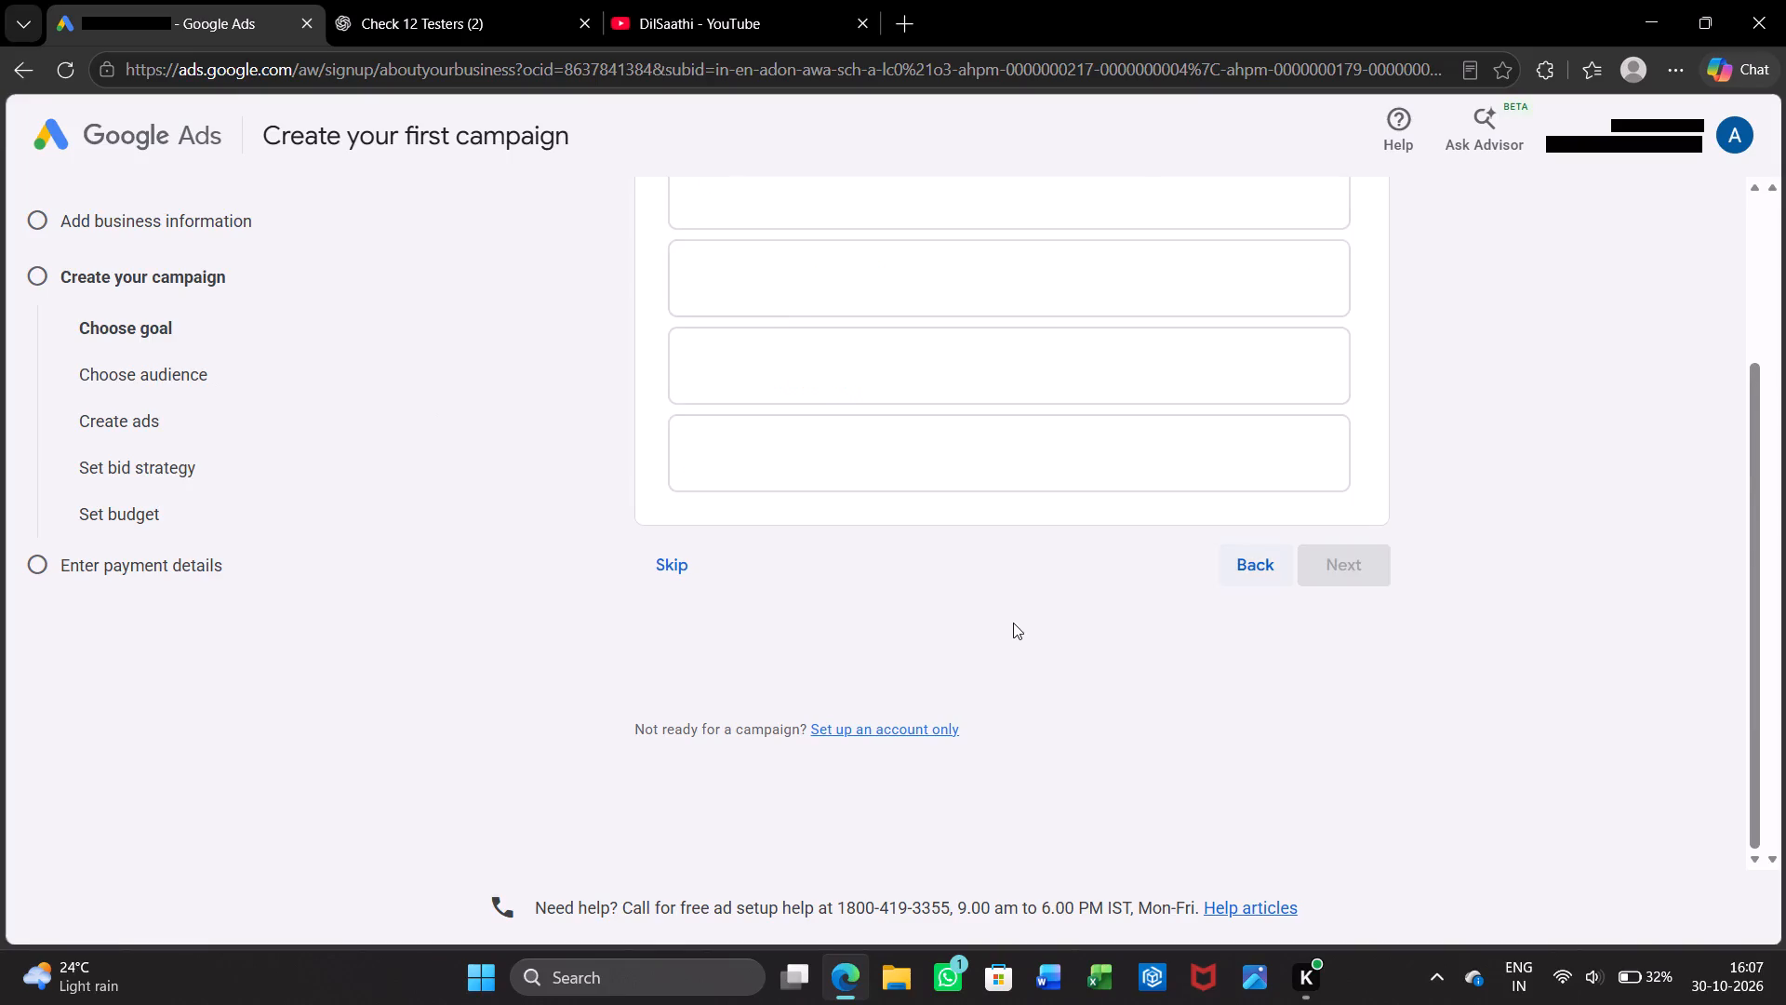
Go from the campaign settings to the Images section of the ad group's ad assets.
scroll(1013, 623, up, 1)
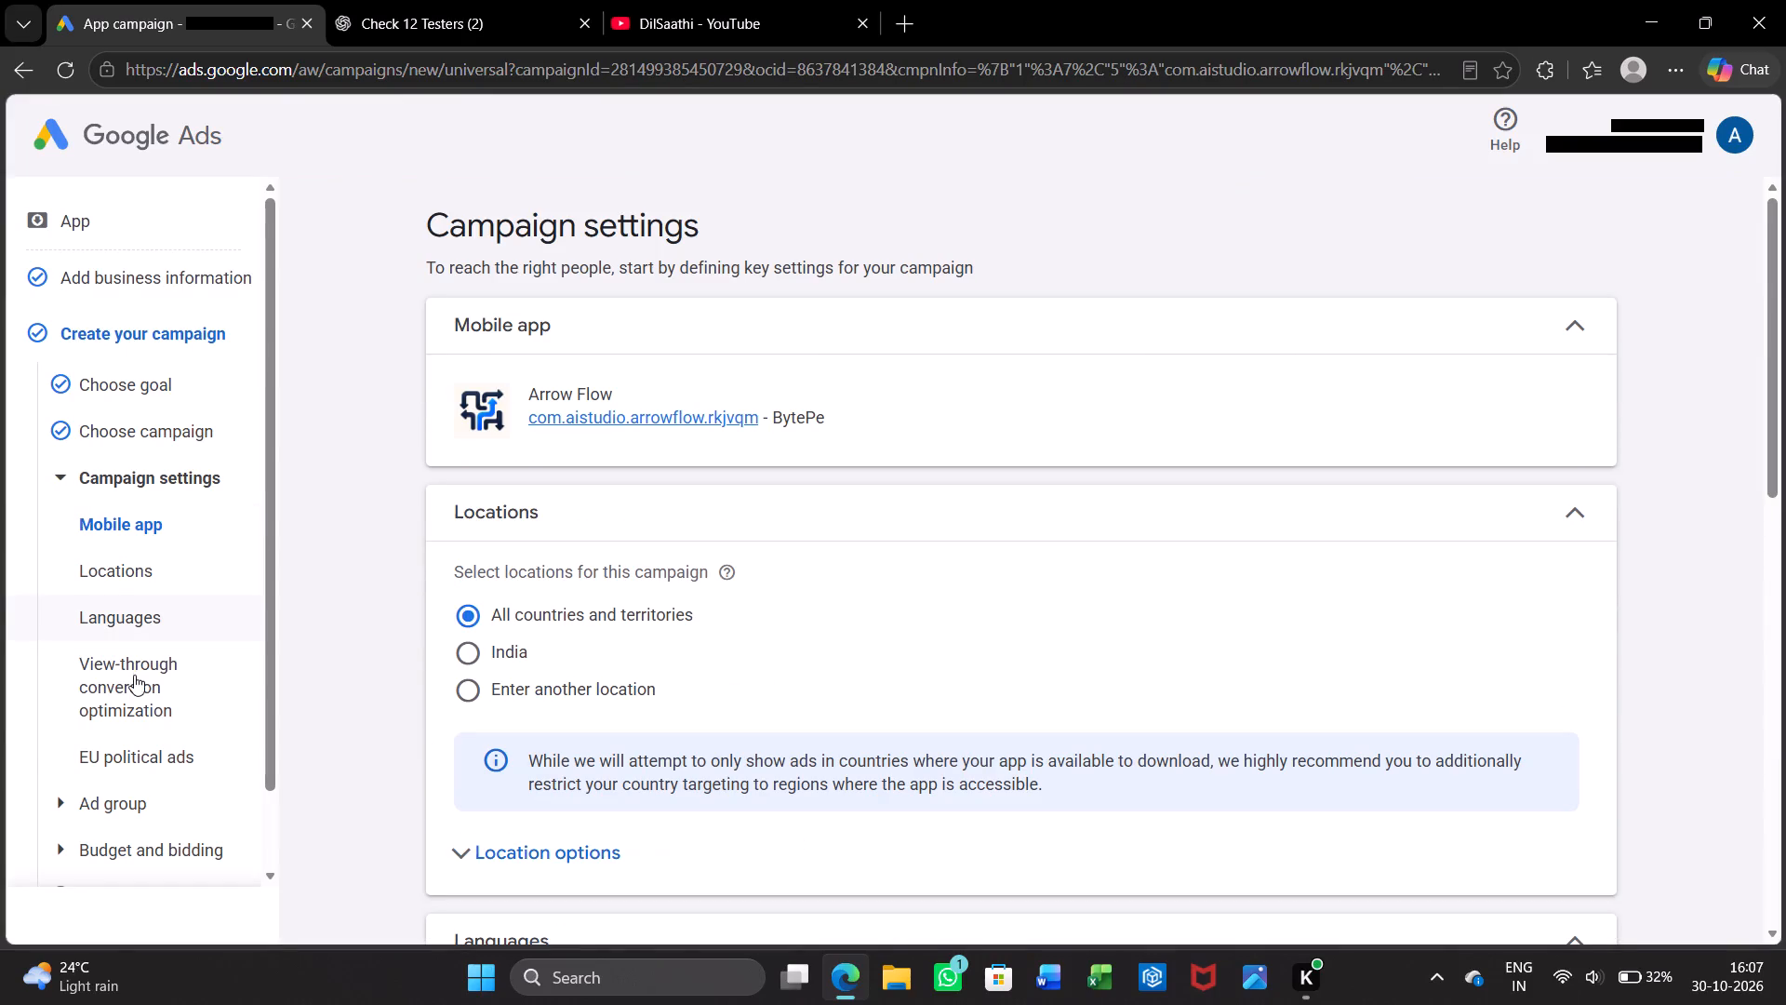
scroll(150, 591, down, 1)
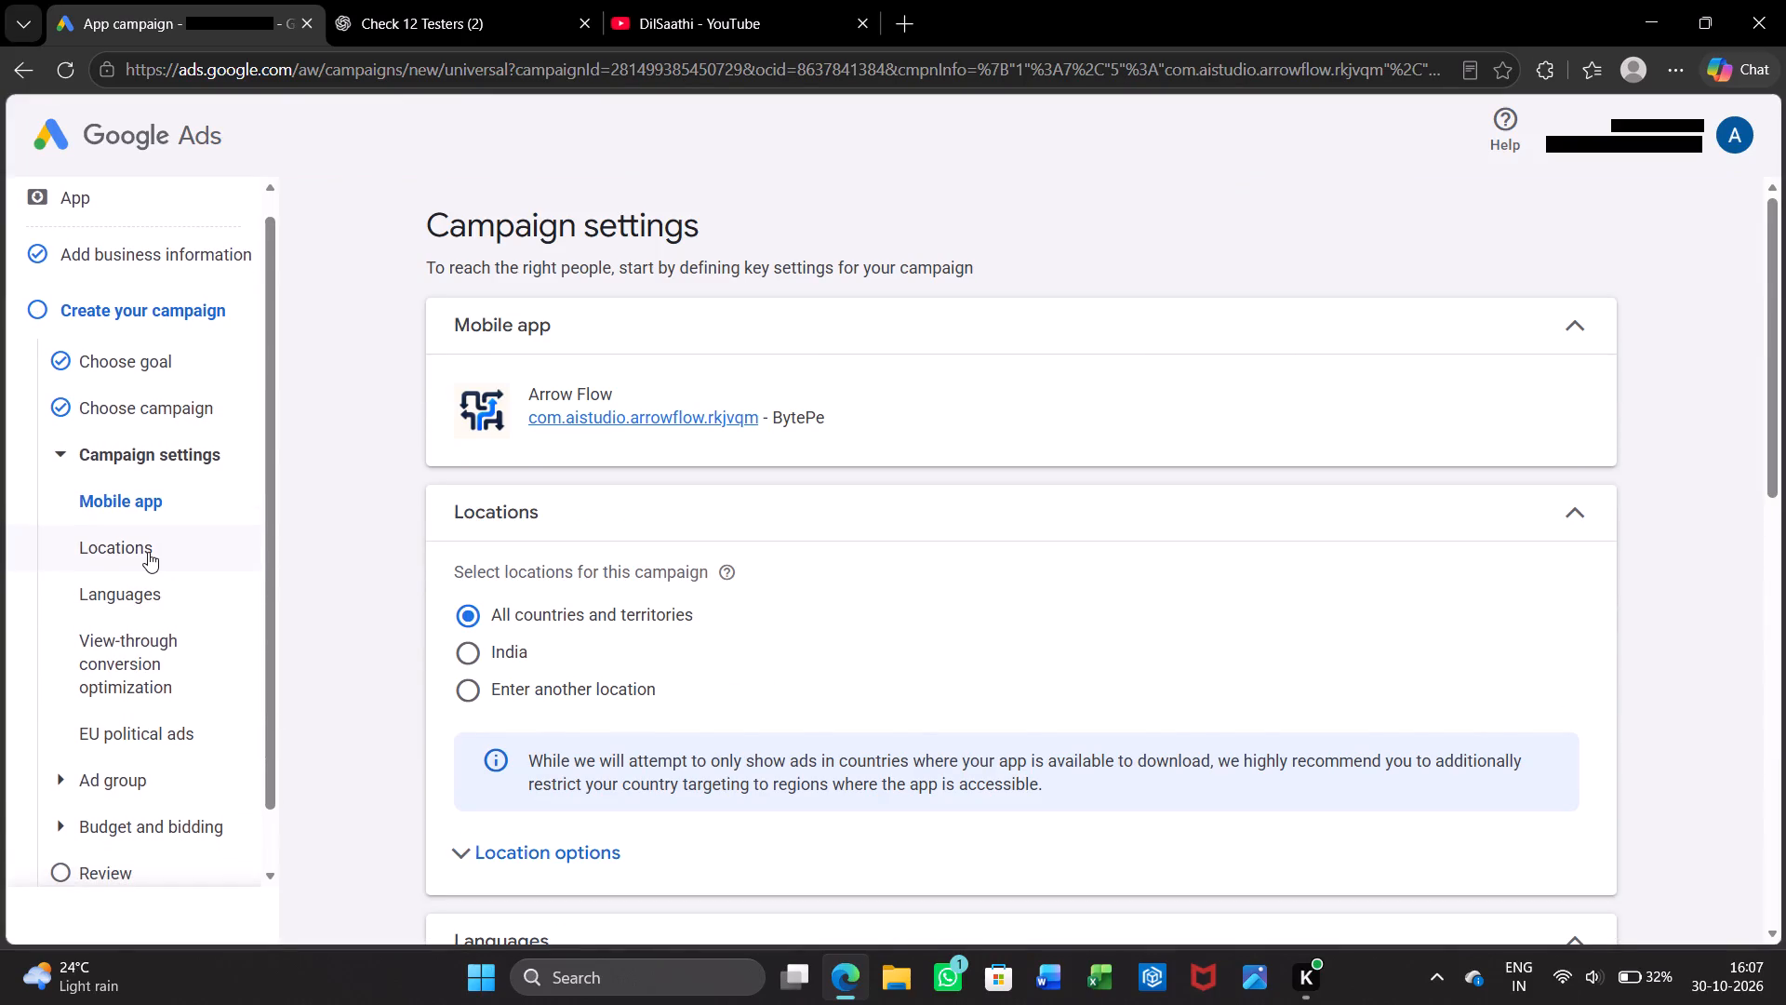
click(148, 552)
scroll(148, 552, down, 1)
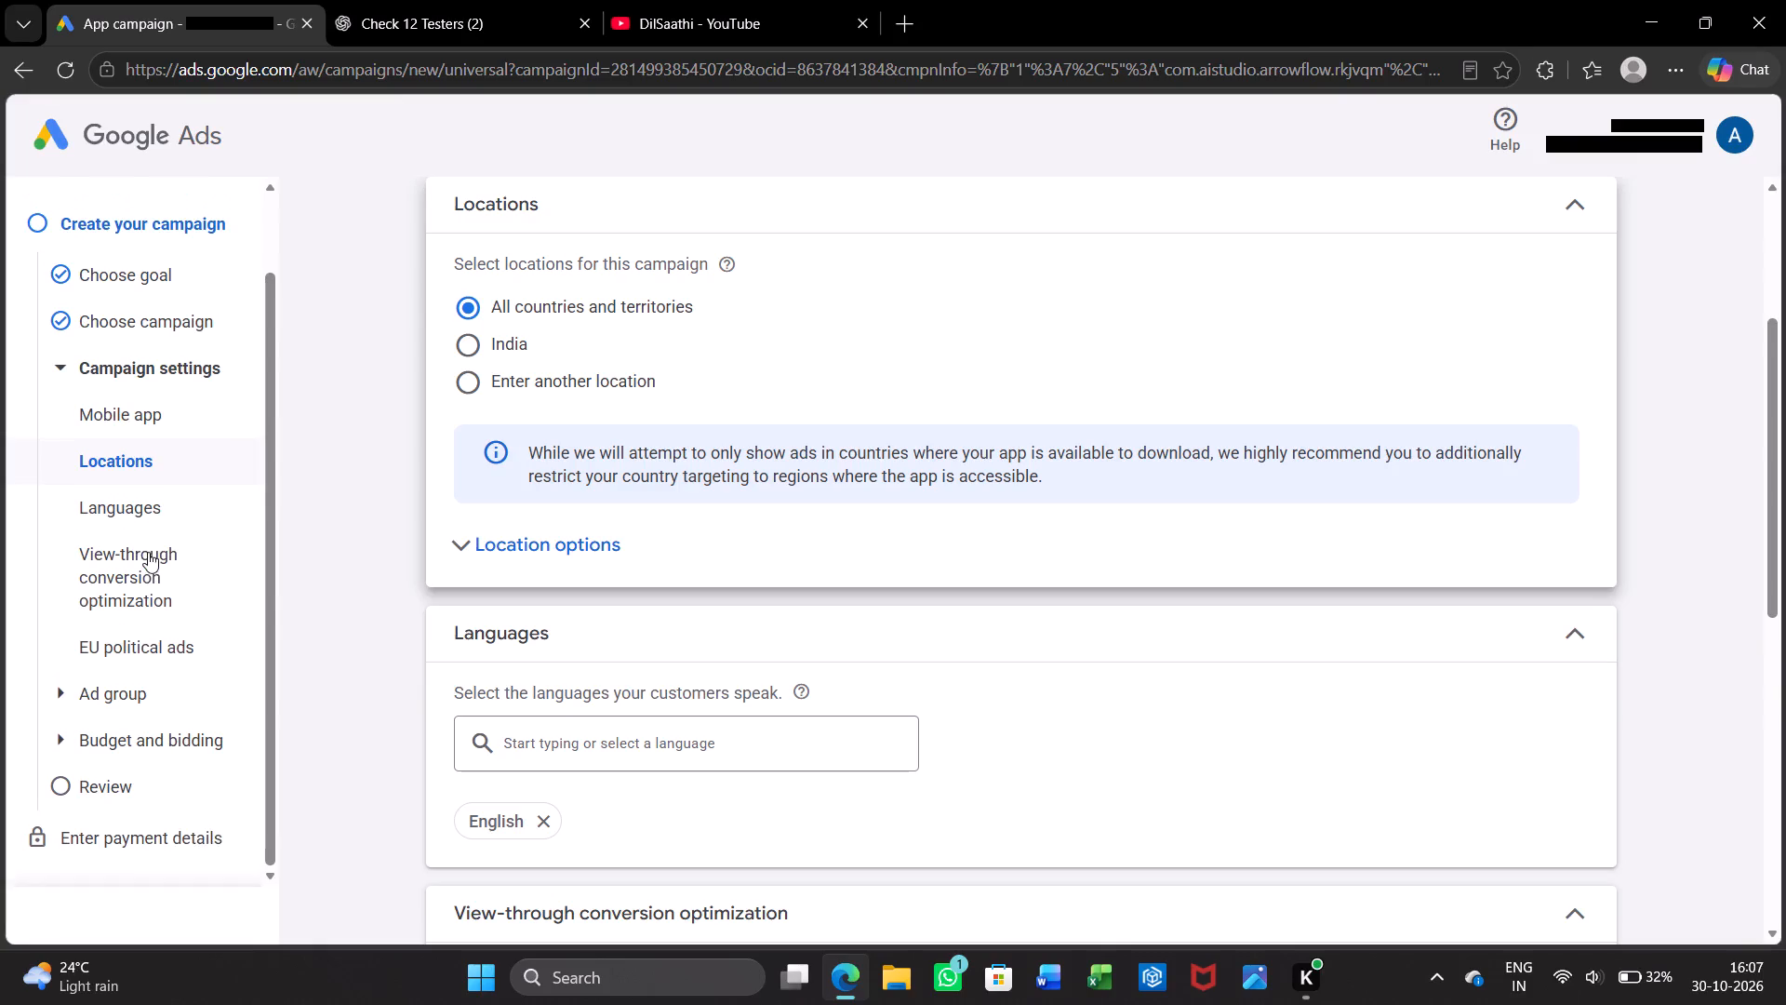
click(151, 709)
scroll(609, 636, down, 2)
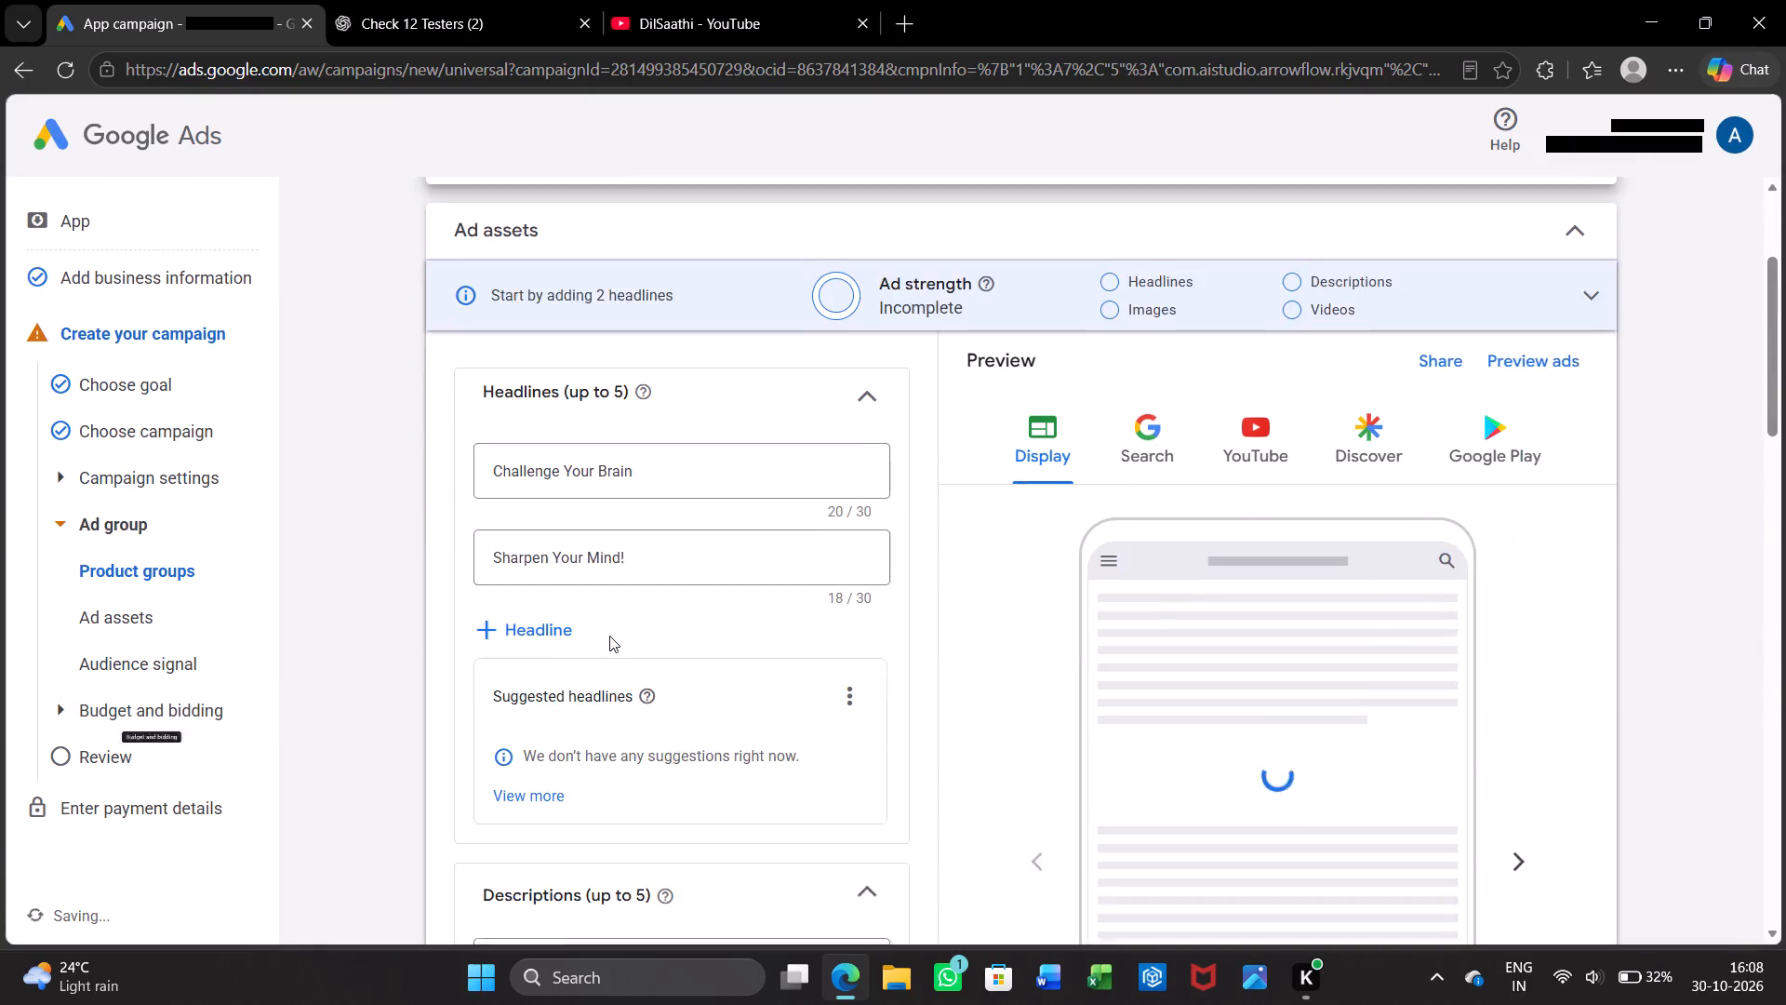
scroll(609, 636, down, 5)
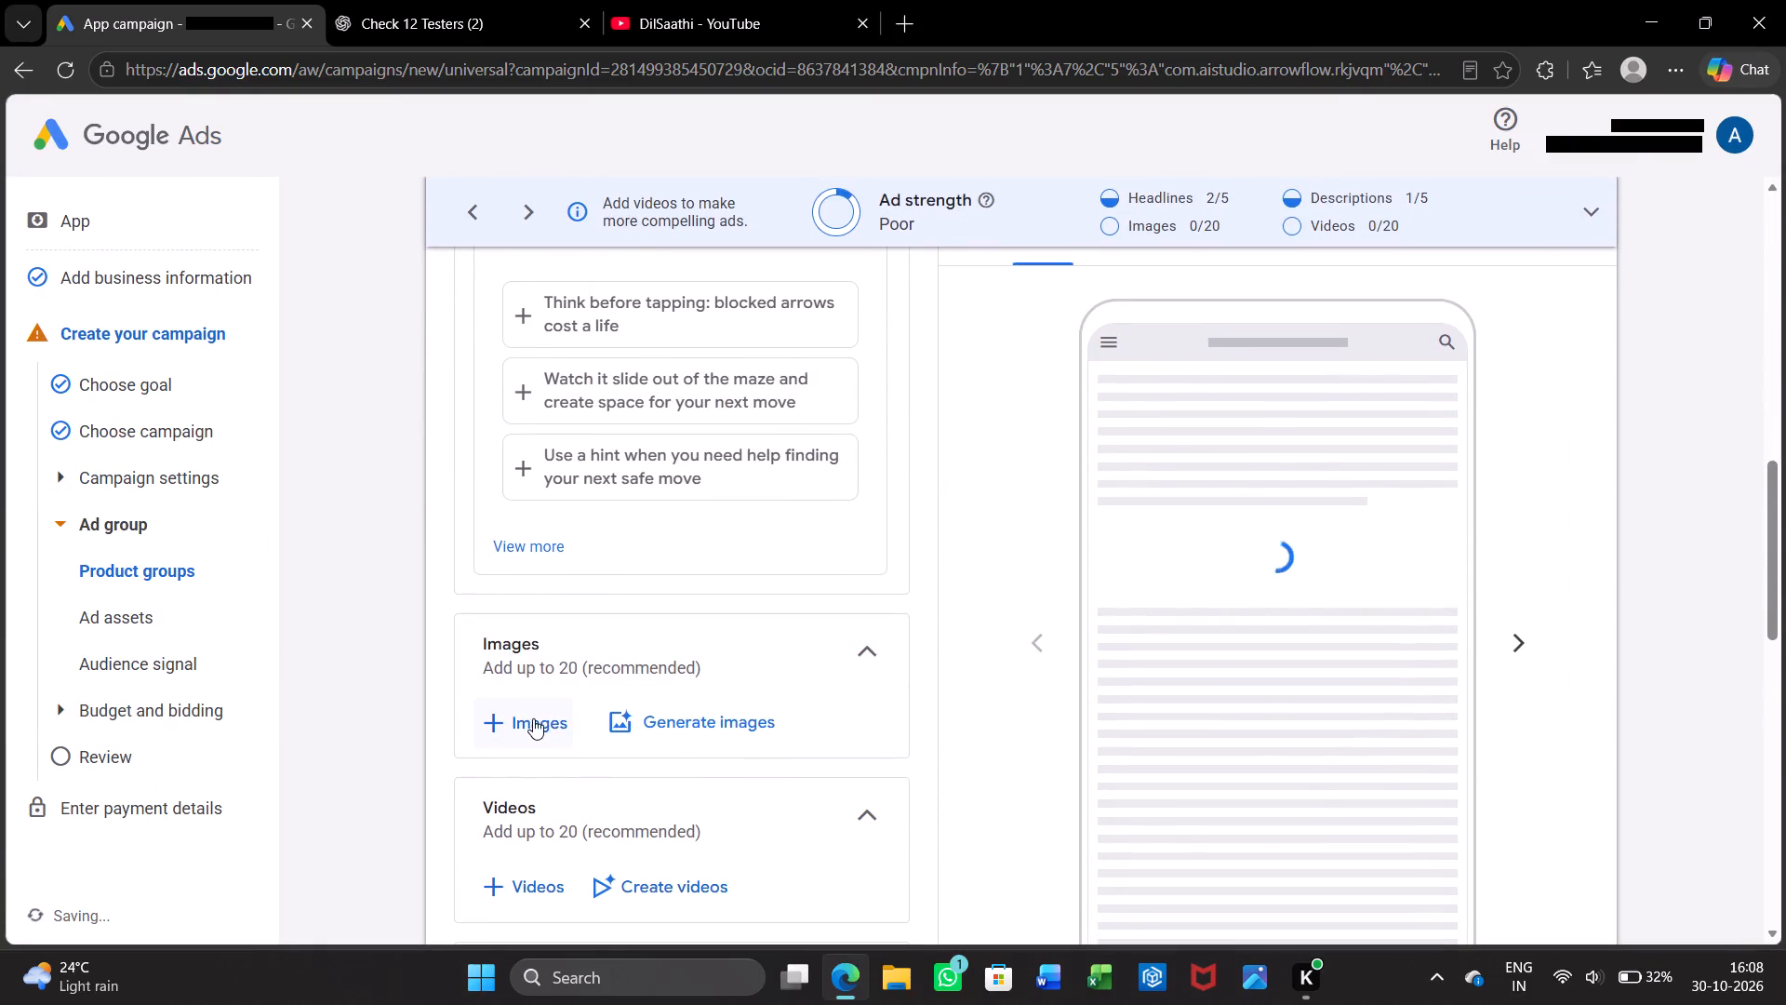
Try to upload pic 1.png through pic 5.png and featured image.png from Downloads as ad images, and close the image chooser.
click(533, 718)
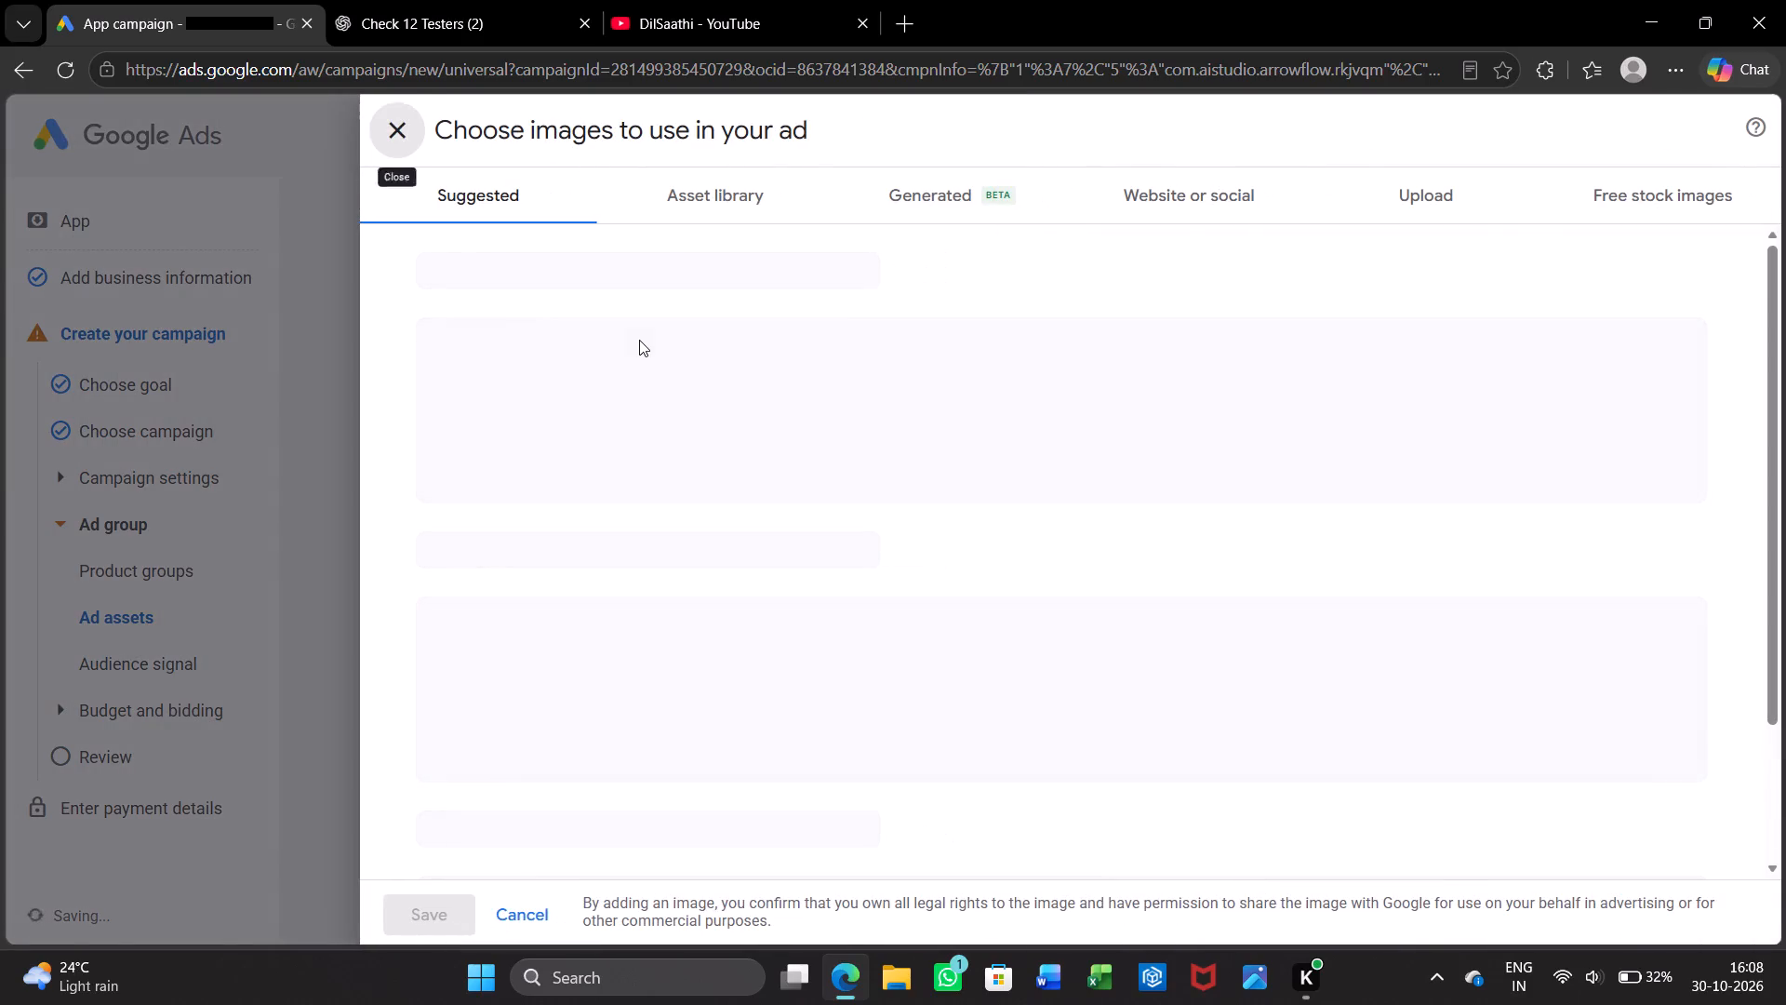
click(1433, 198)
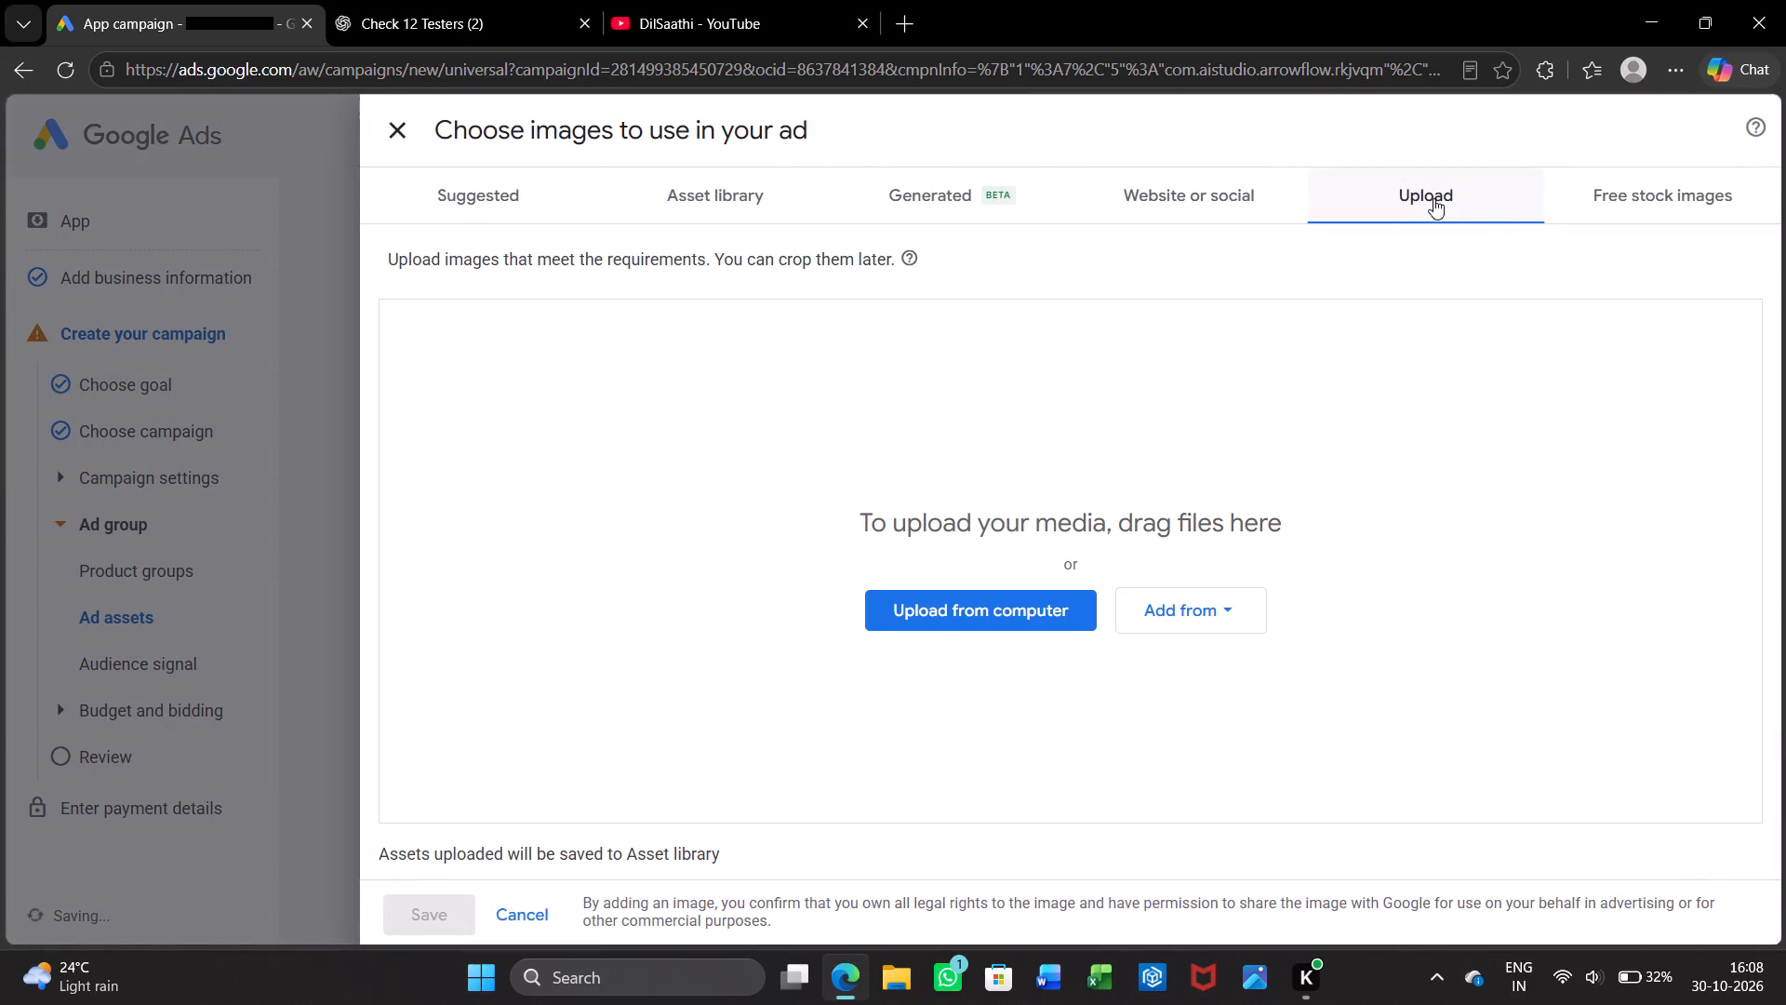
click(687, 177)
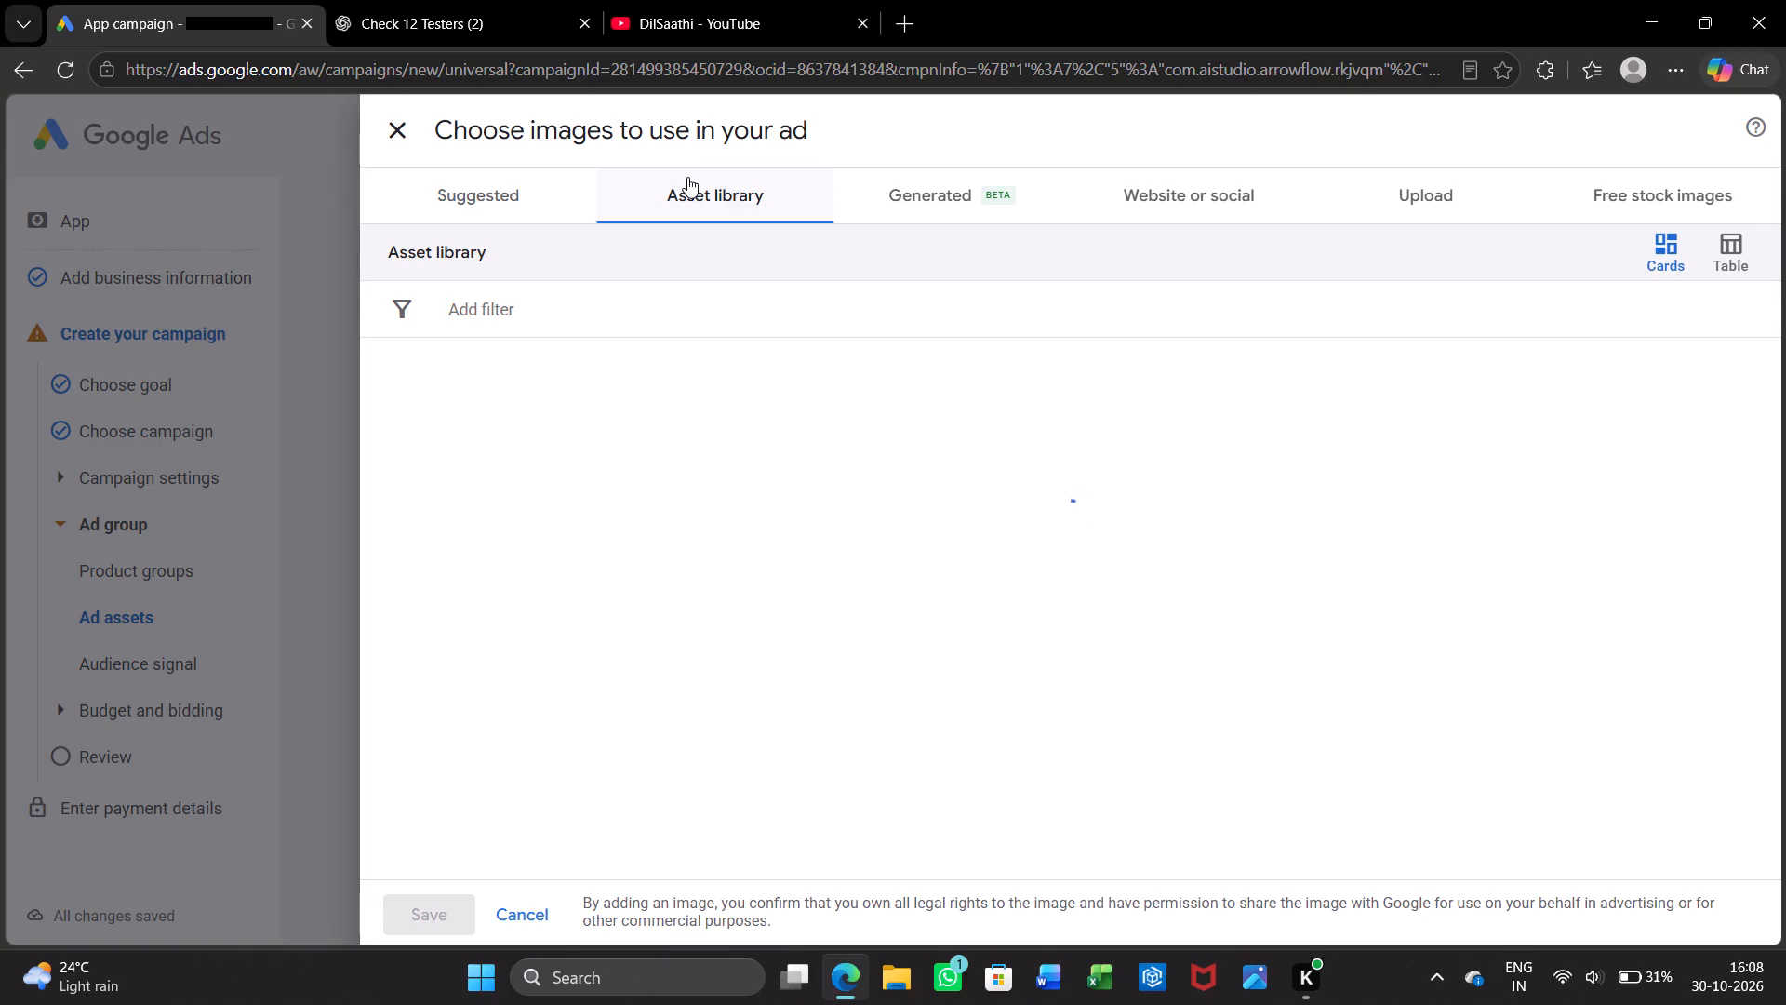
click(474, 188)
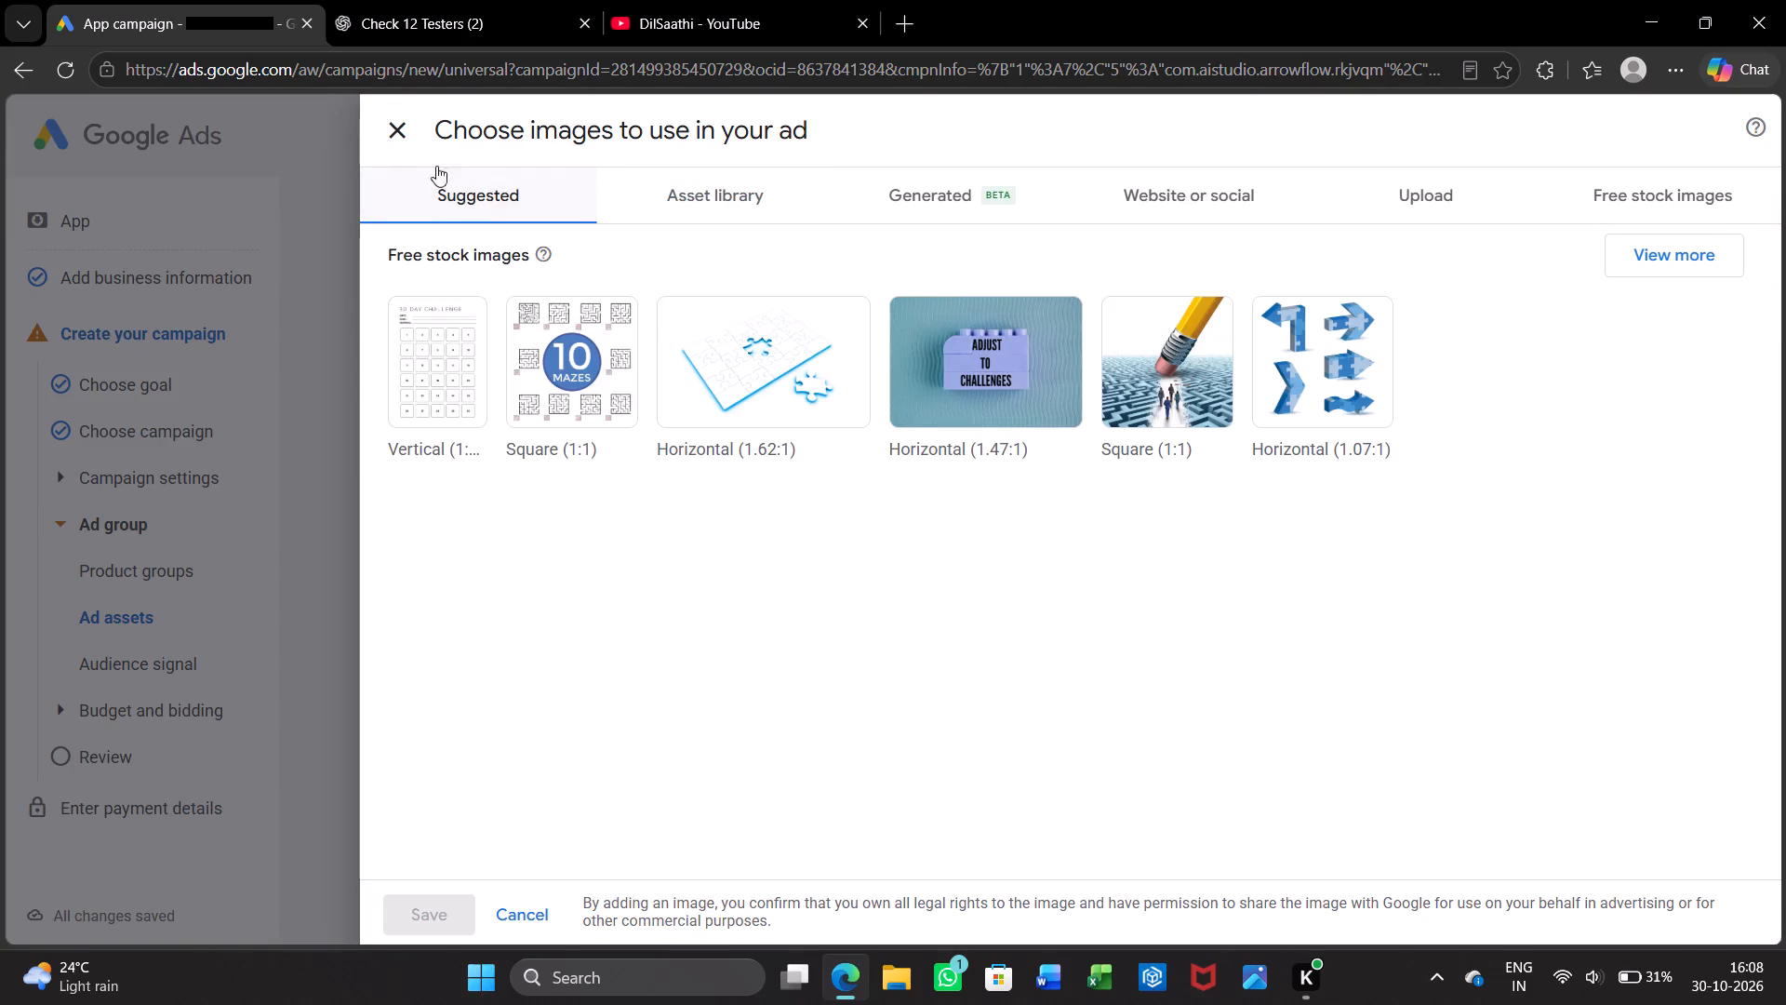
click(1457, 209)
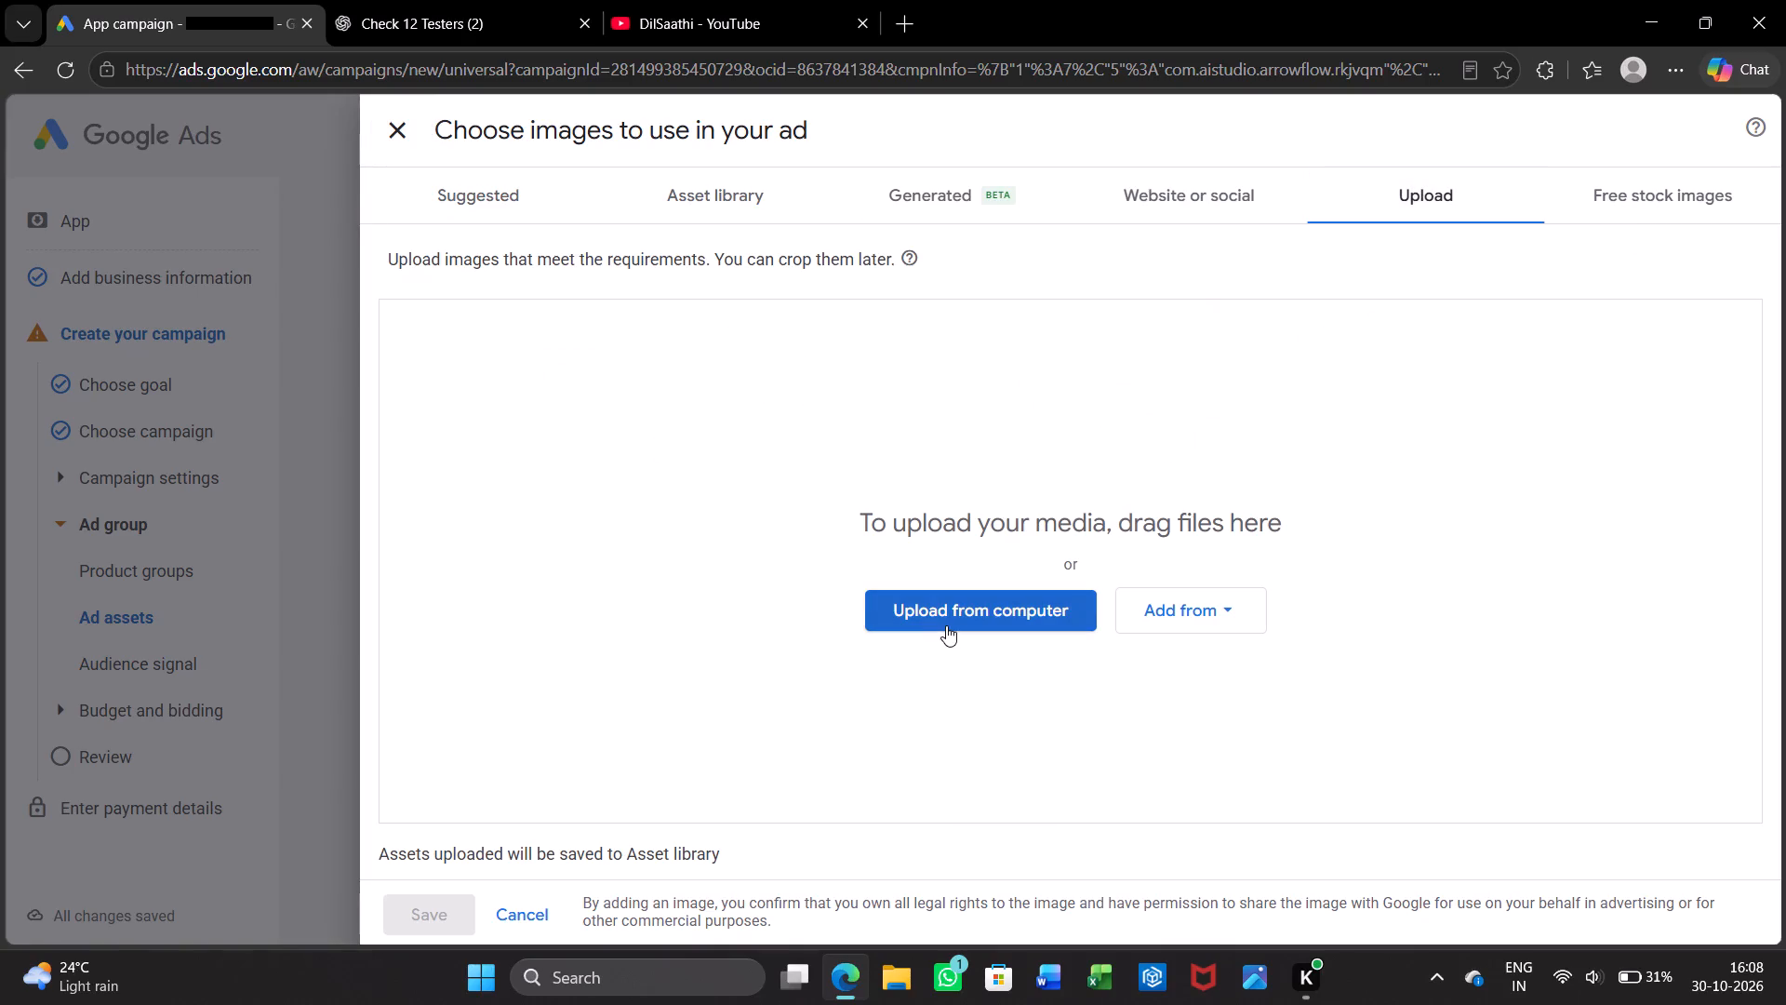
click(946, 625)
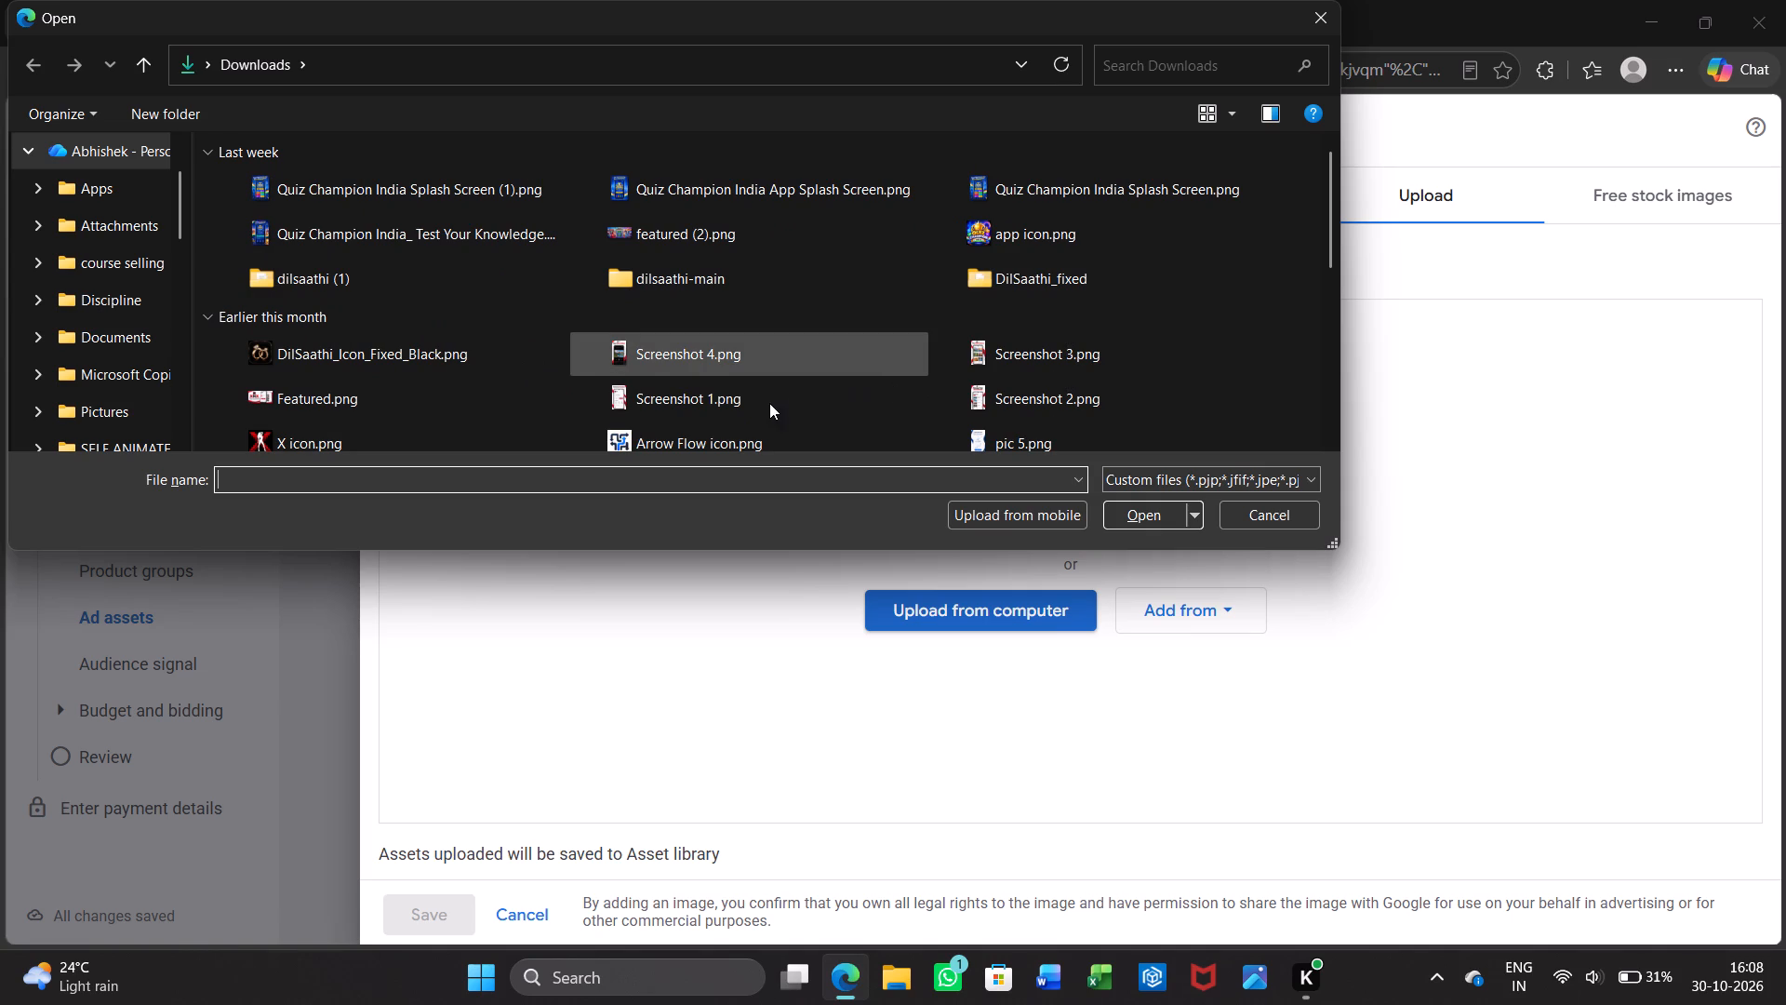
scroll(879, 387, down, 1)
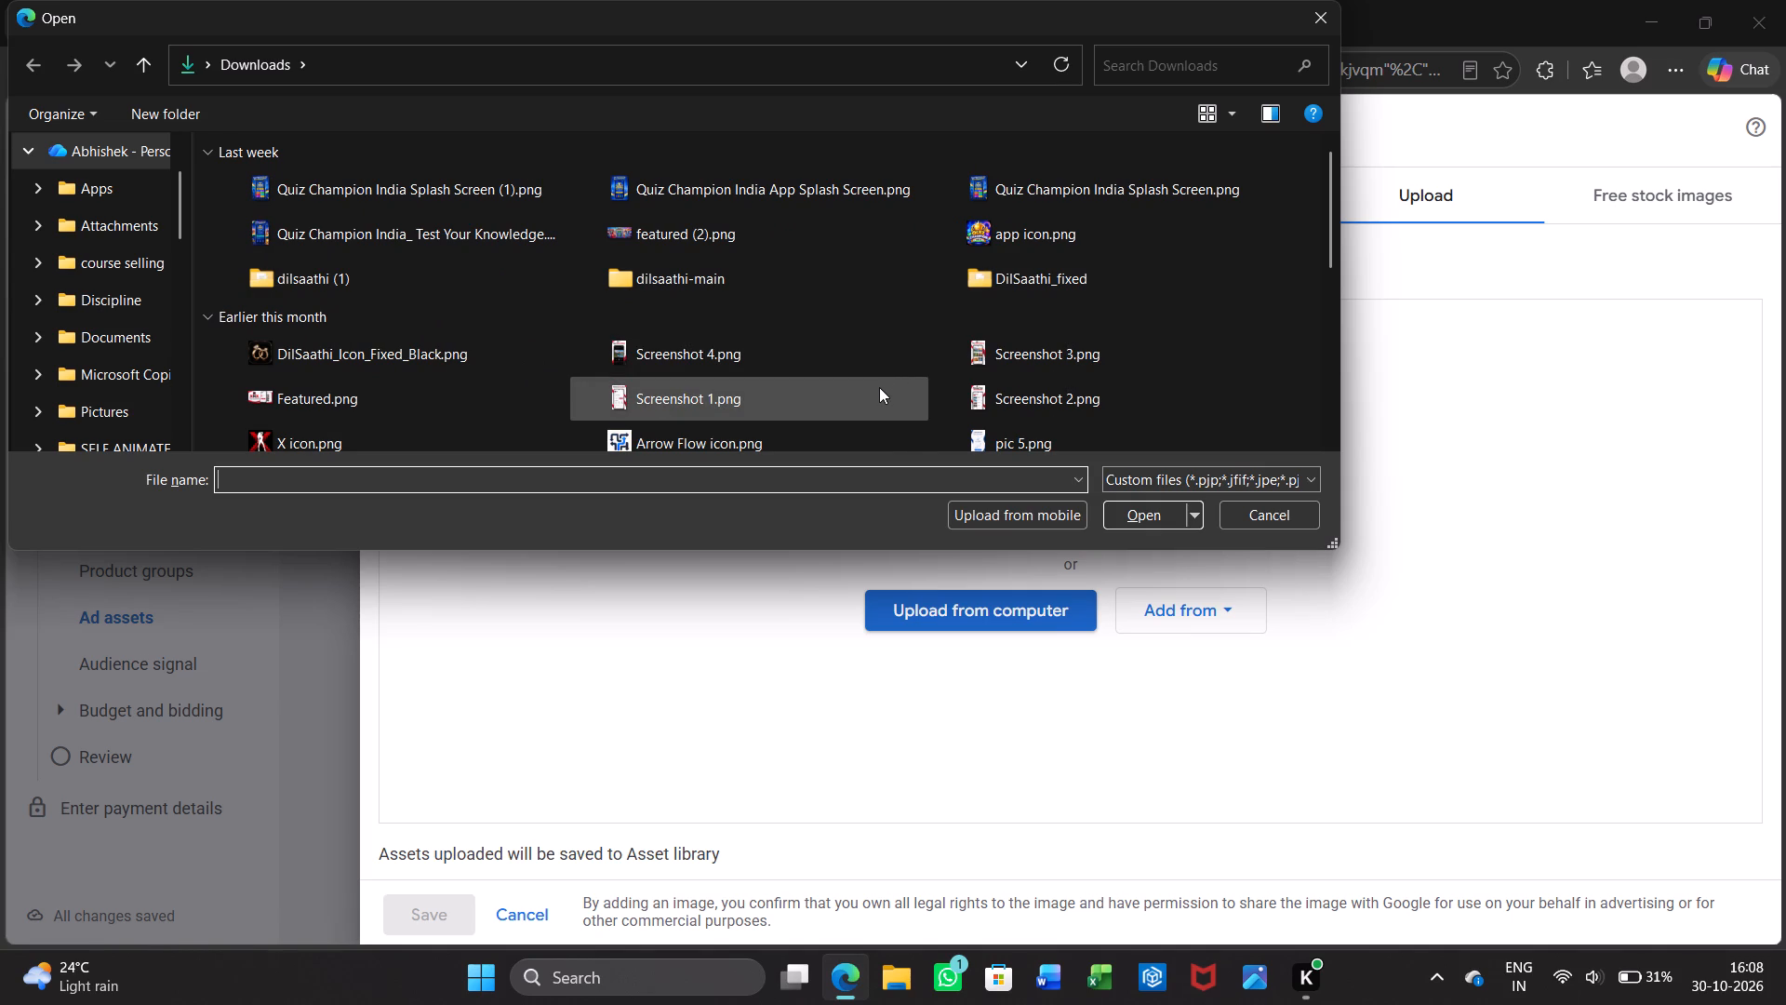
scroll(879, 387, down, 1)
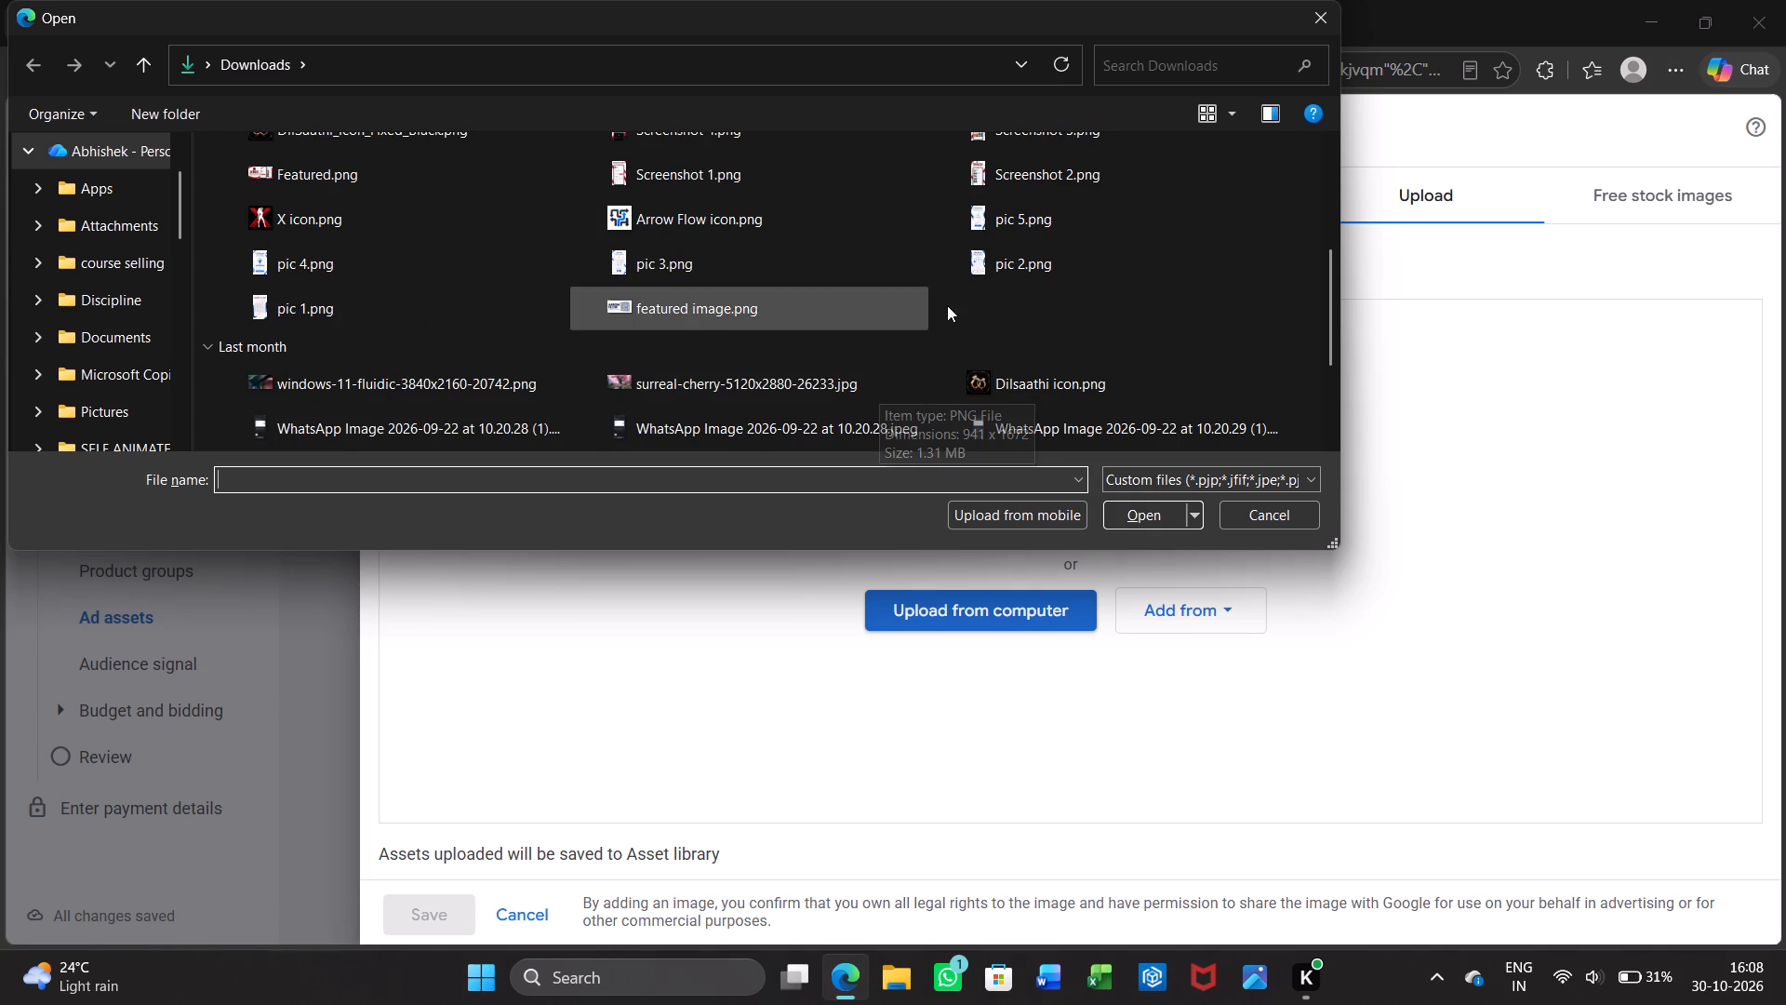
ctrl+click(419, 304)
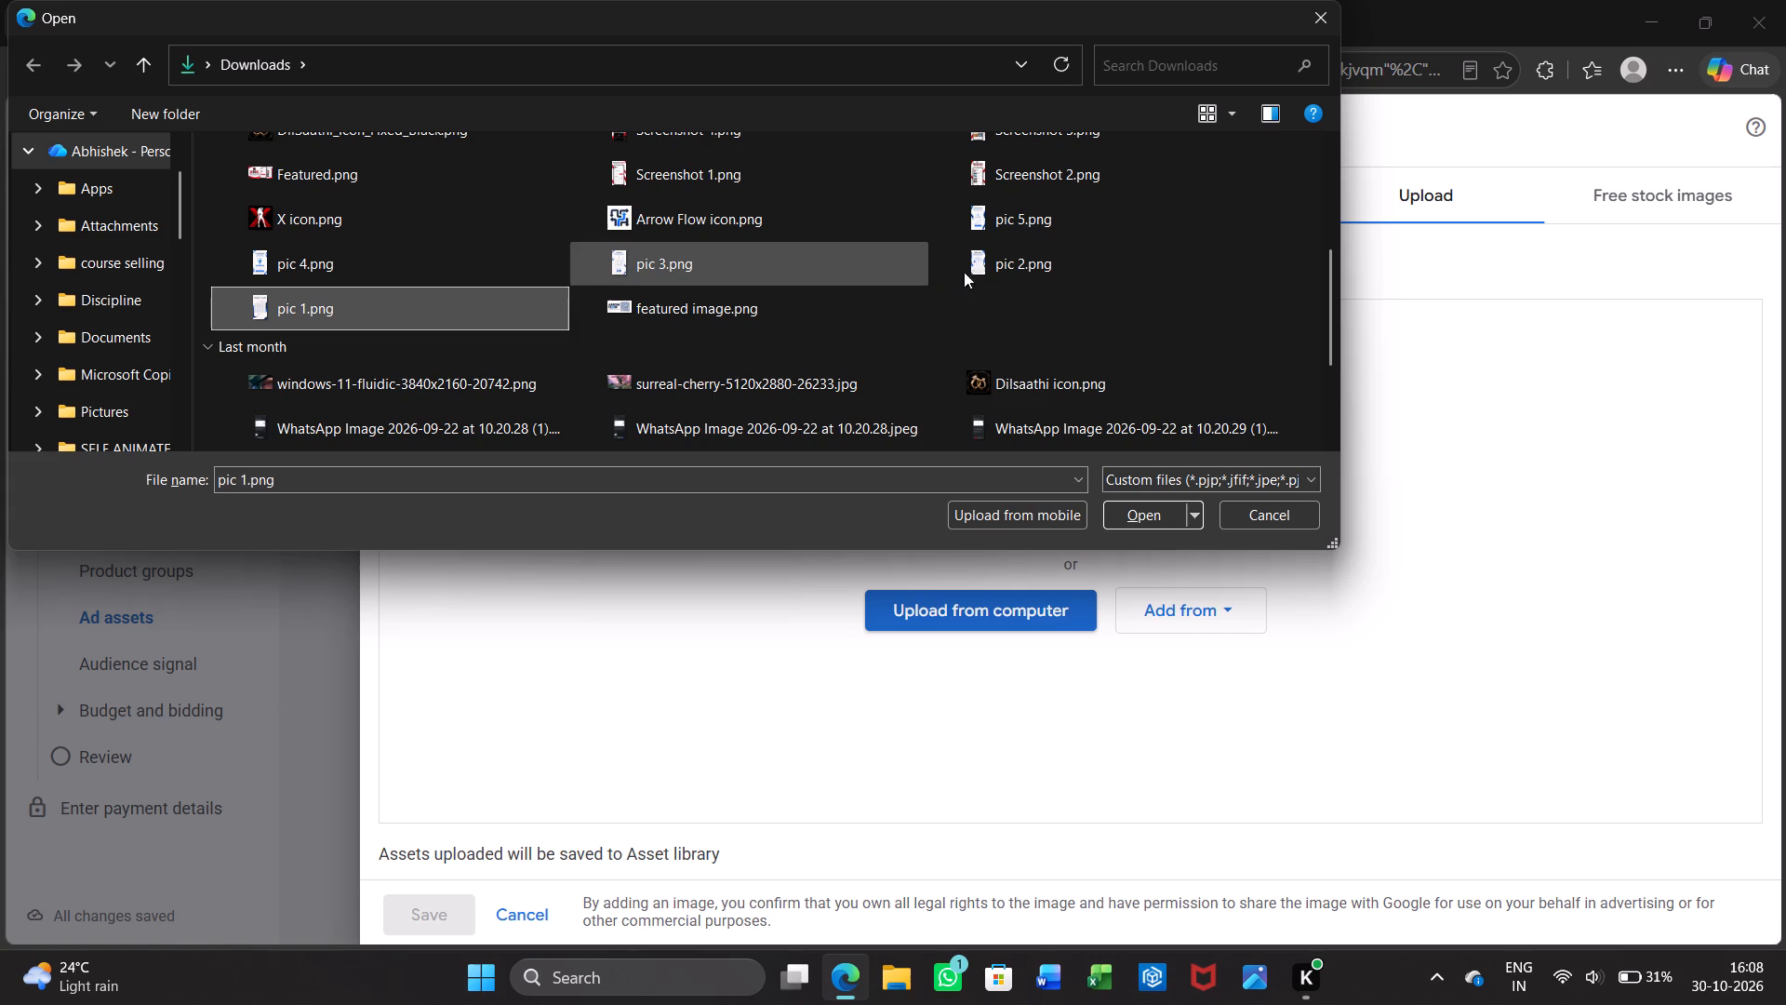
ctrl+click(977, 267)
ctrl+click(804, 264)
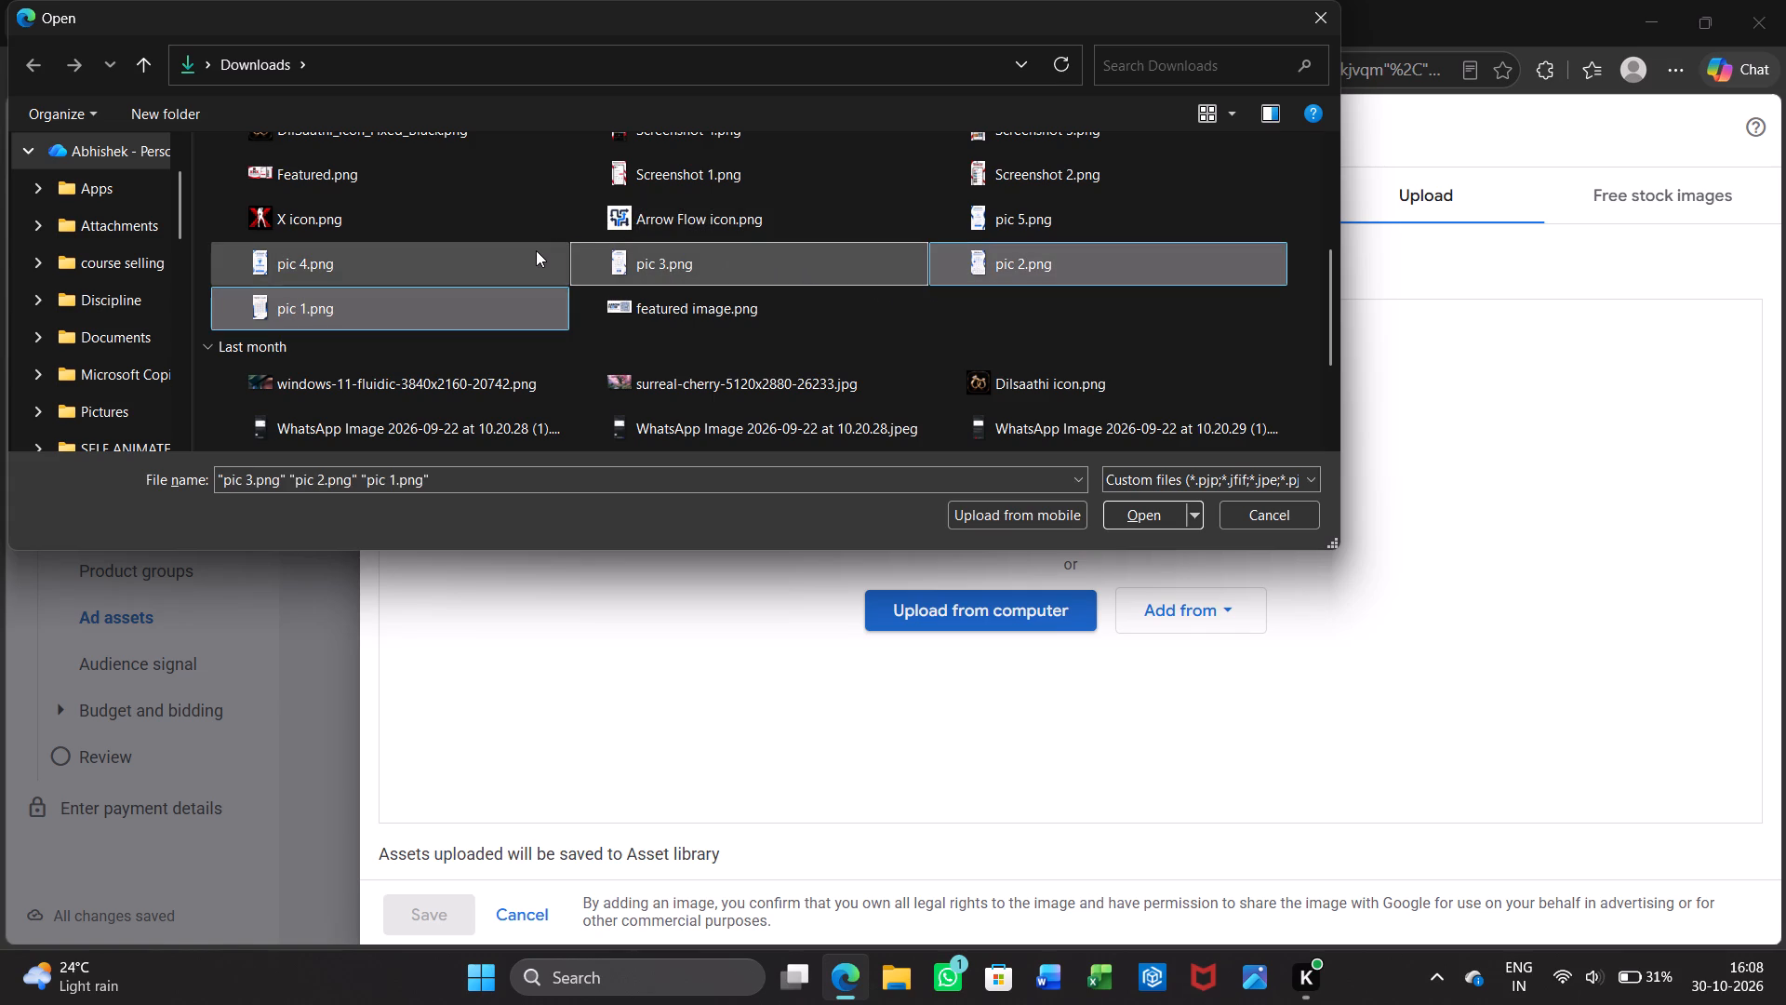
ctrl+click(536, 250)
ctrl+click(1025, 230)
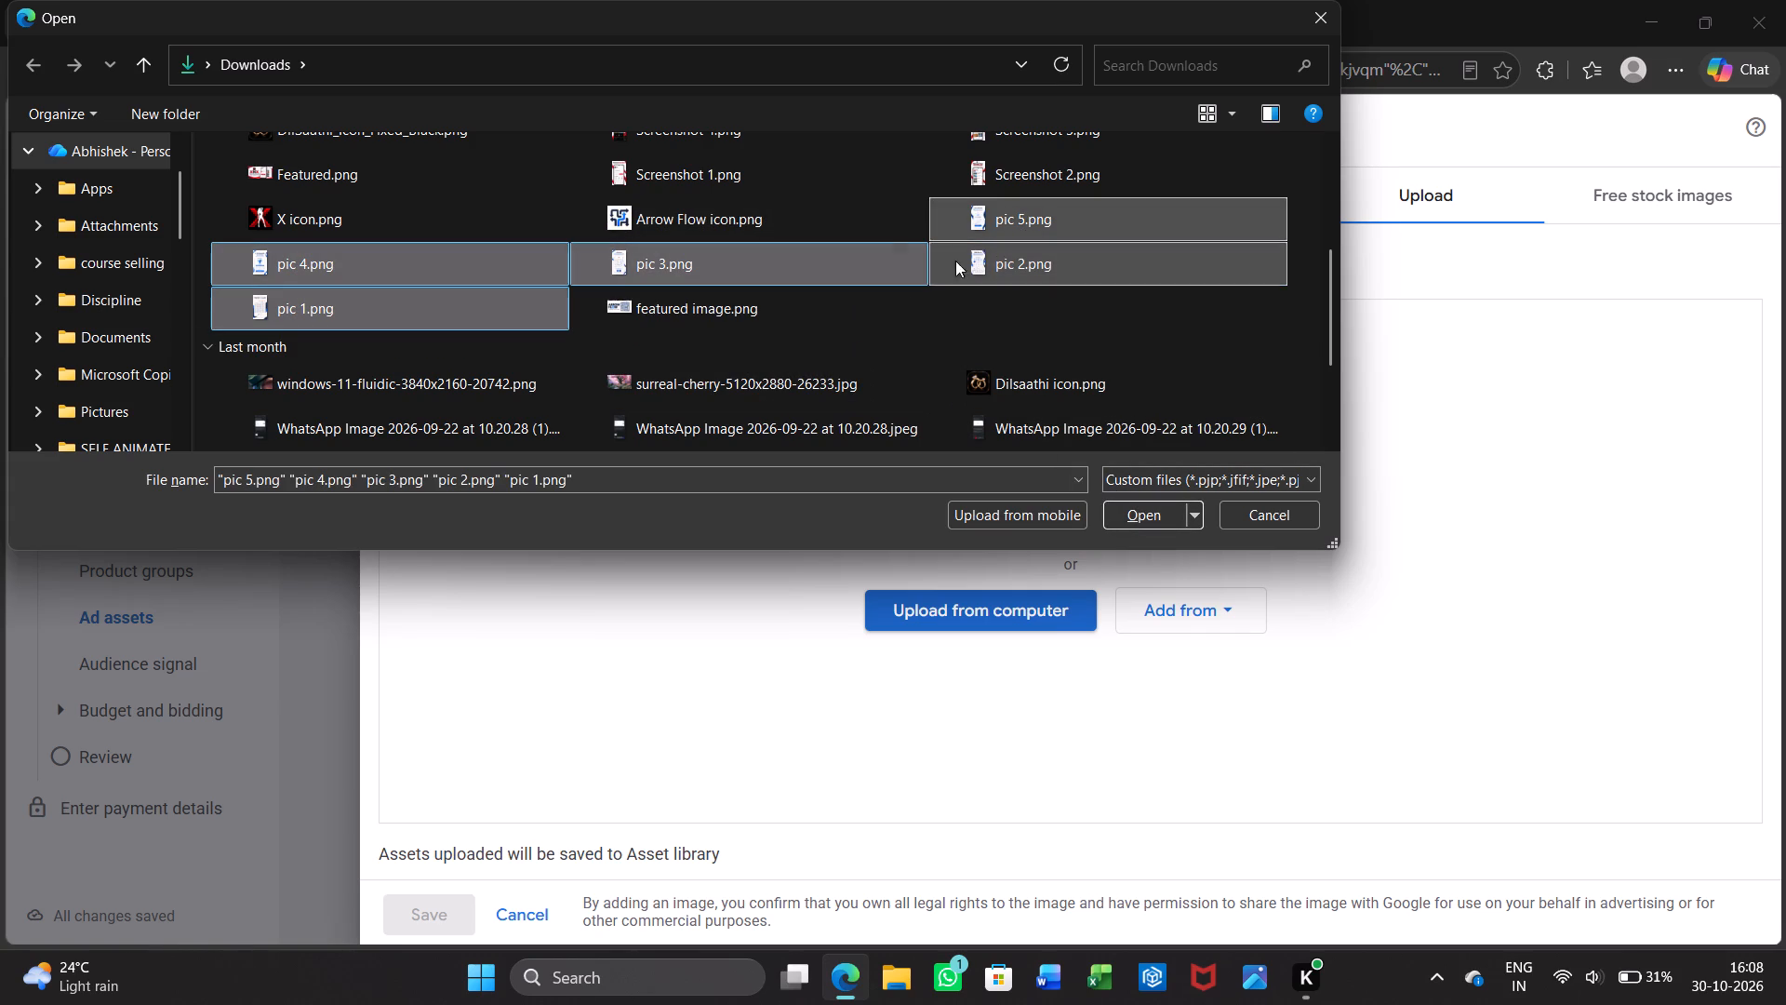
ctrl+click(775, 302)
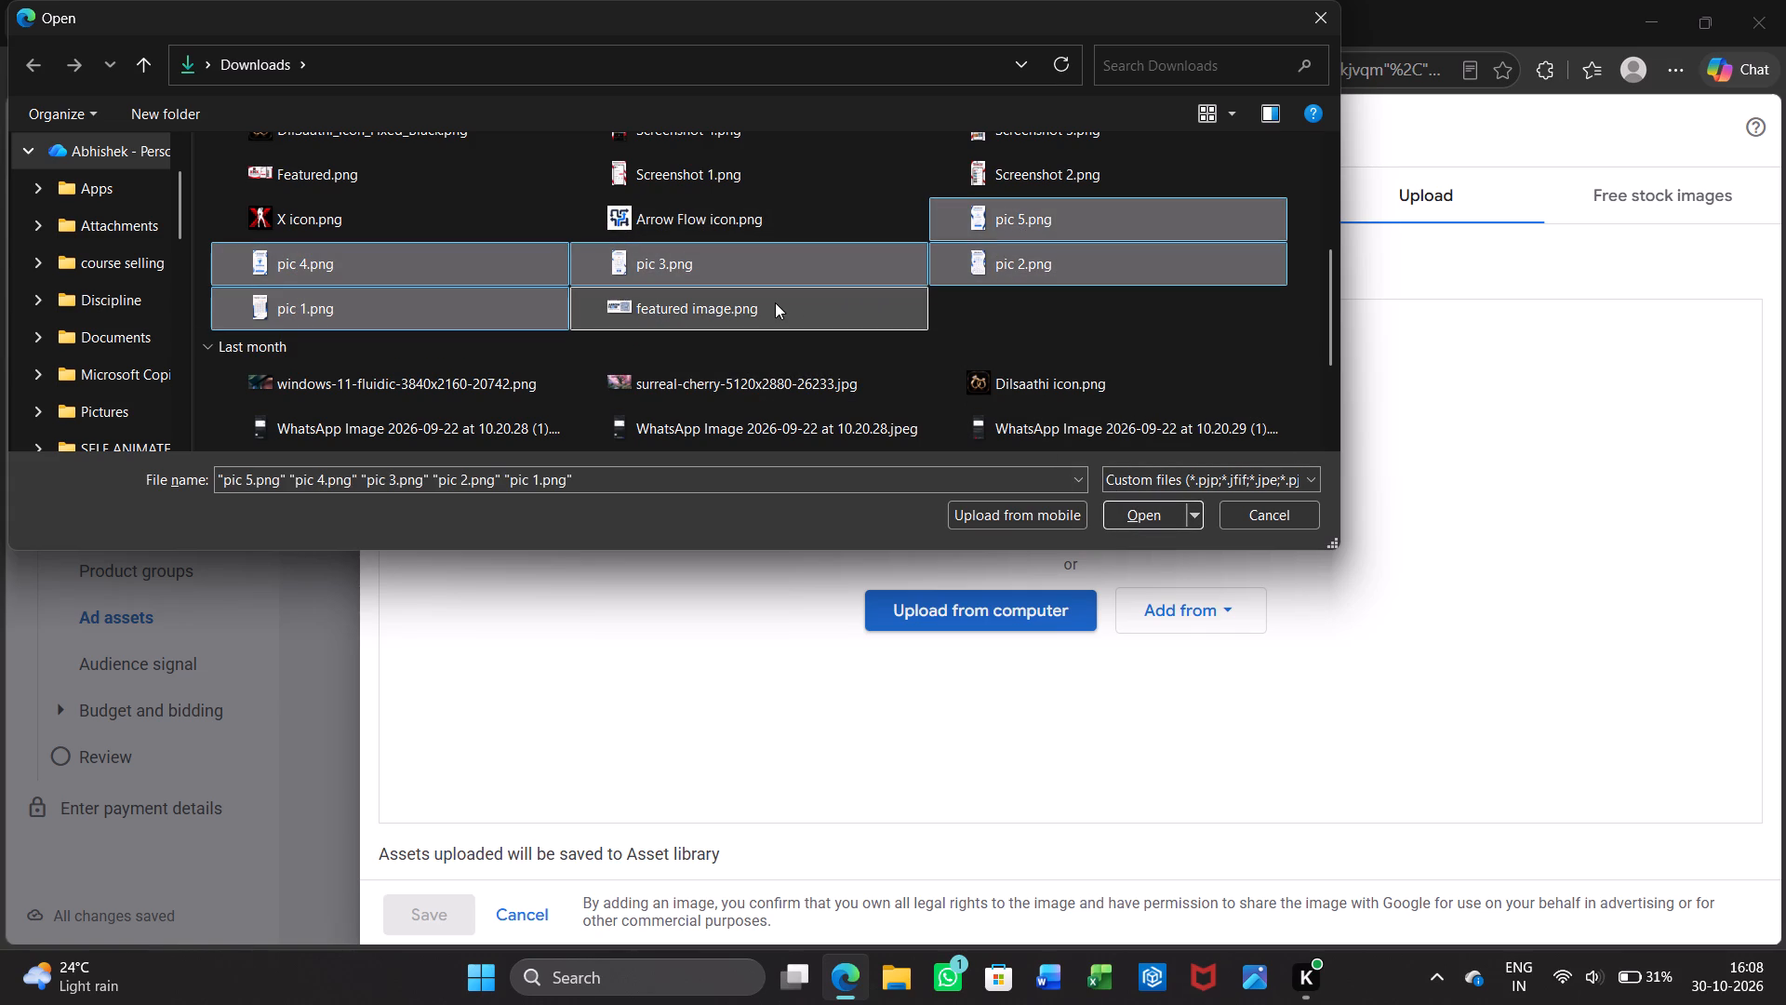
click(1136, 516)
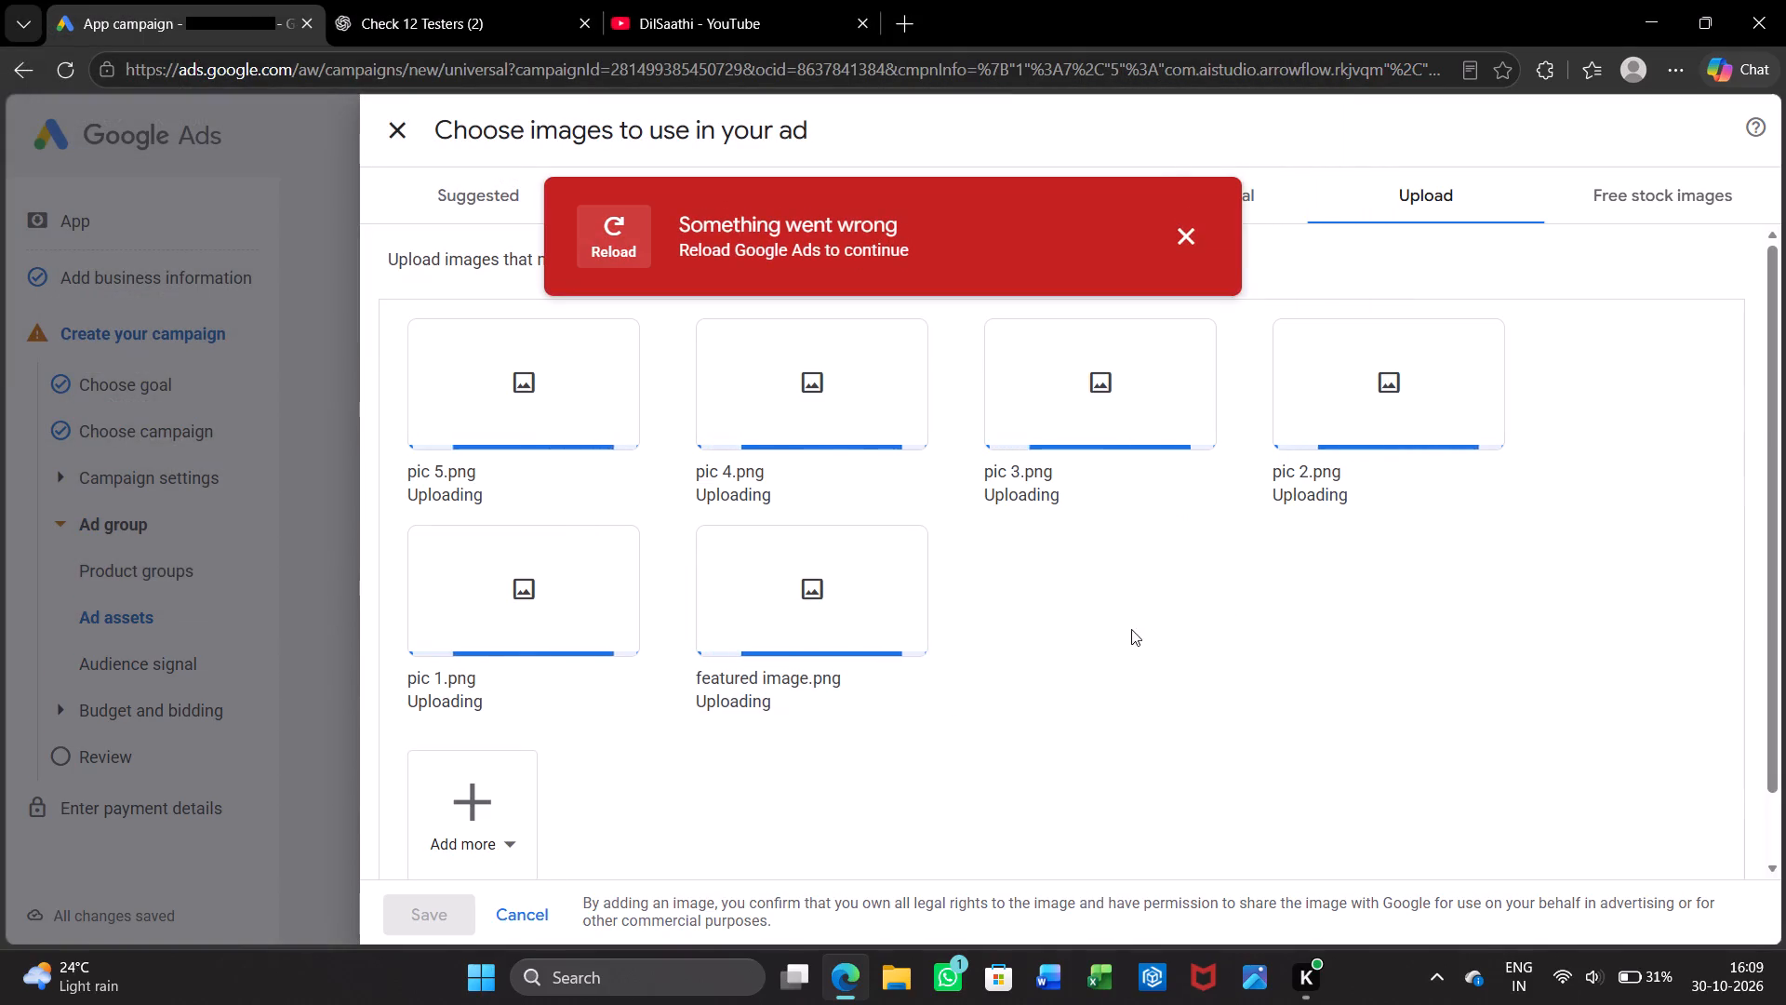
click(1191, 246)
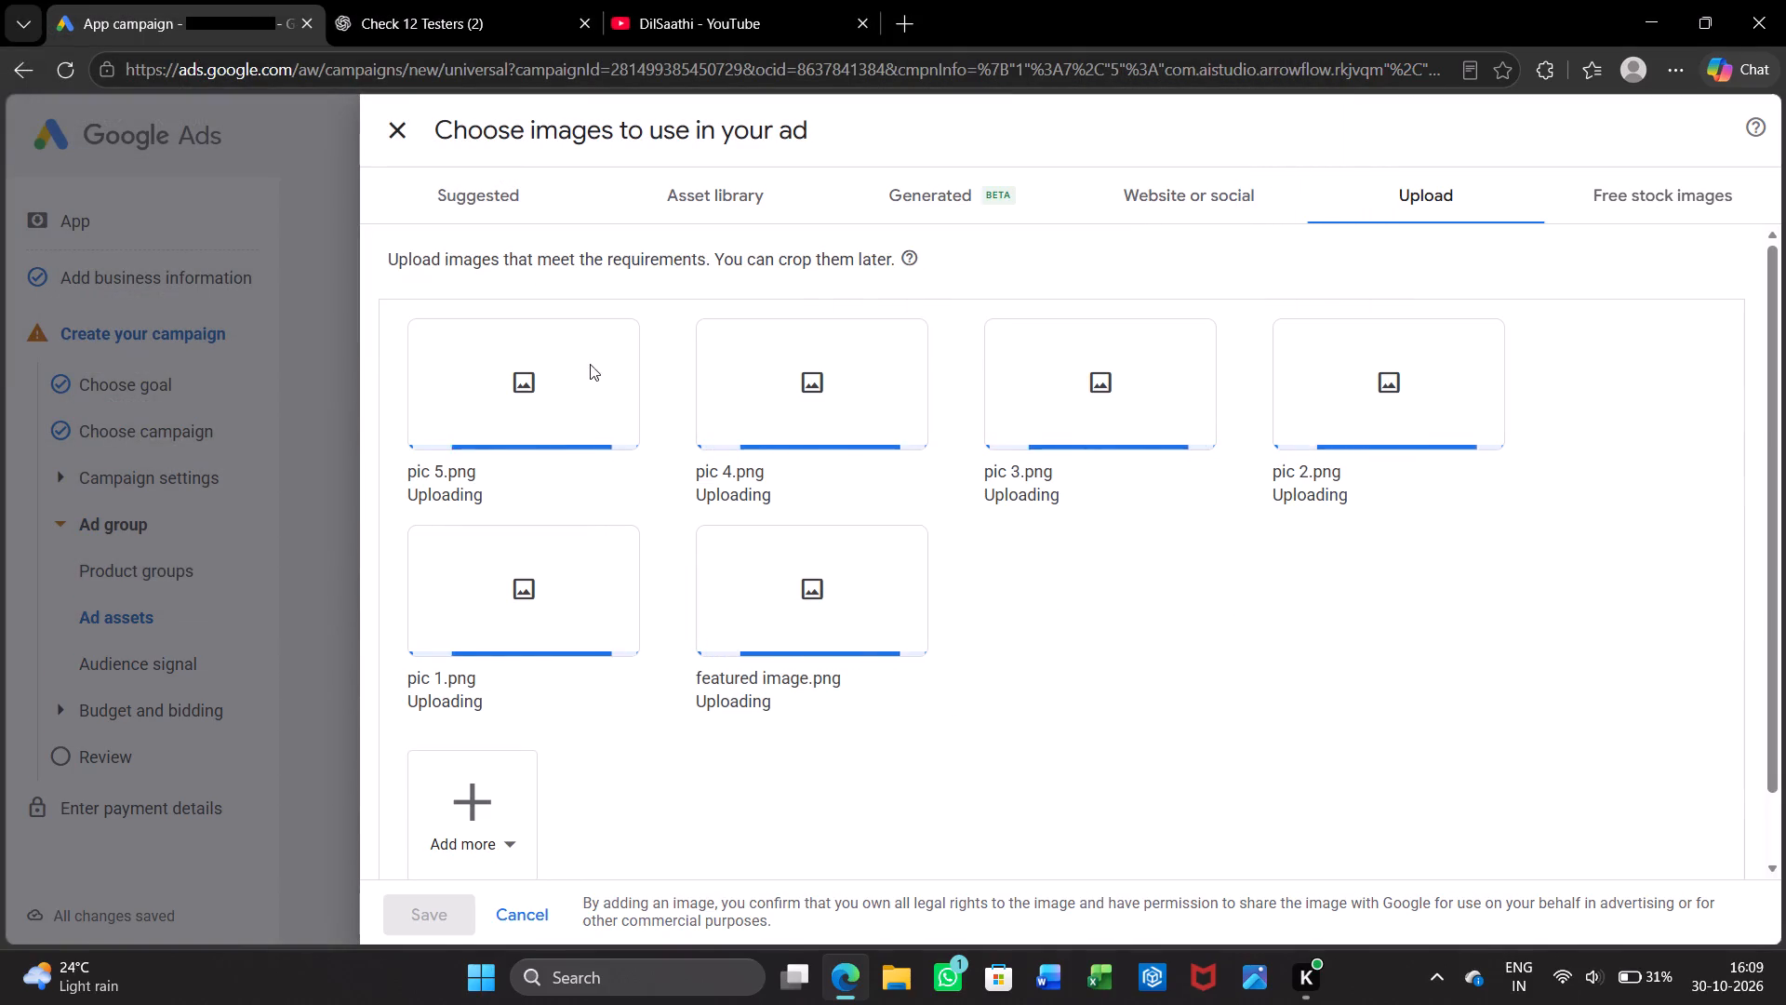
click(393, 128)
Proceed through the campaign review to the payment details and agree to the Google Ads Terms.
scroll(400, 481, down, 2)
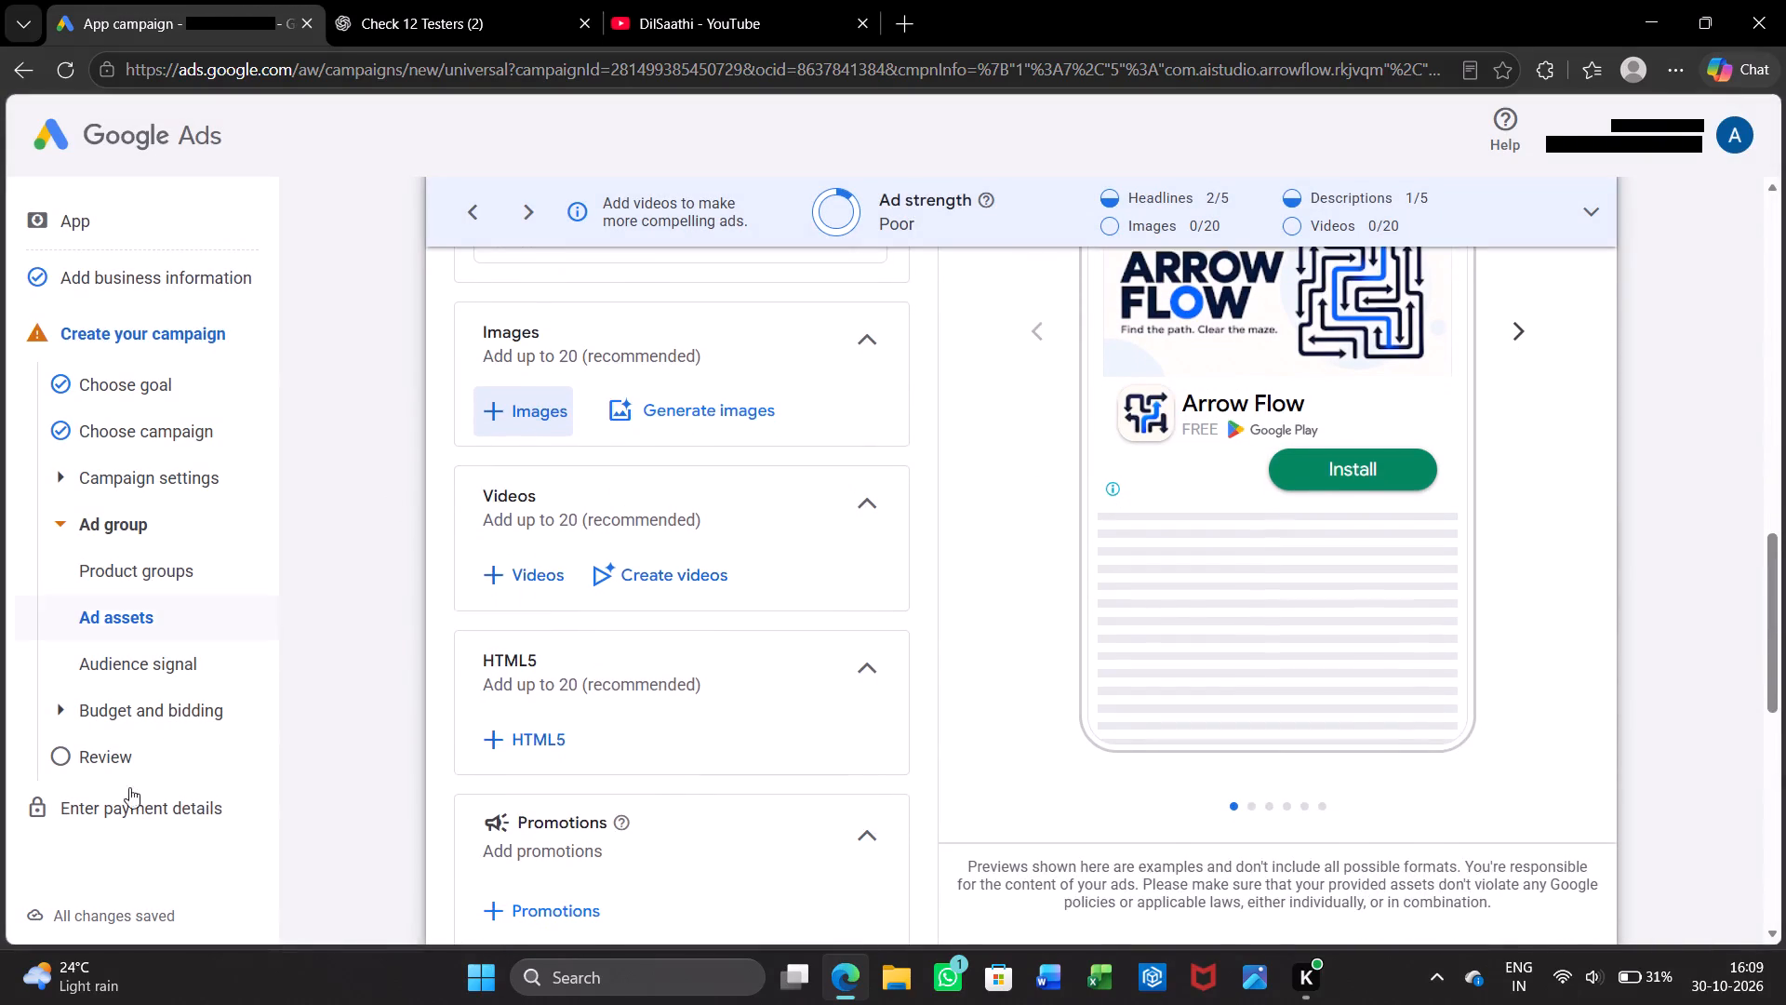
click(111, 745)
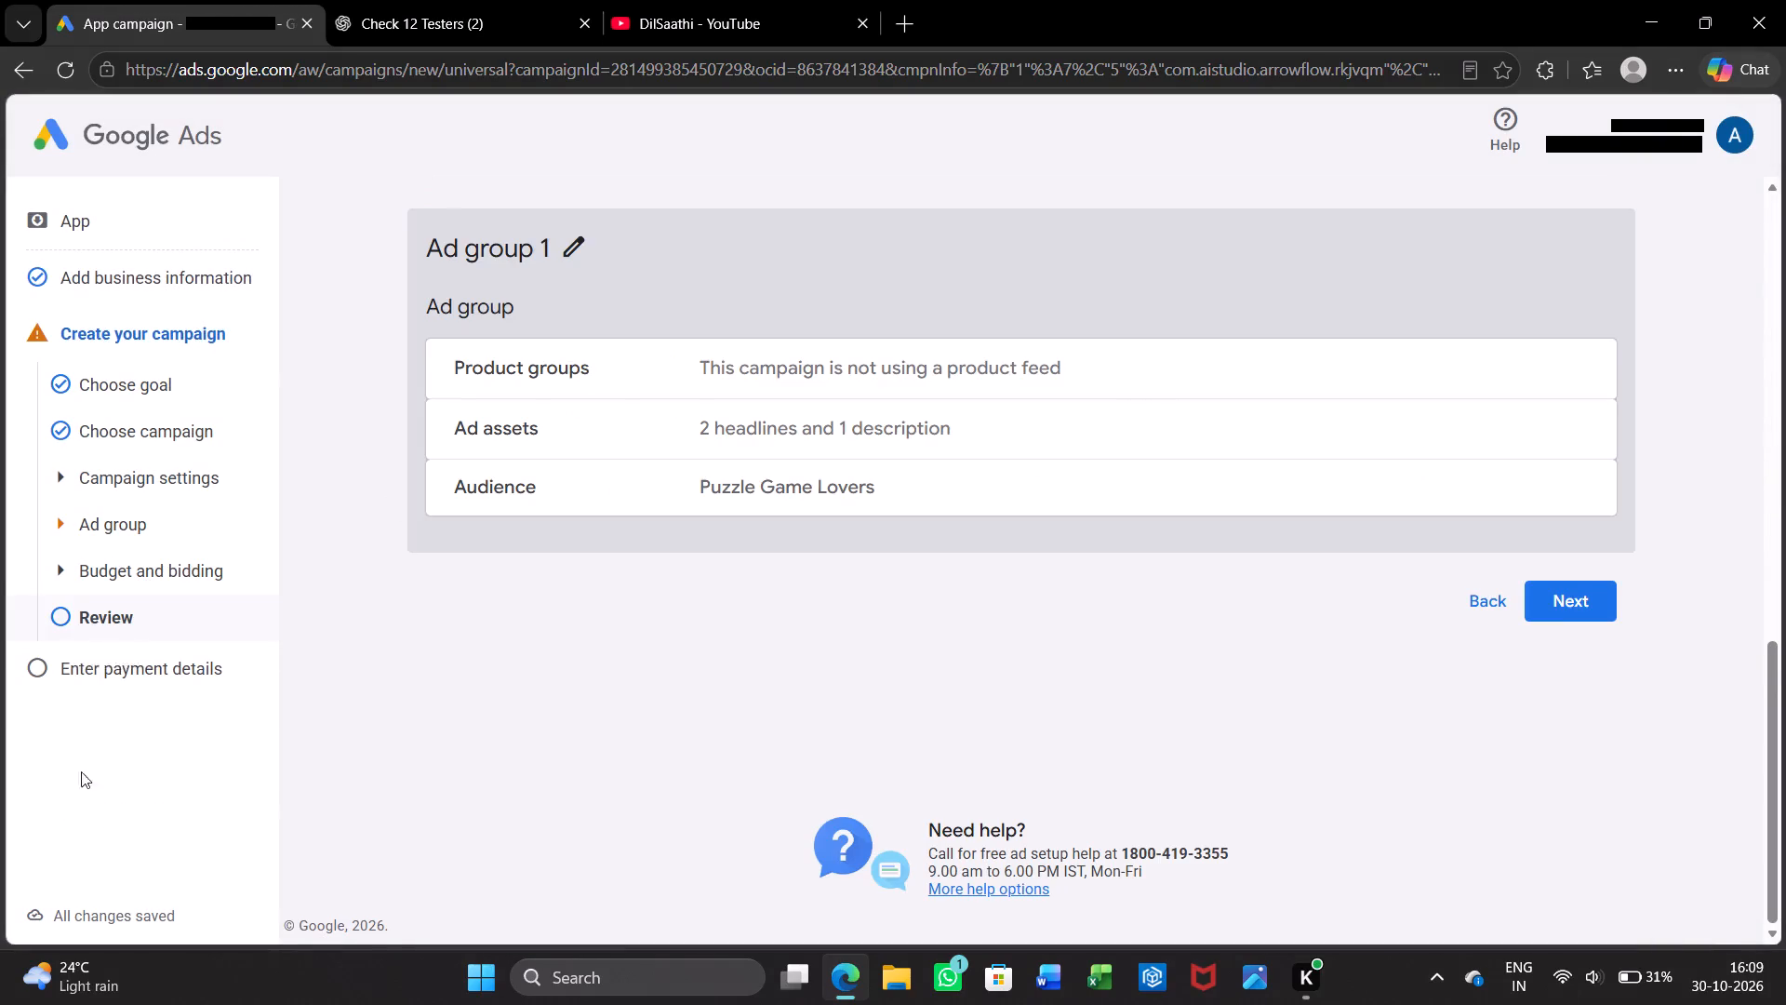
click(151, 664)
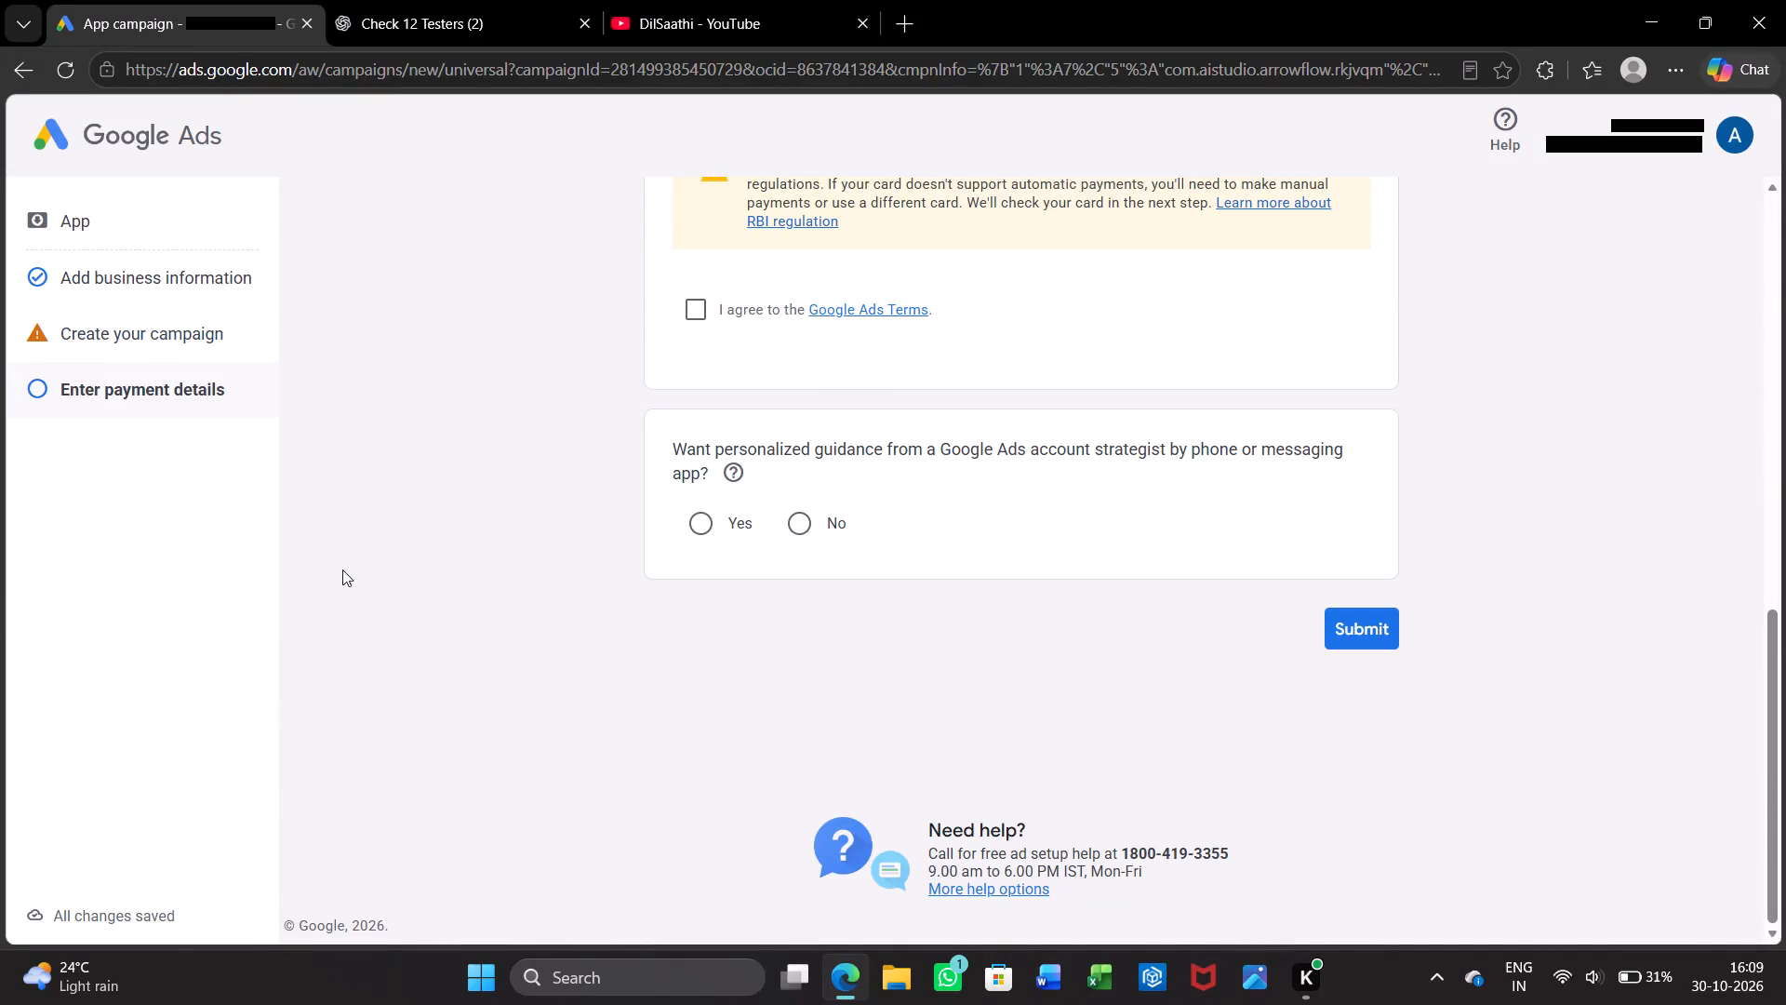
click(689, 314)
Choose Pay by UPI QR code as the payment method.
scroll(689, 314, up, 2)
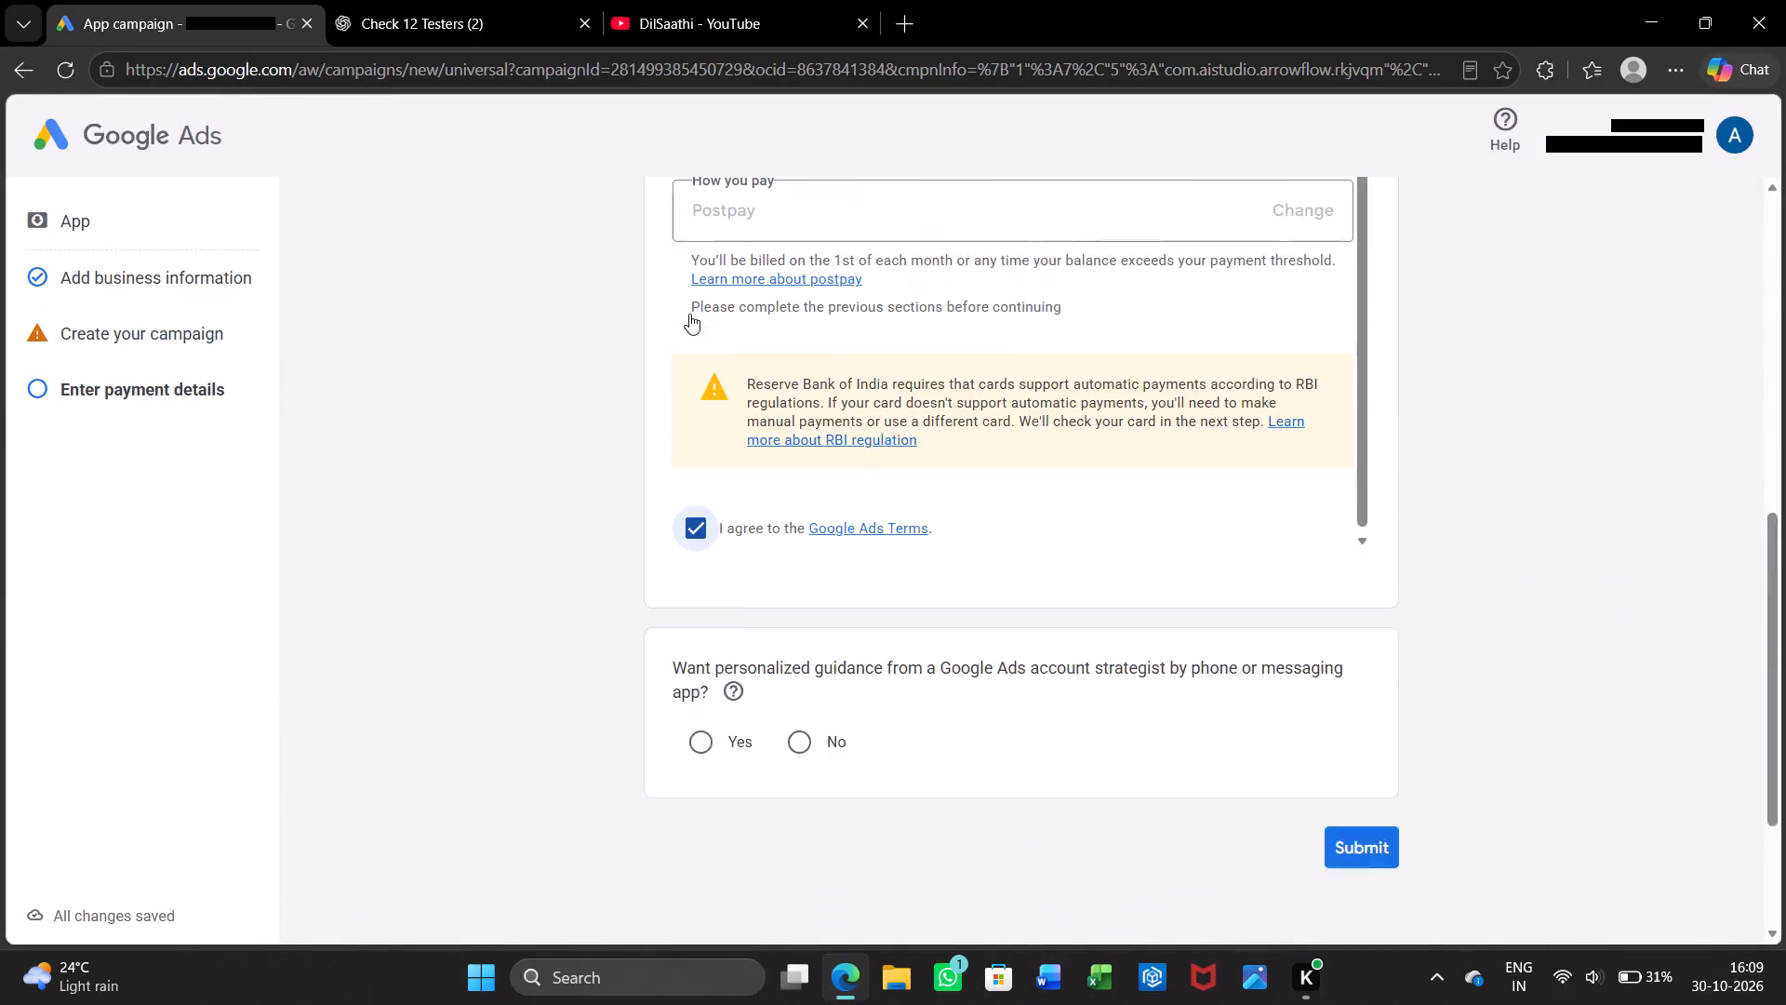
scroll(689, 314, up, 1)
click(883, 413)
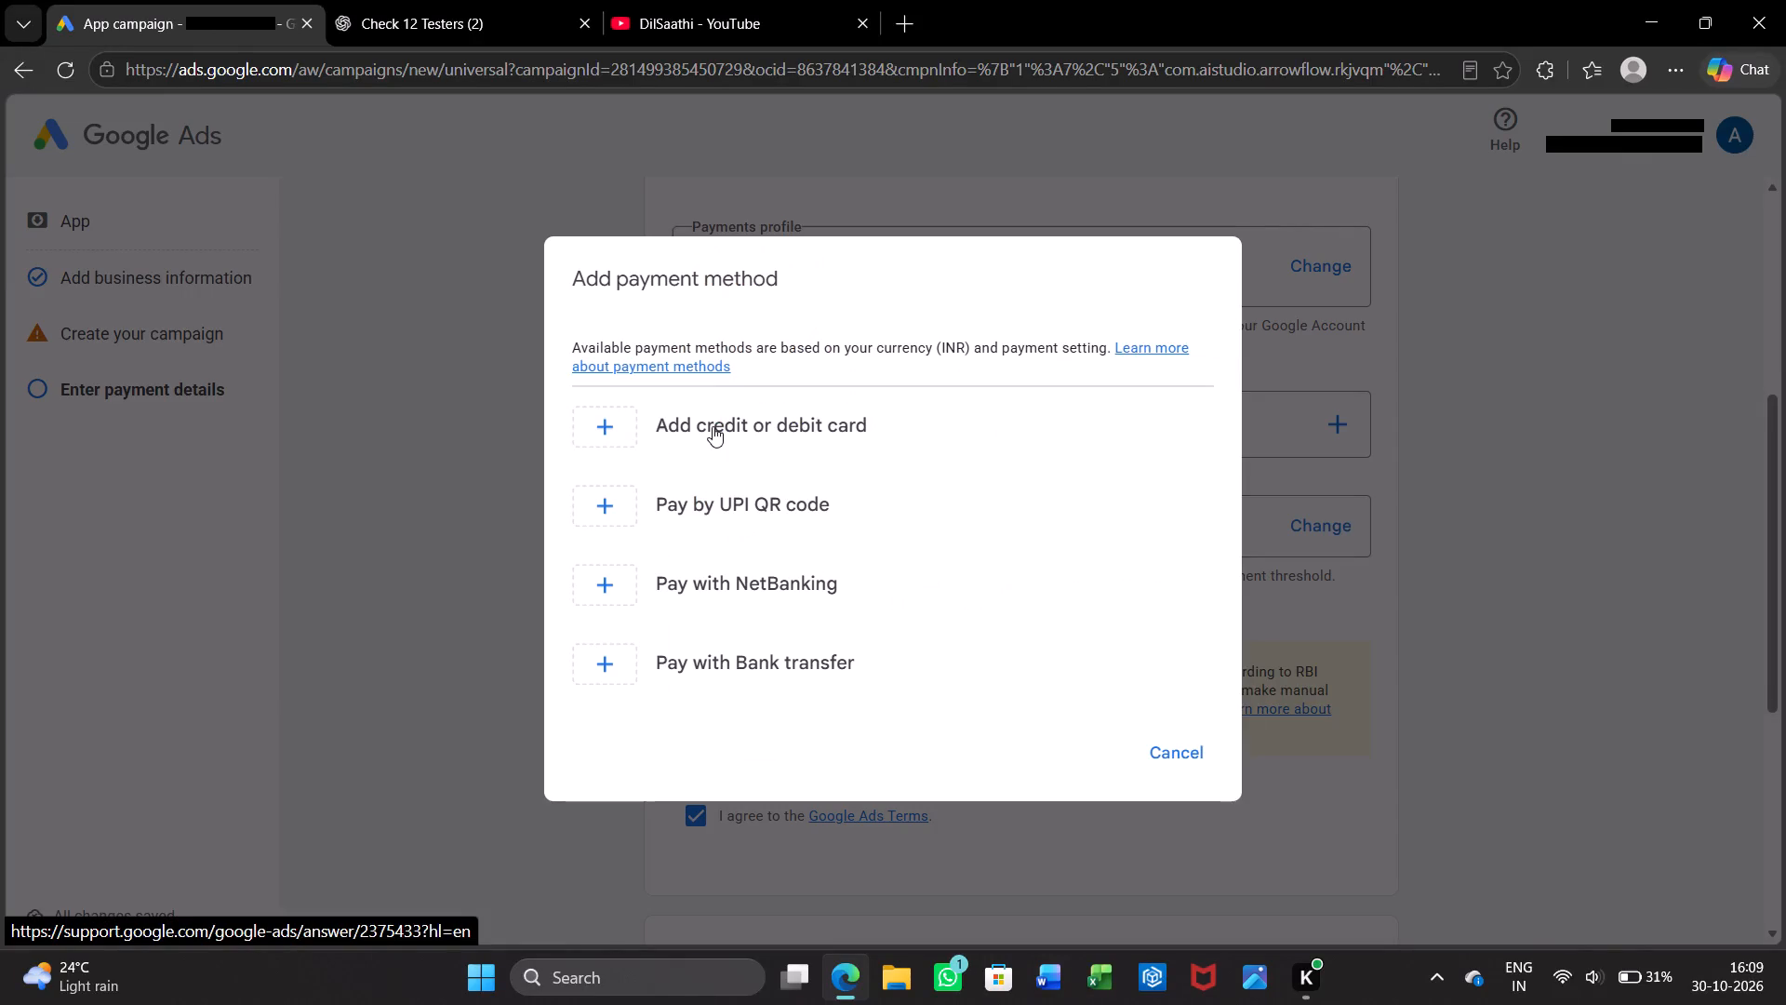
click(620, 496)
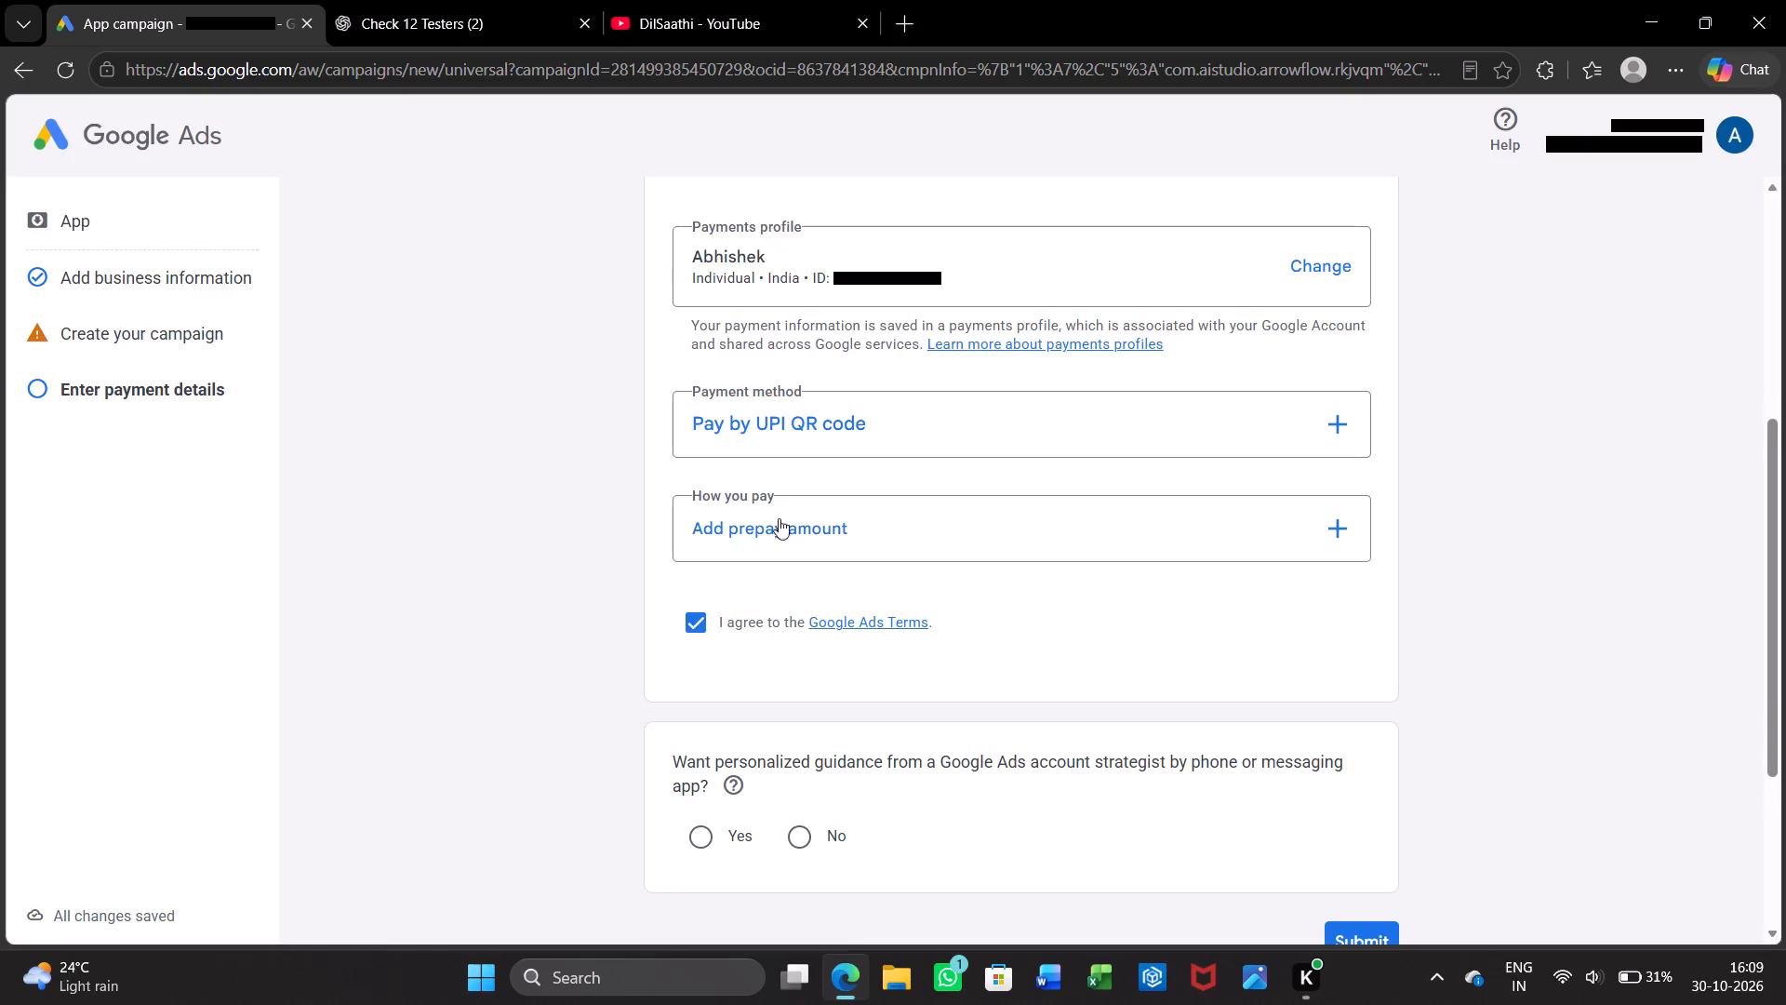
Set the prepay amount to ₹500 and confirm it.
click(861, 540)
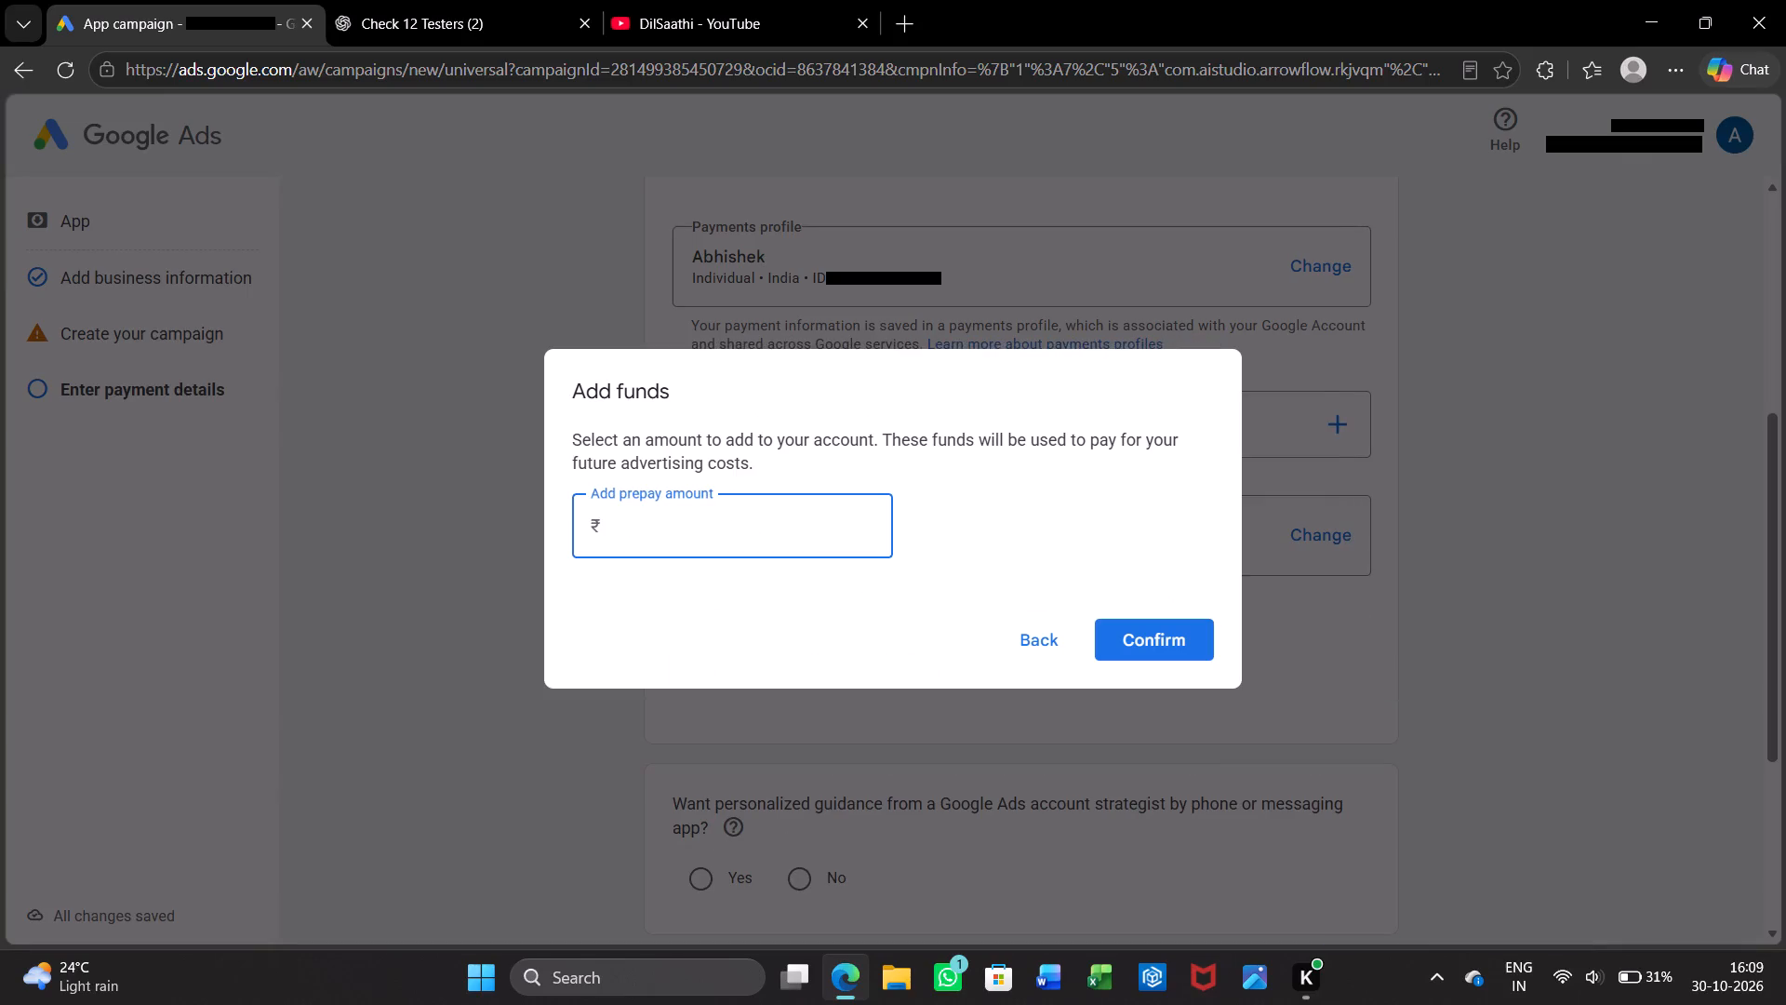
text(100)
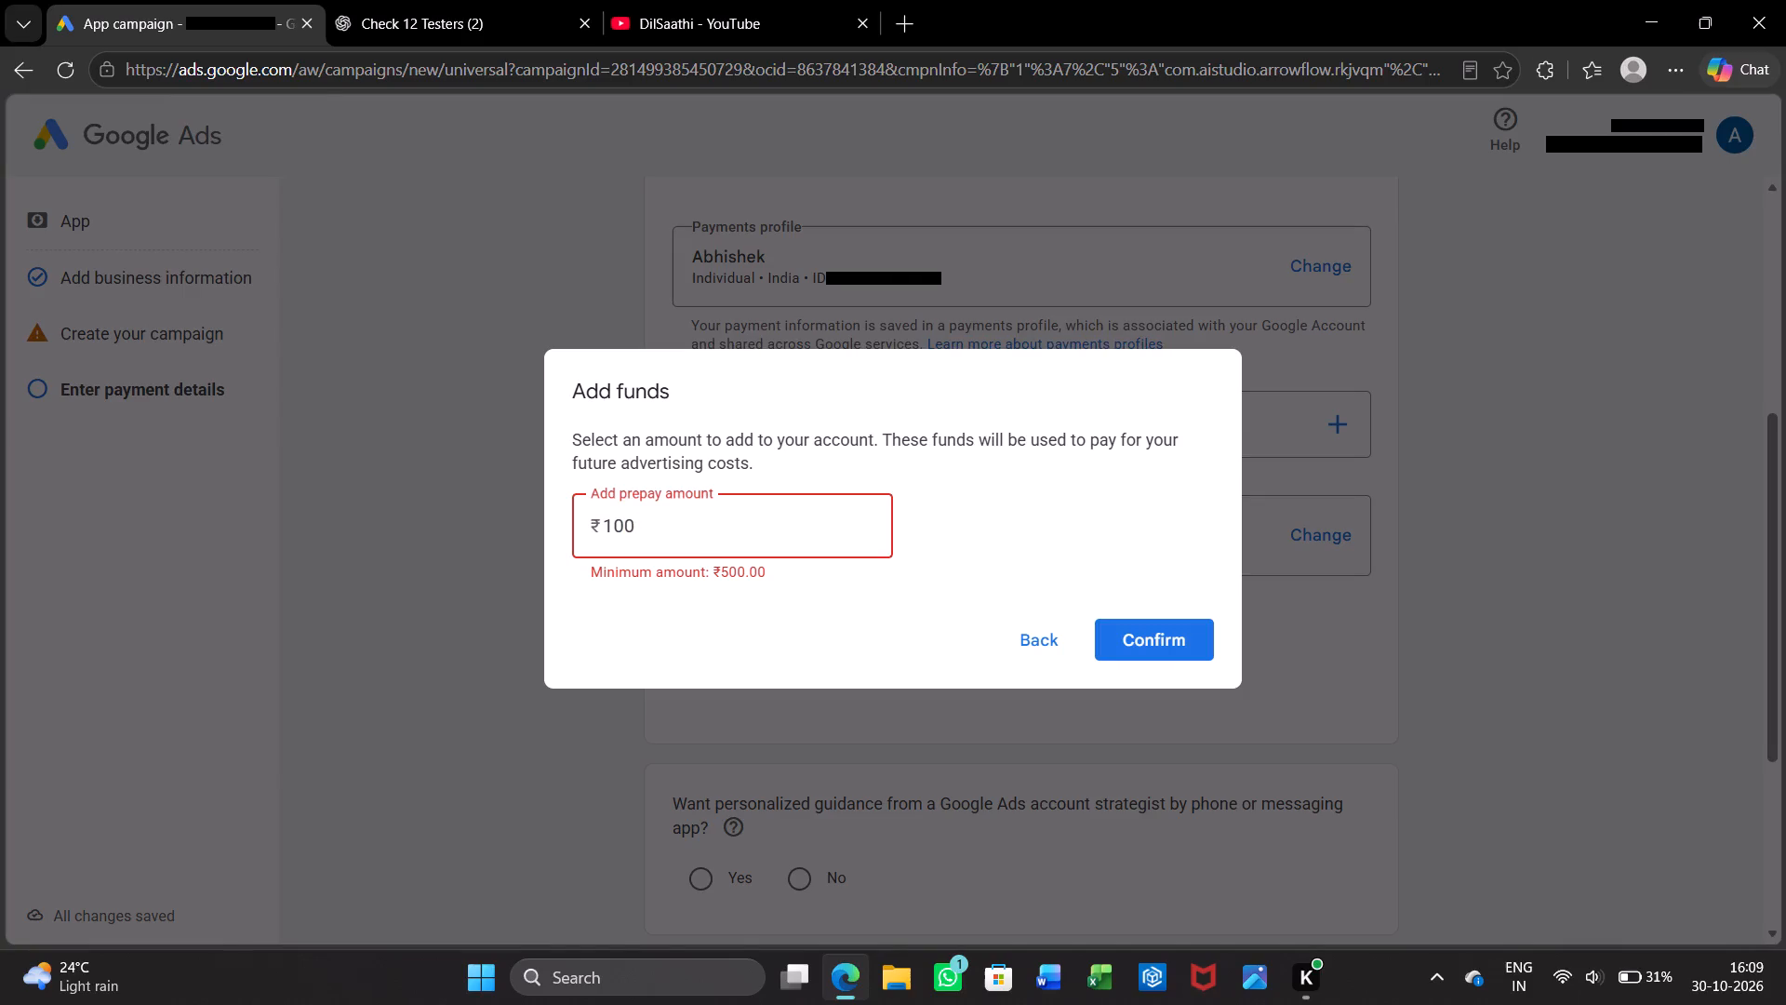
key(BackSpace)
key(BackSpace)
key(BackSpace)
text(500)
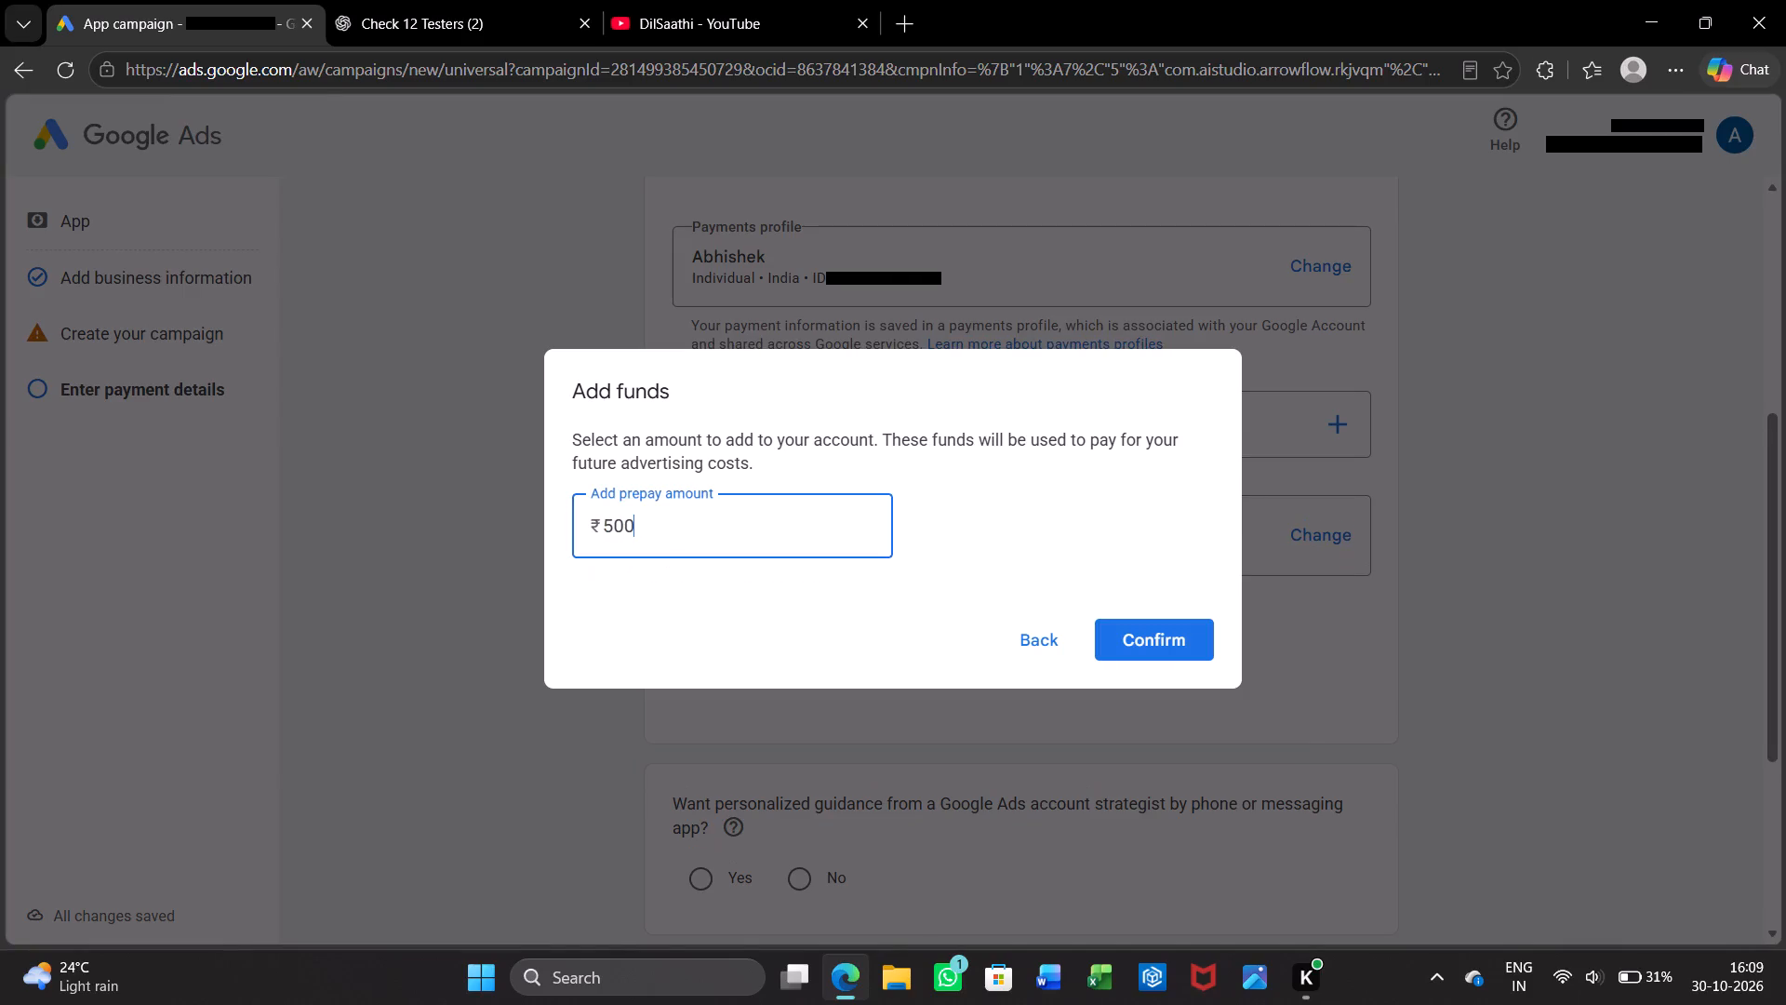
click(1195, 661)
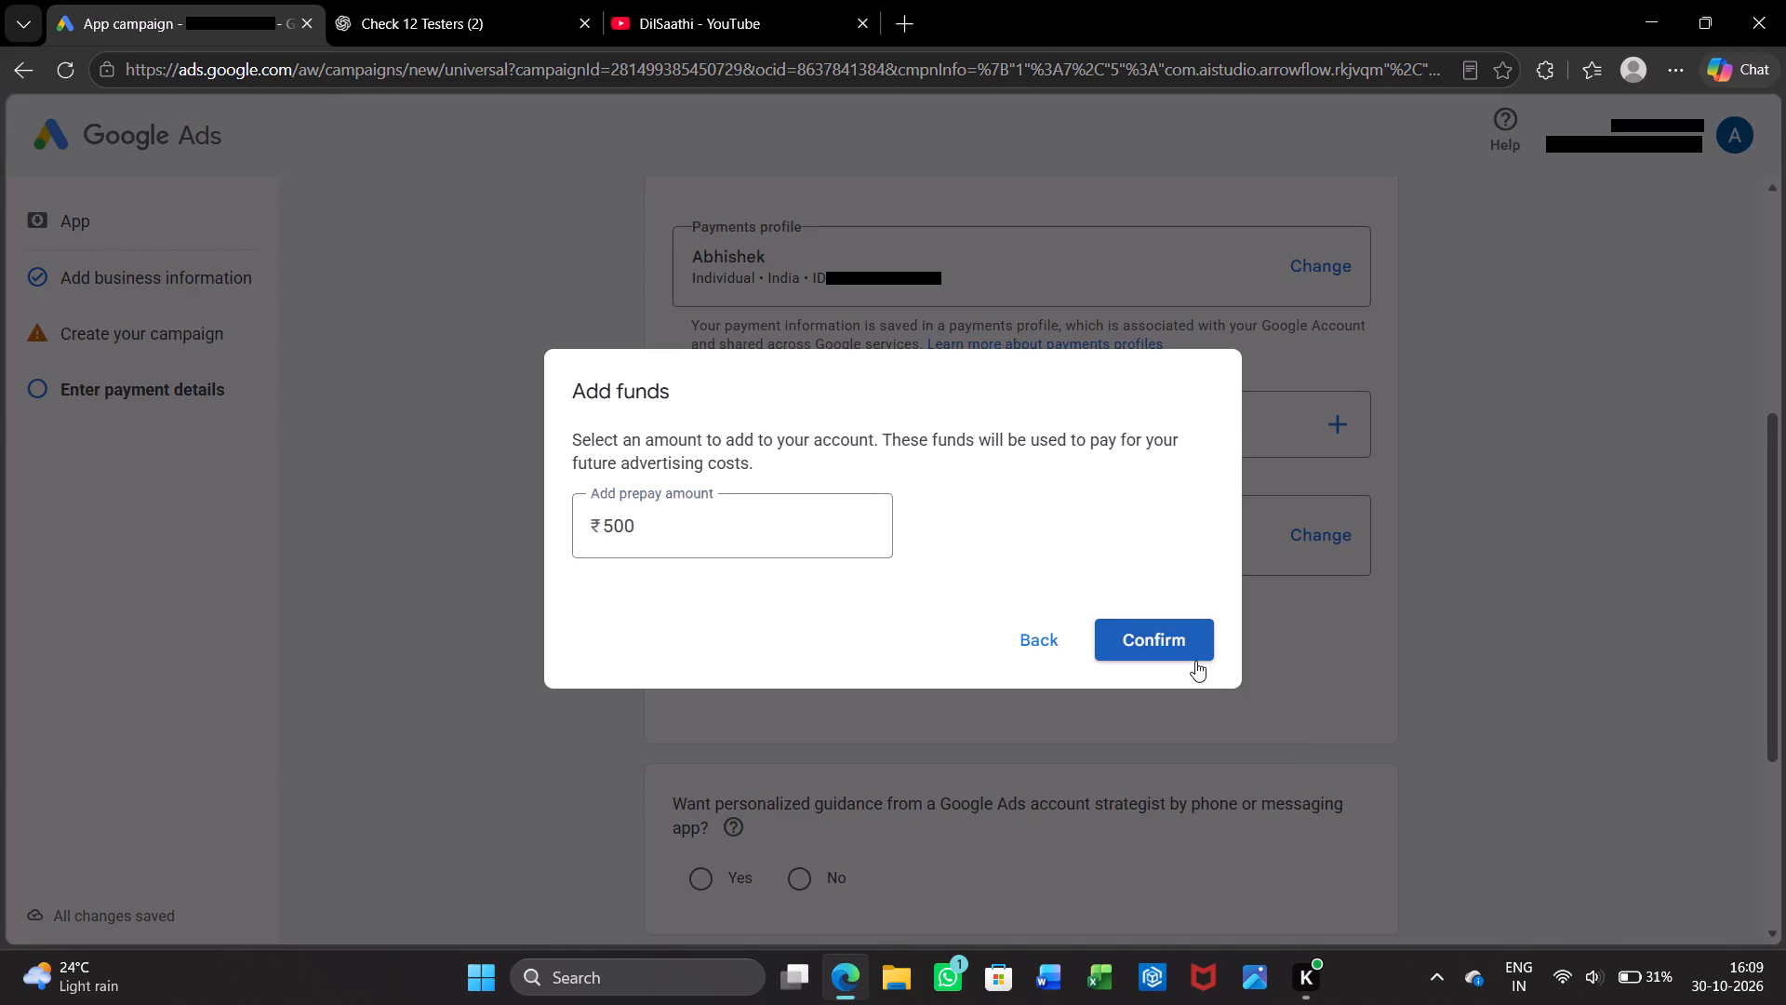
Answer No to personalized guidance from a Google Ads account strategist.
scroll(800, 696, down, 1)
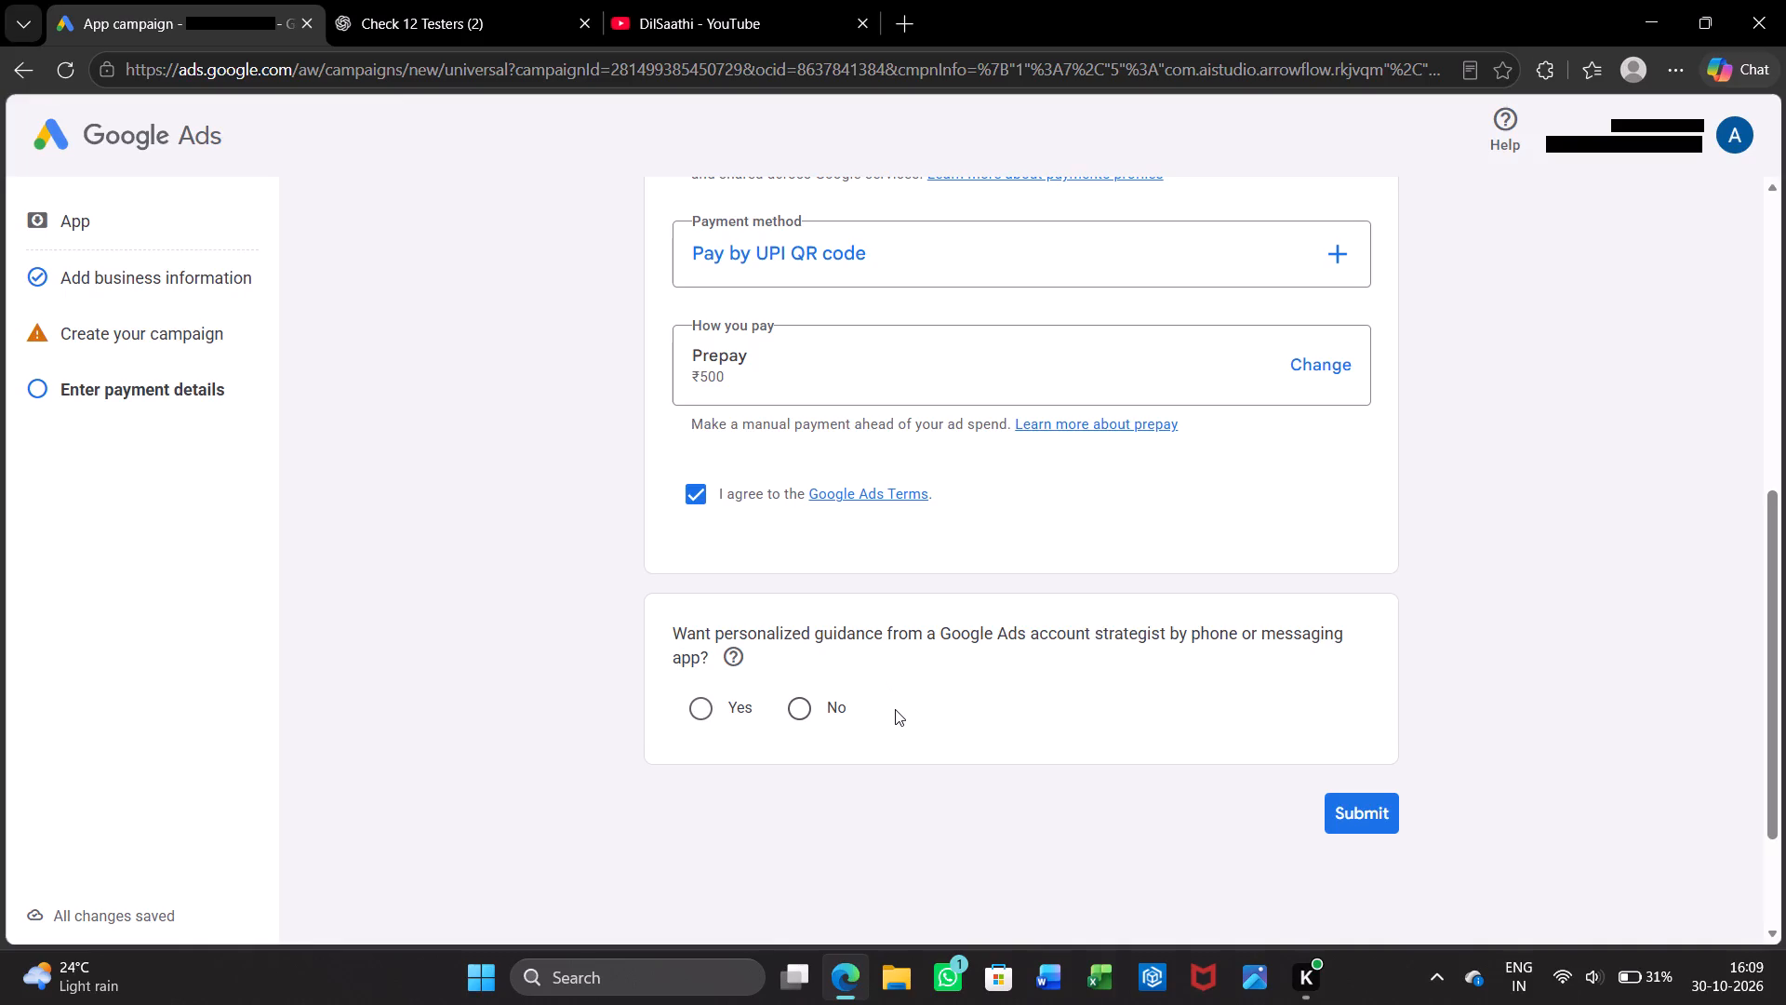
click(792, 707)
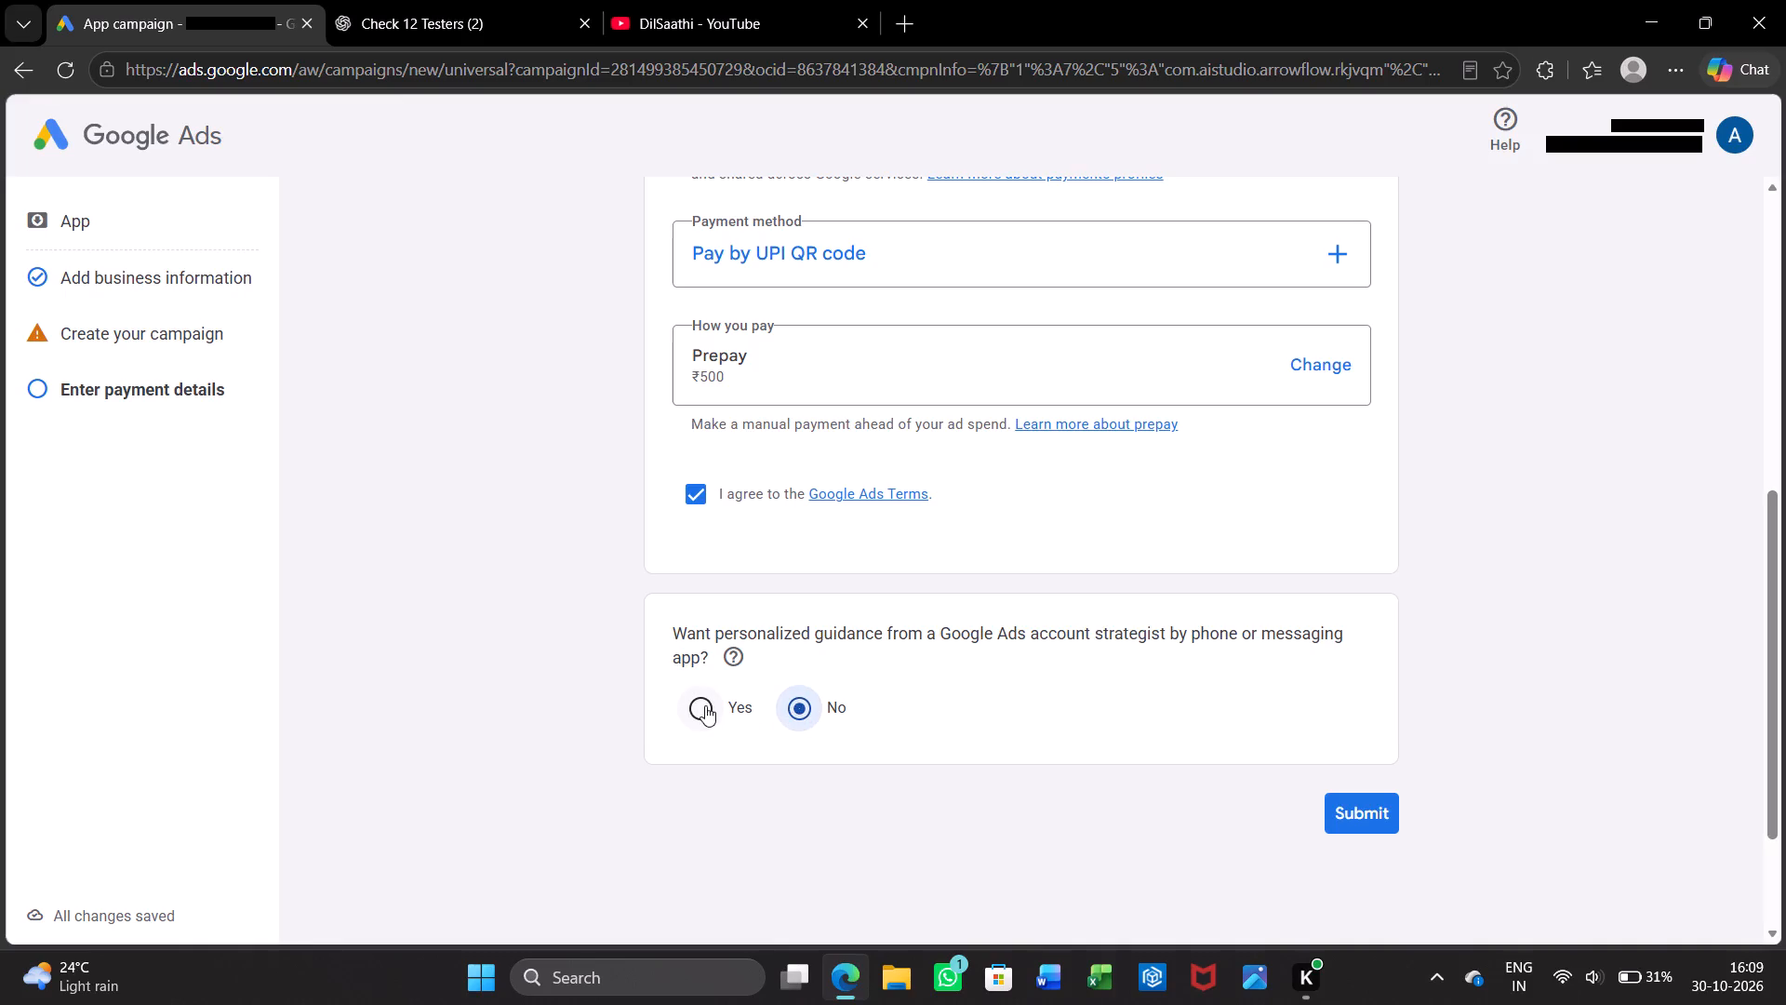
Return from the payment details to campaign creation and continue past the goal page to the campaign settings.
click(151, 324)
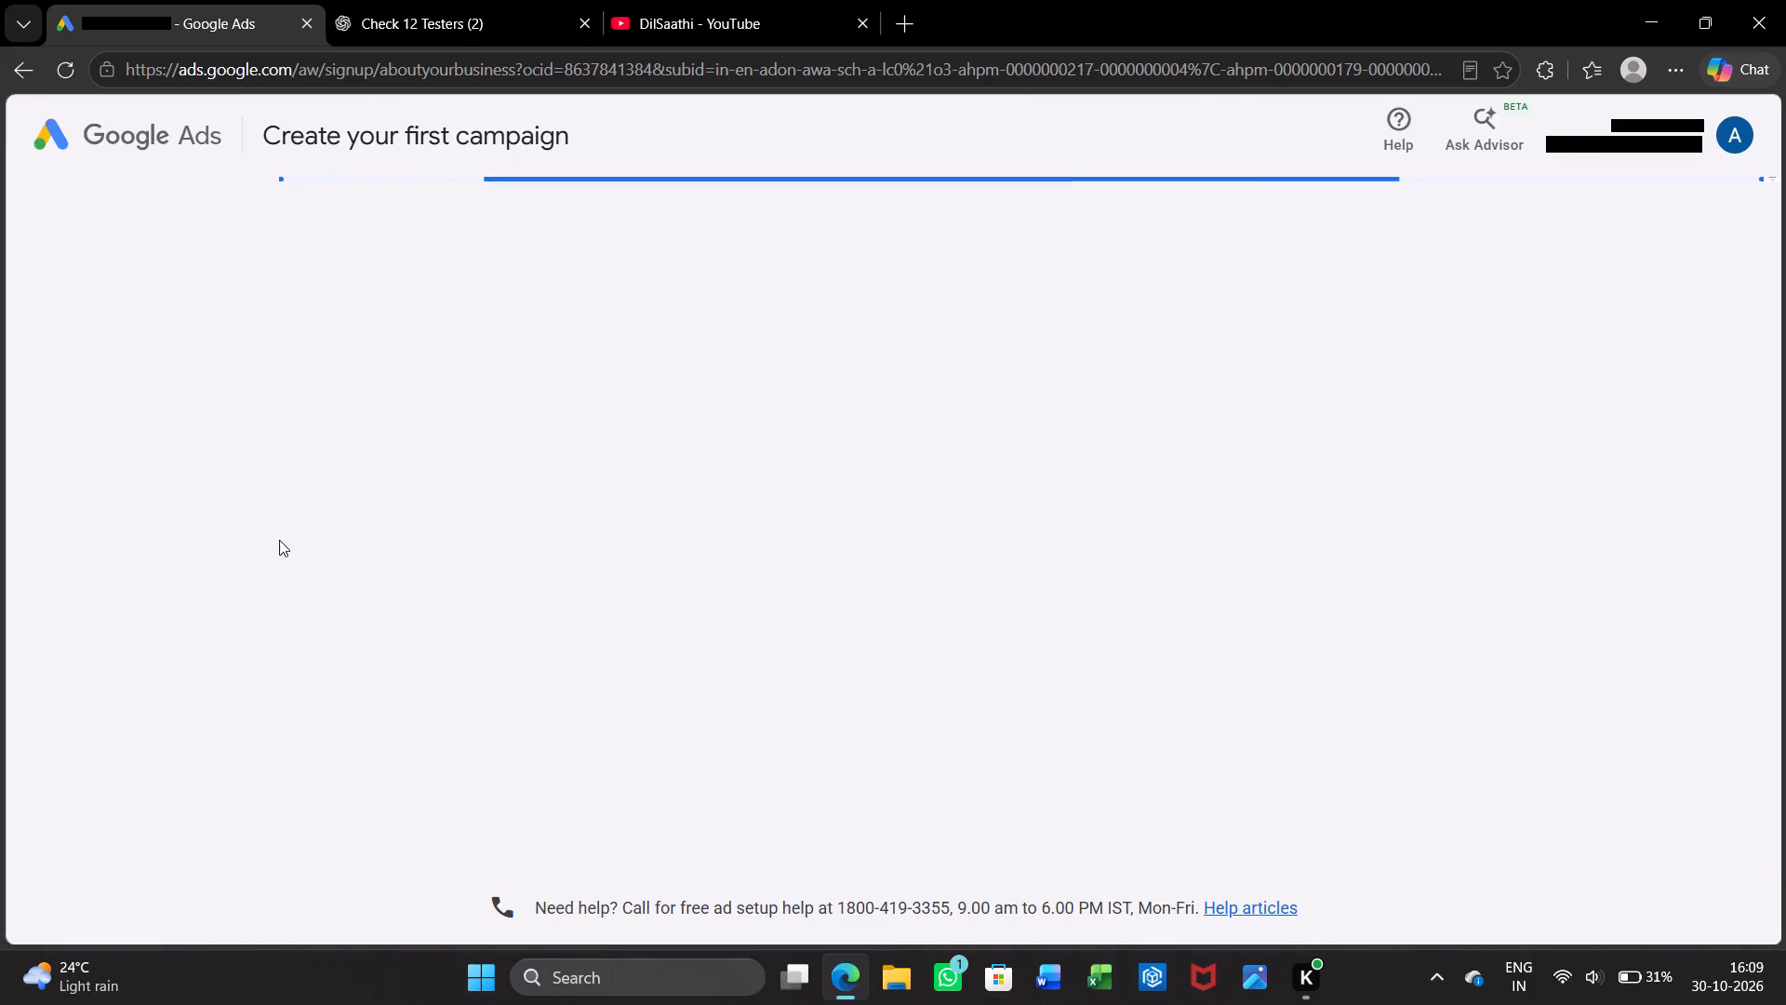
scroll(816, 707, down, 2)
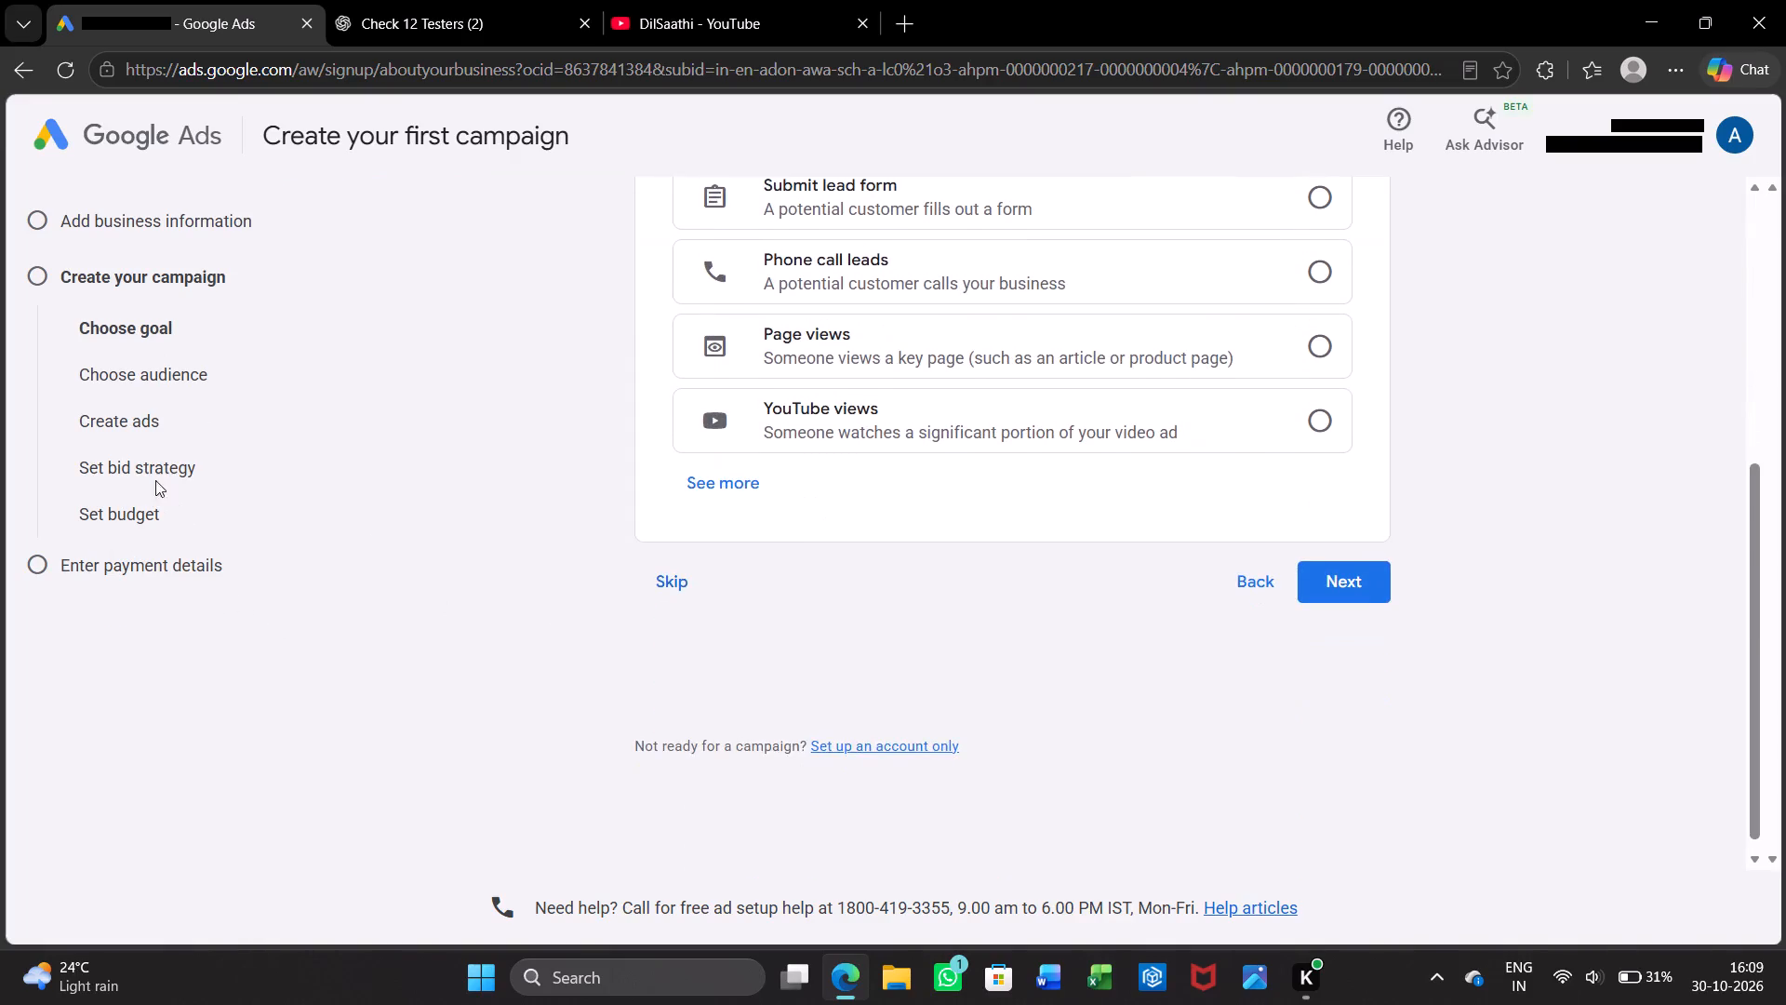
click(151, 472)
double_click(1346, 583)
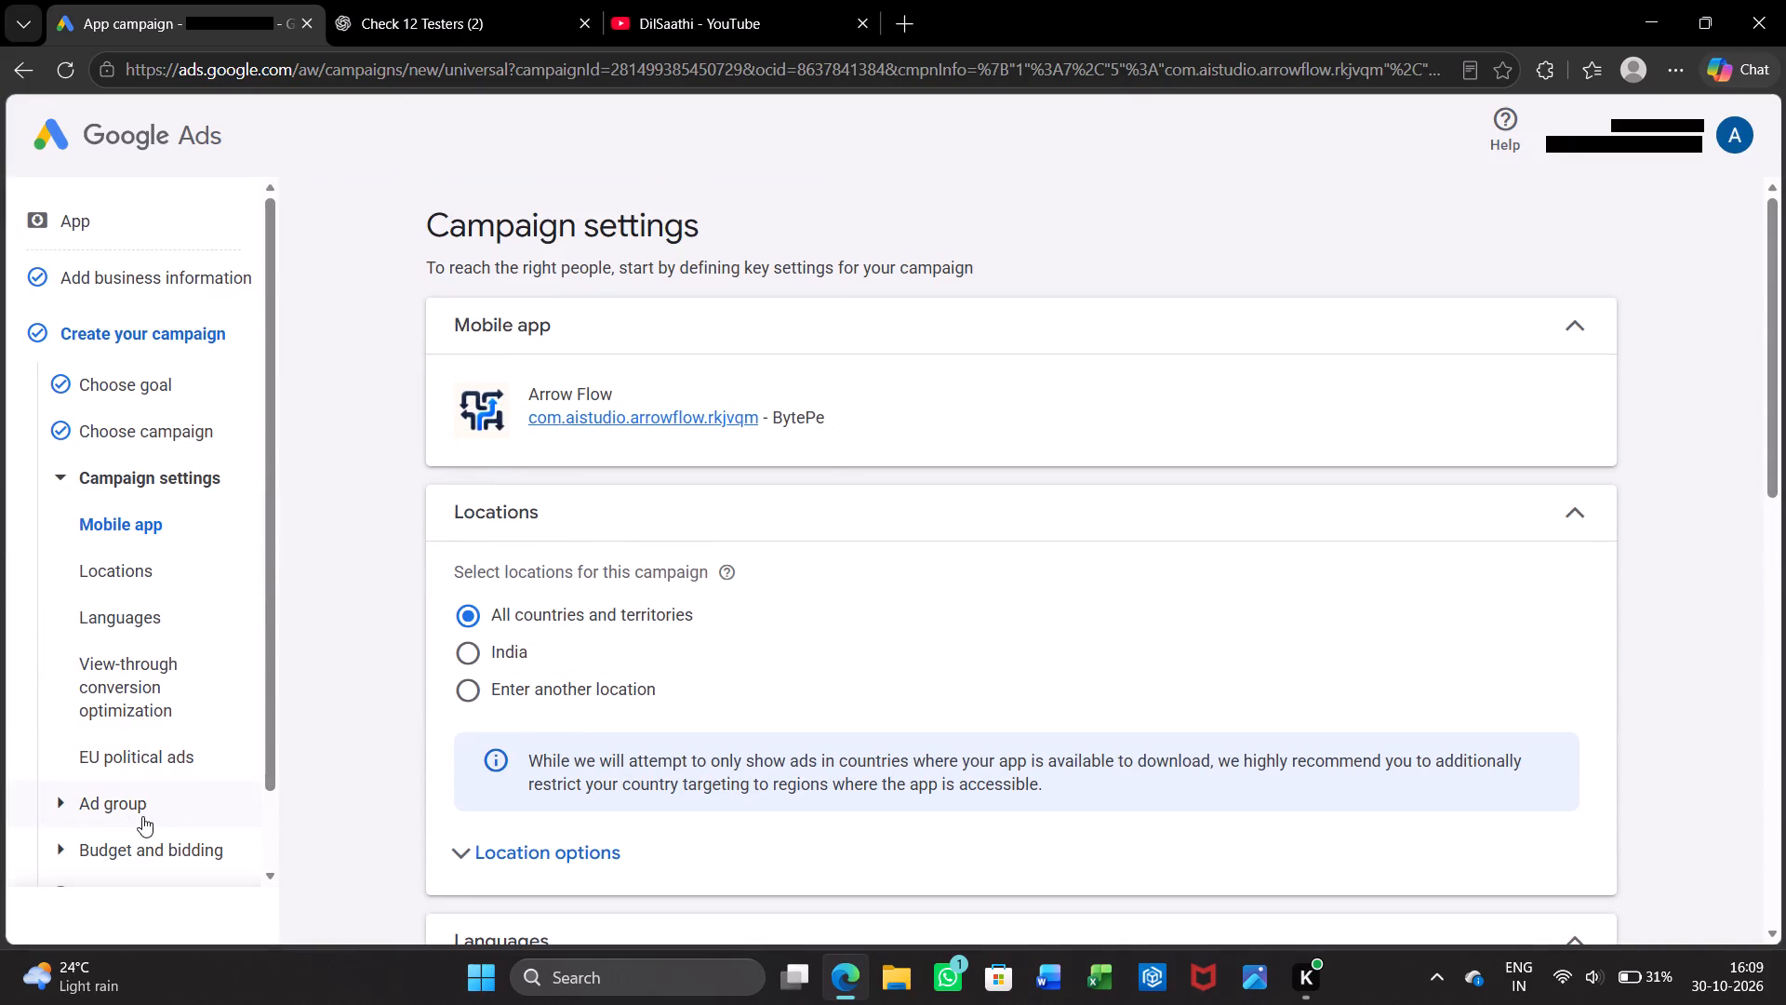
Review the campaign's bidding and budget settings, including the install focus, targeted users and average daily budget.
click(164, 852)
scroll(582, 602, down, 2)
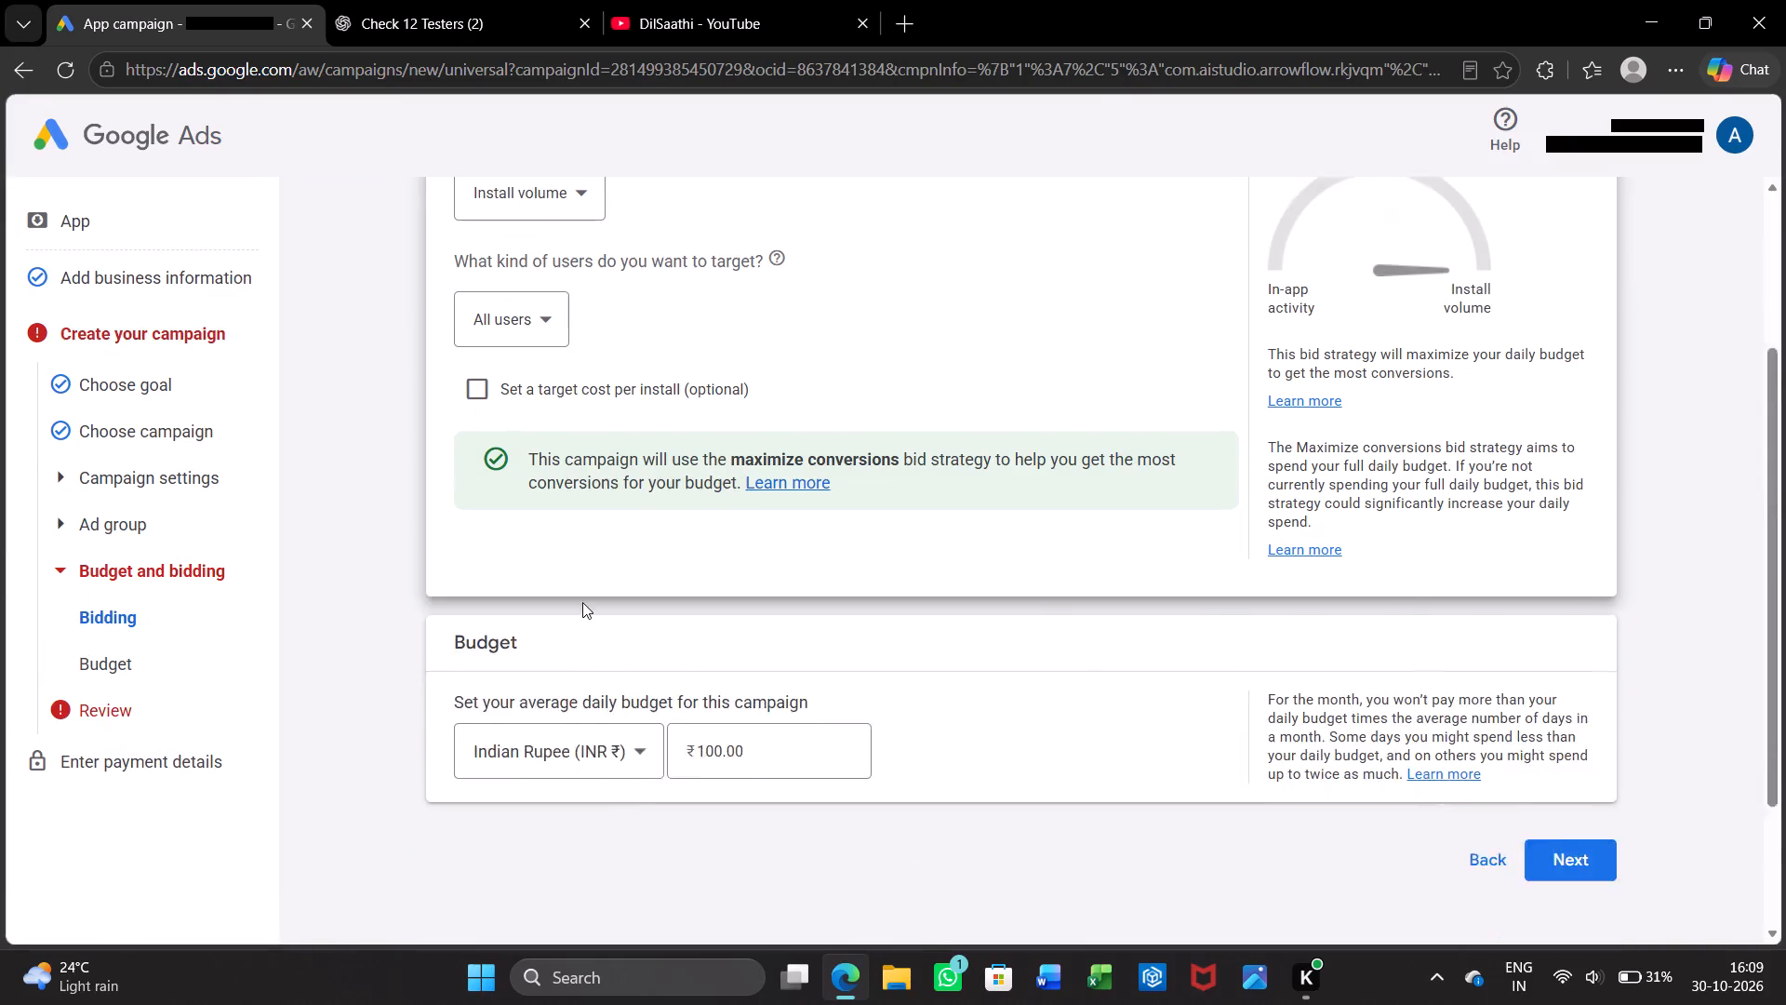
scroll(582, 602, down, 1)
scroll(615, 677, up, 1)
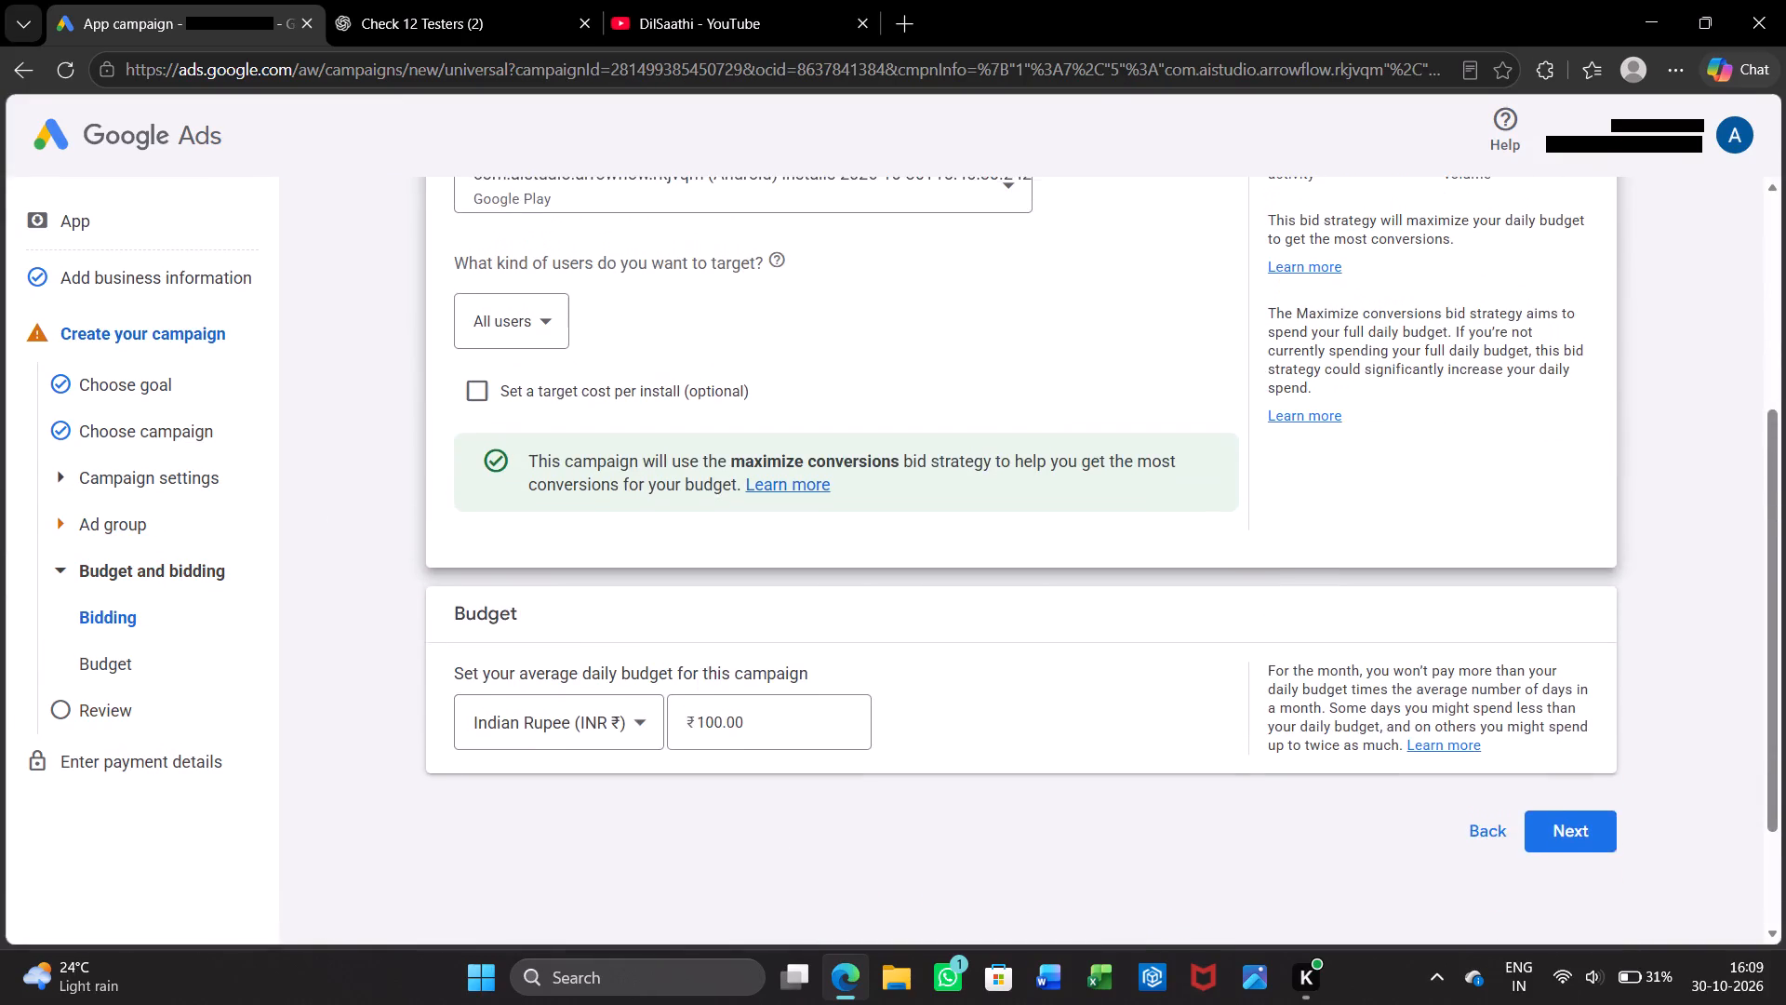
scroll(615, 677, up, 1)
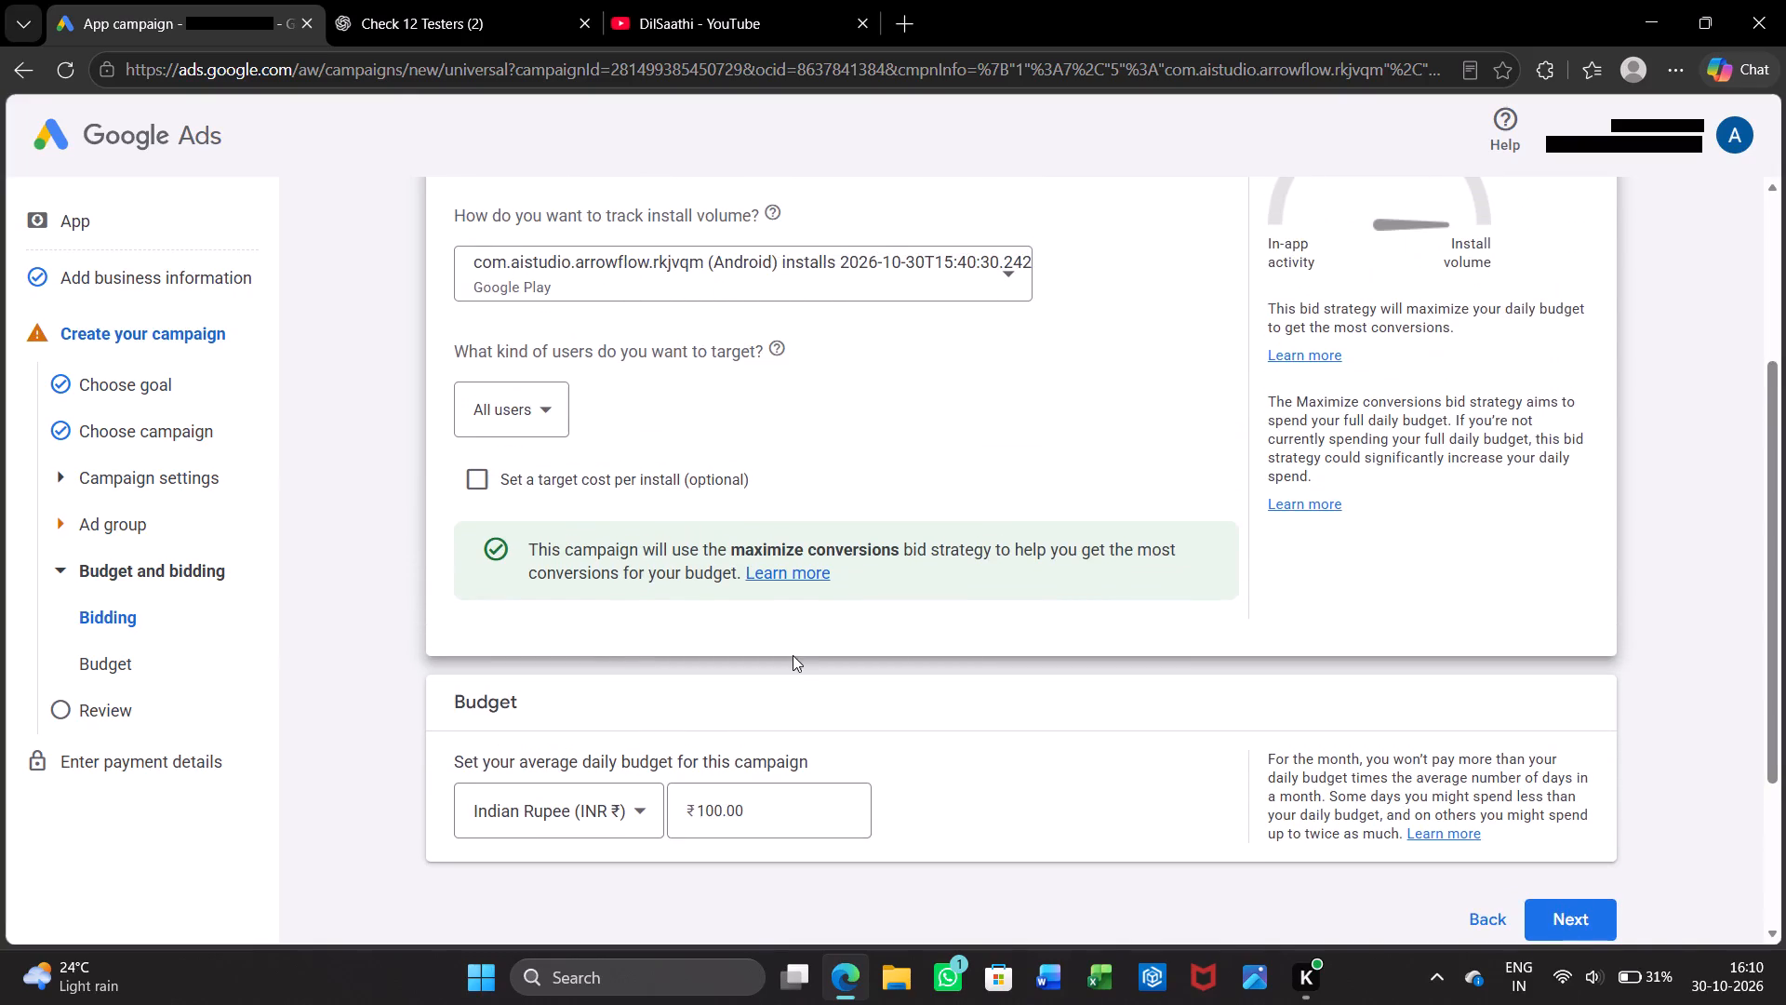
scroll(793, 655, up, 3)
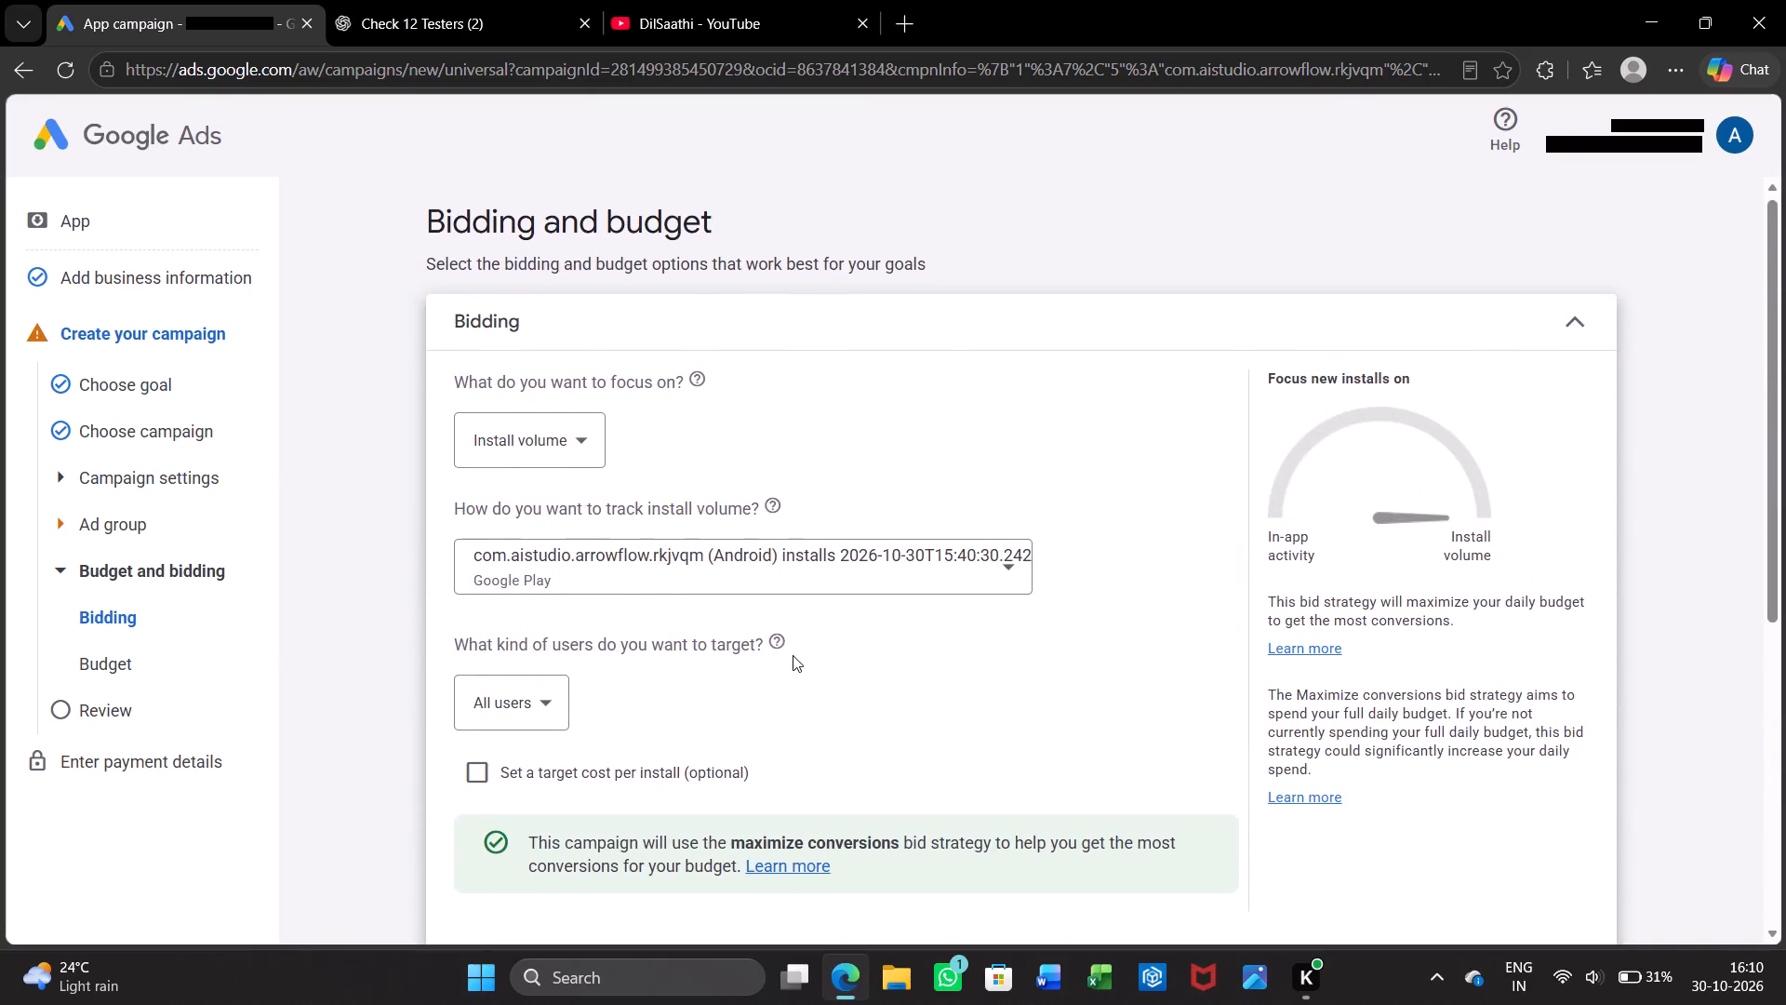
scroll(793, 655, down, 1)
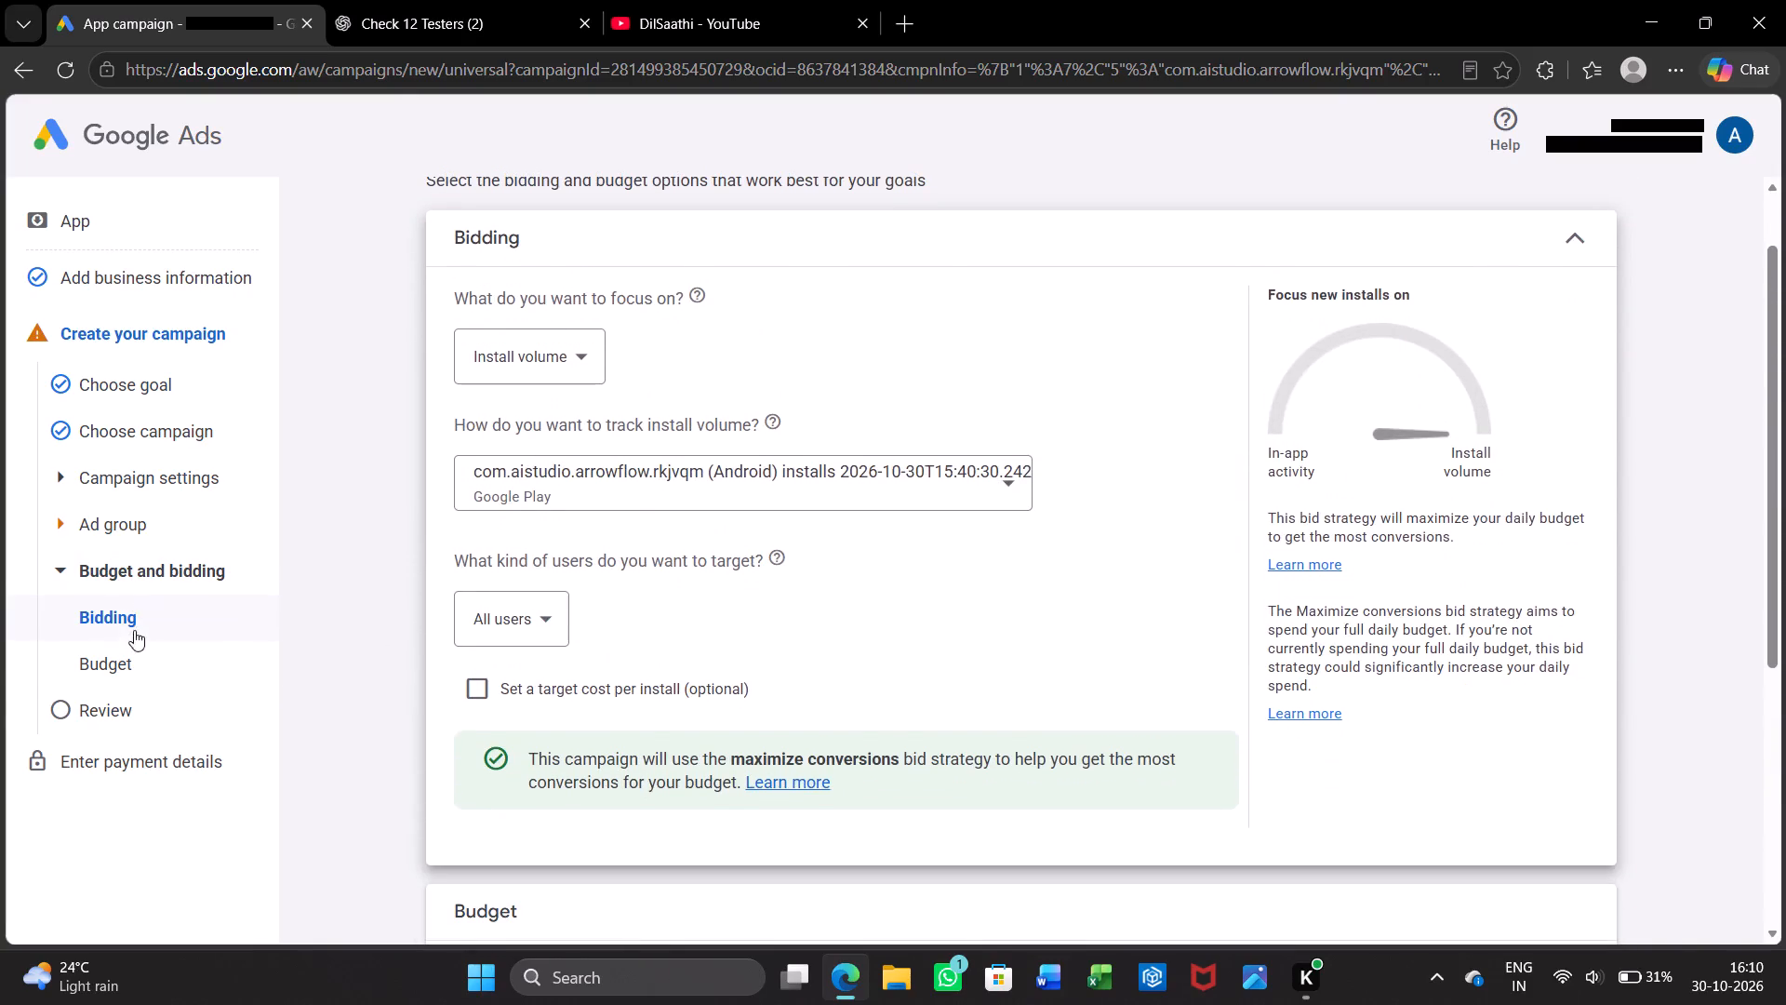
click(126, 651)
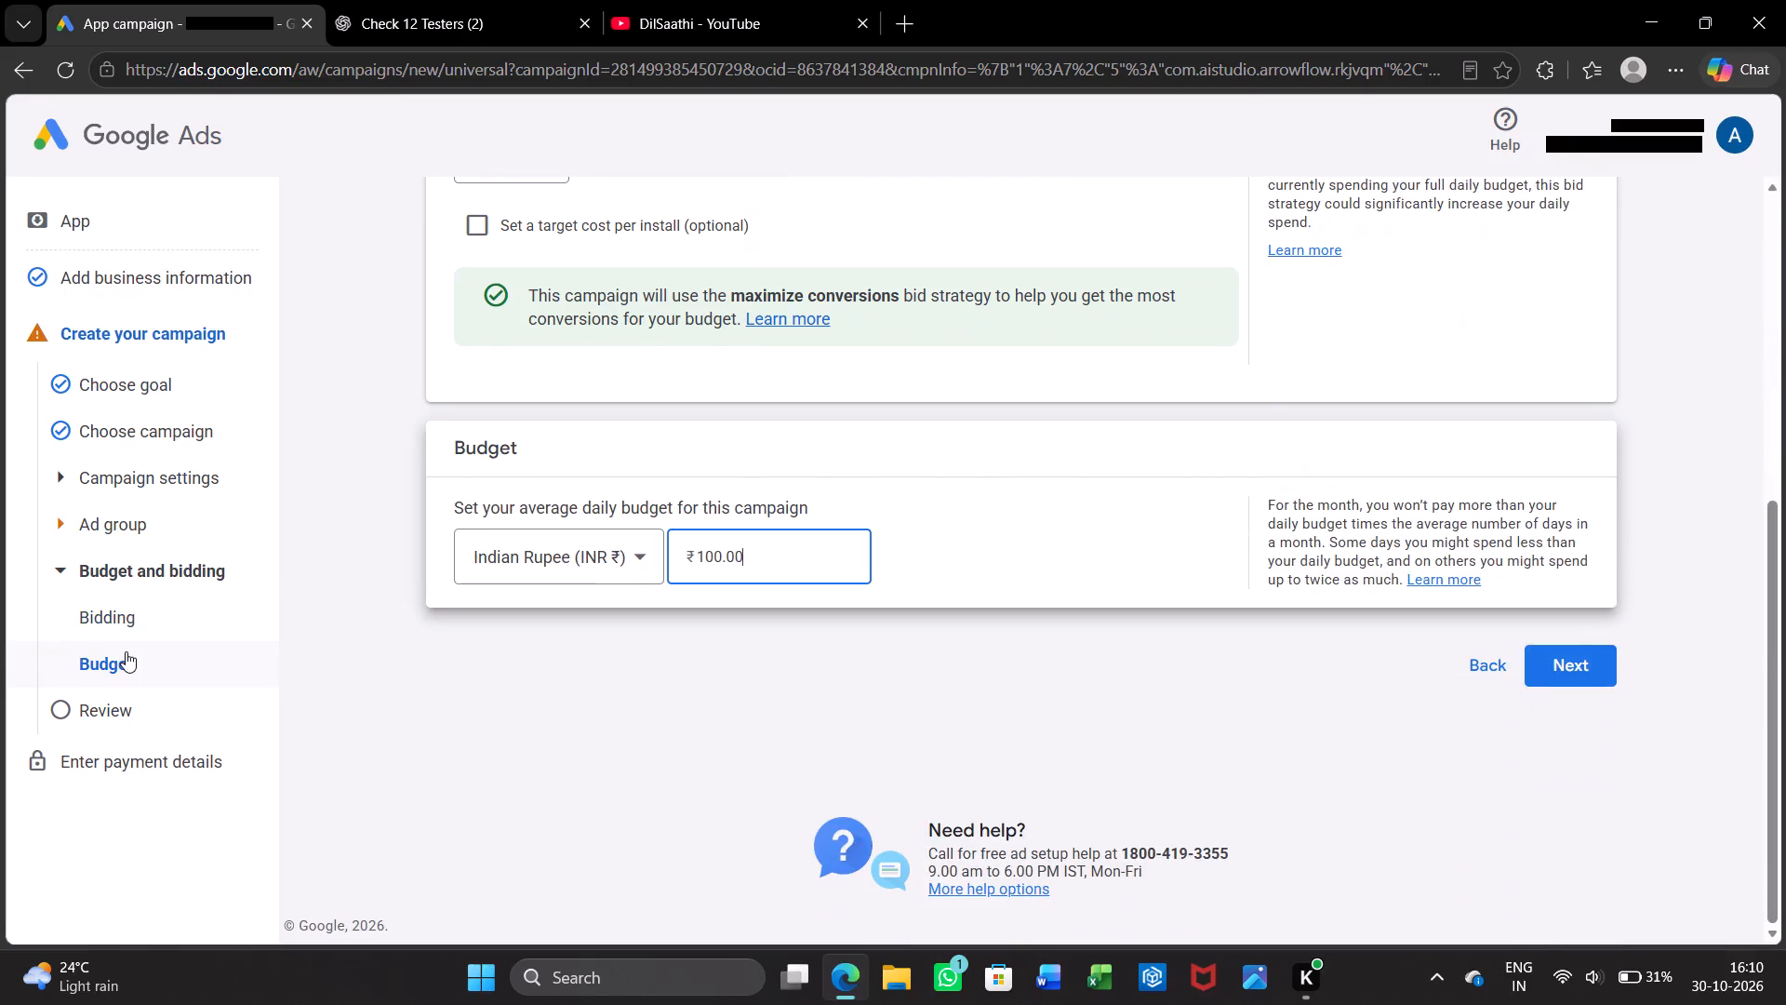
Go to the ad group's audience signal and deselect the Puzzle Game Lovers audience in the audience selection.
click(117, 545)
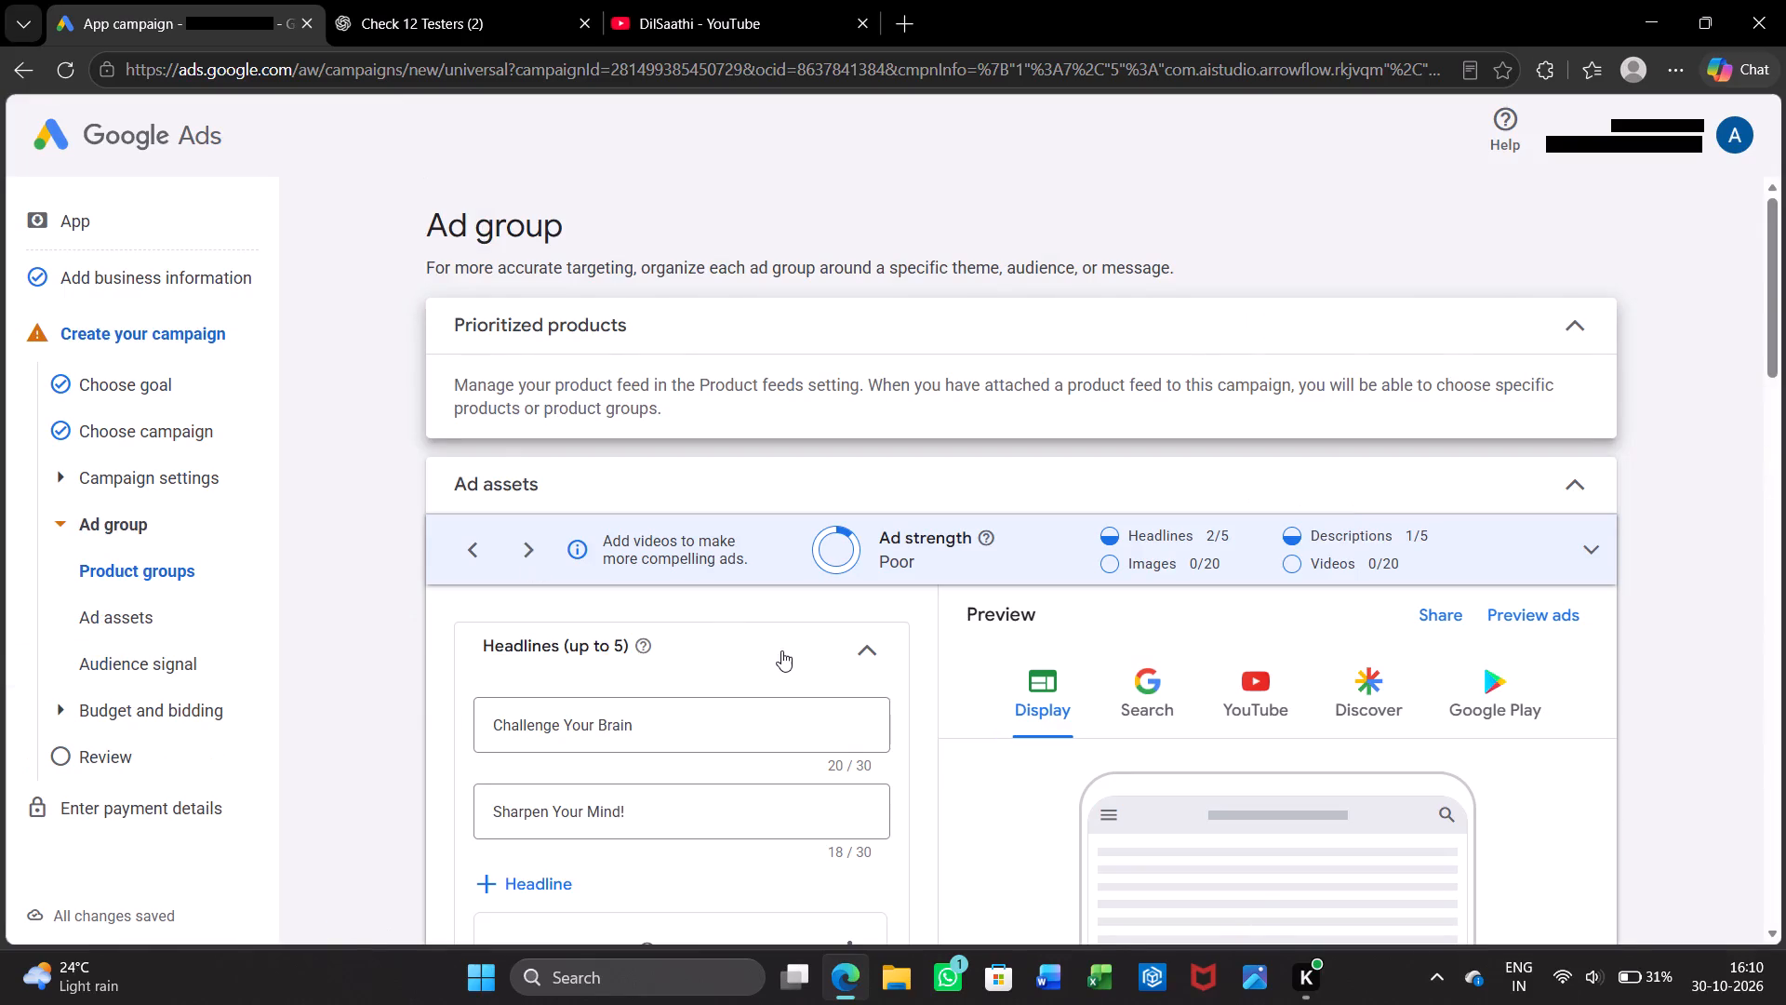
scroll(781, 650, down, 6)
scroll(781, 650, up, 2)
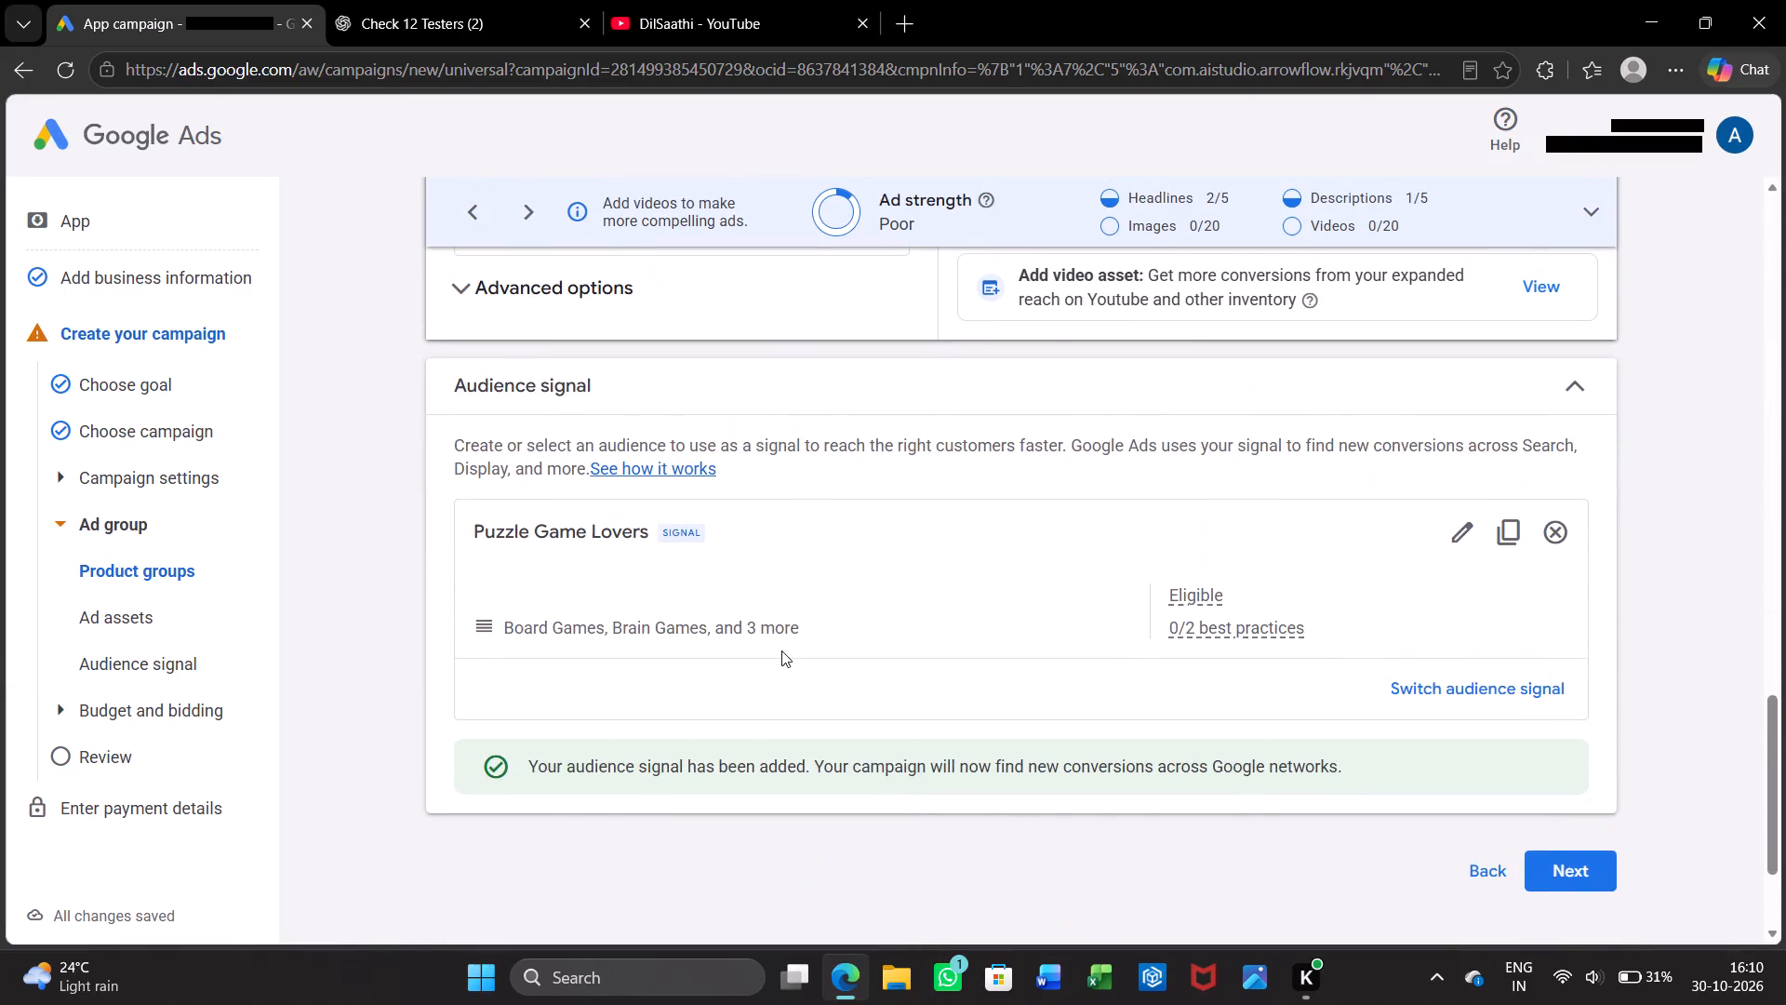
scroll(781, 650, up, 1)
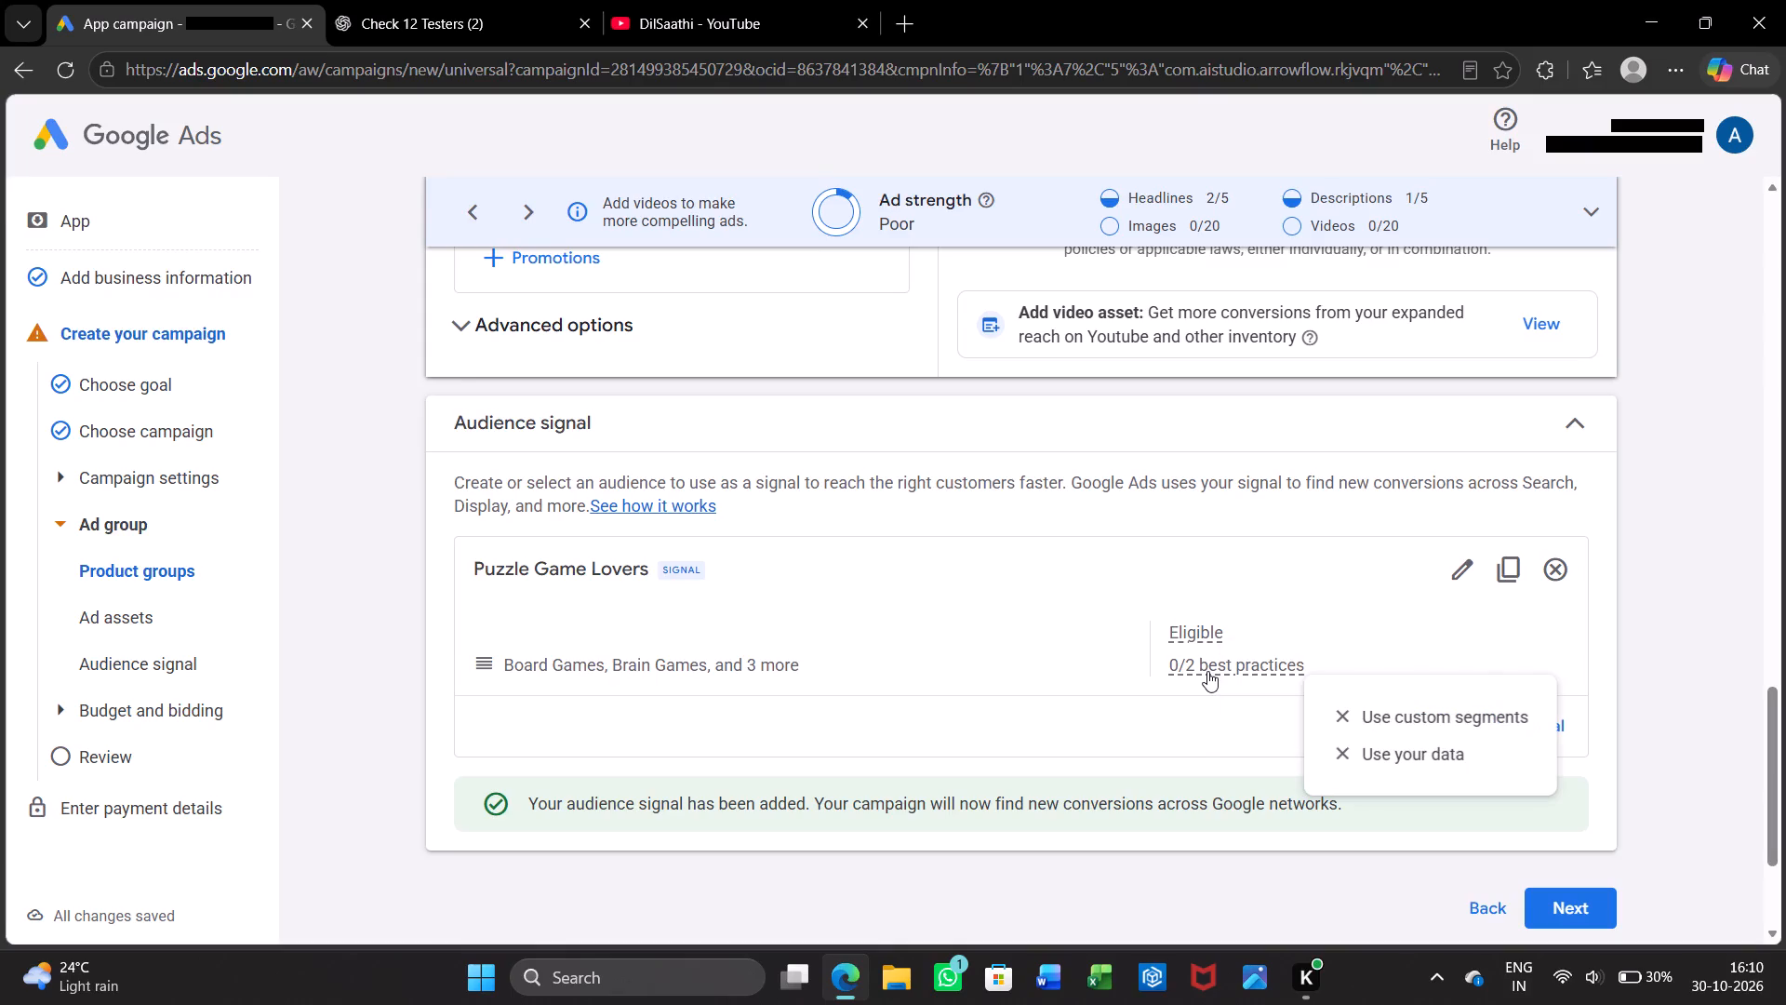
scroll(851, 677, up, 1)
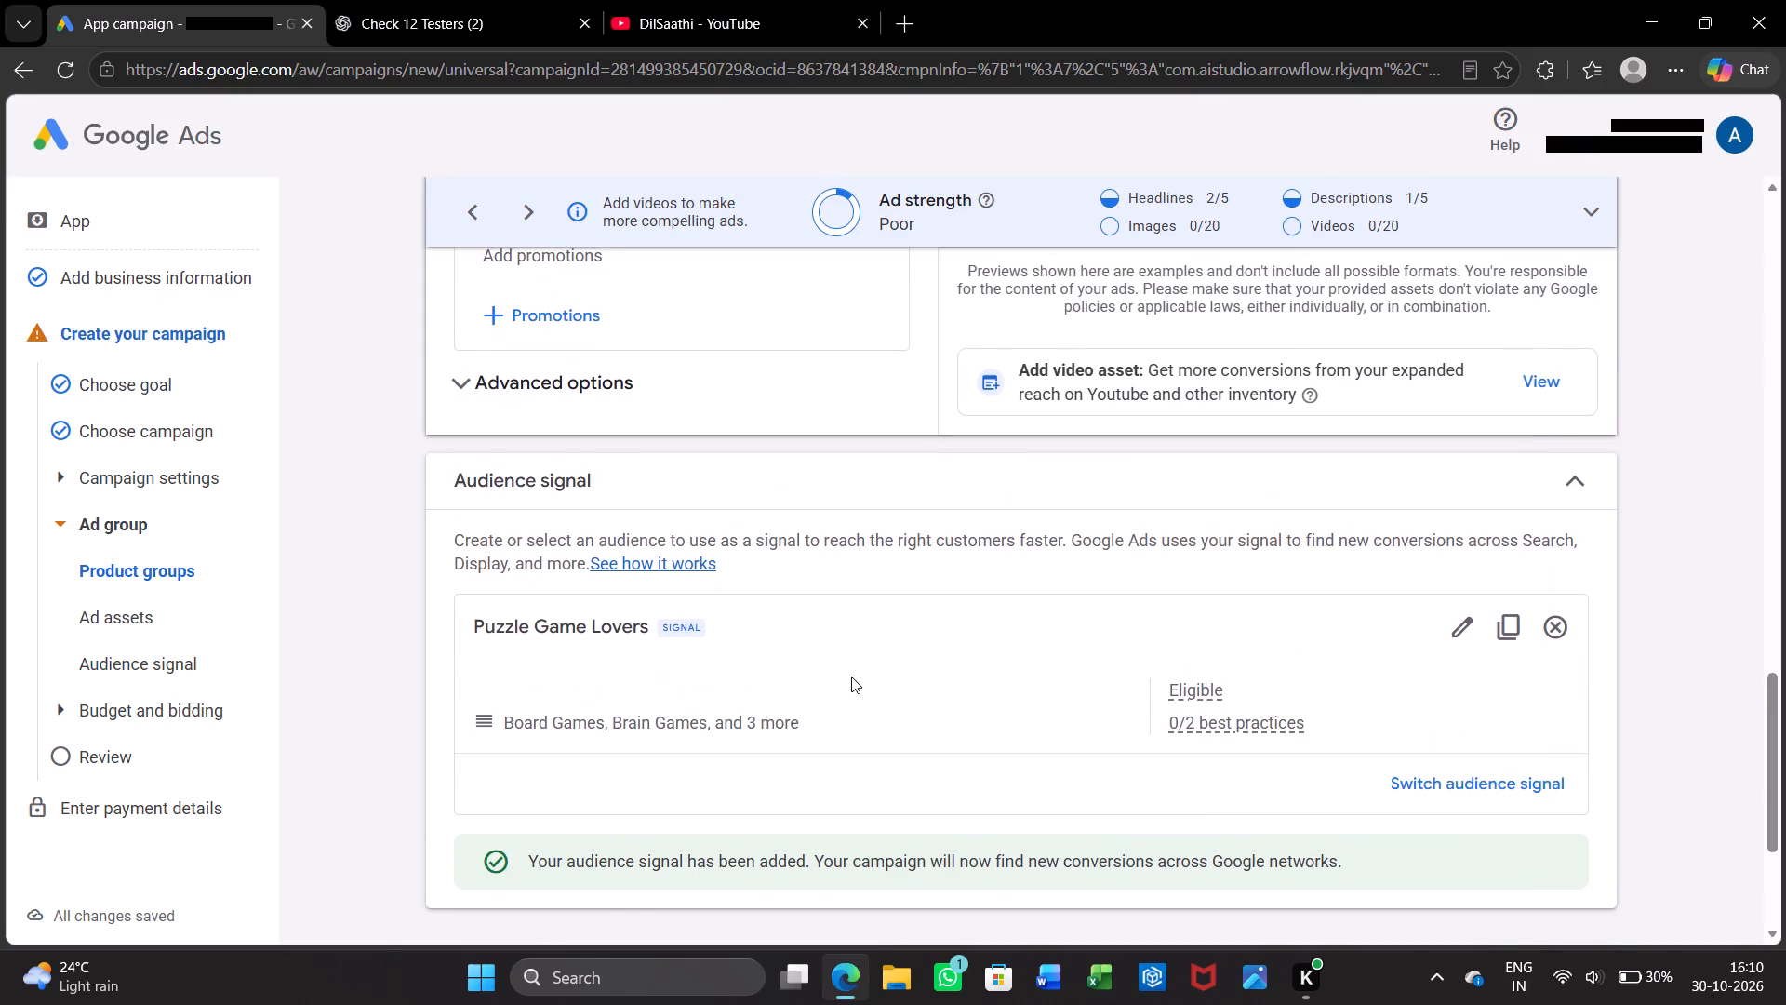
click(1466, 779)
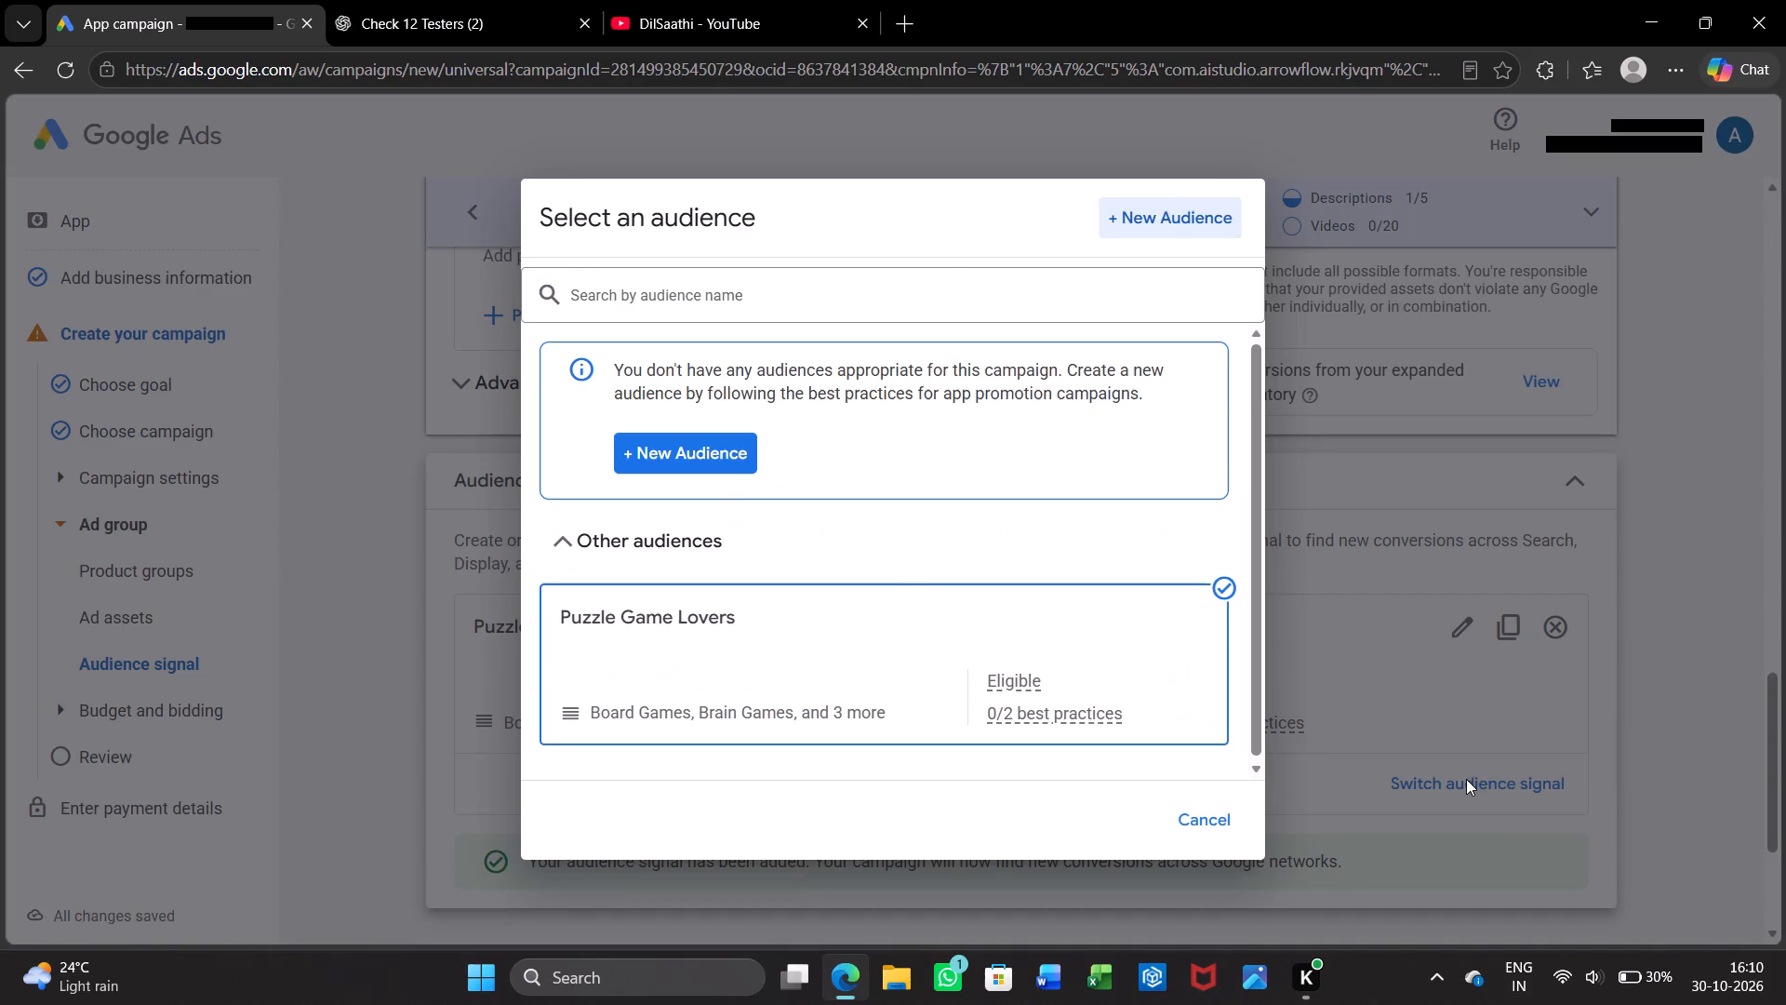
click(841, 634)
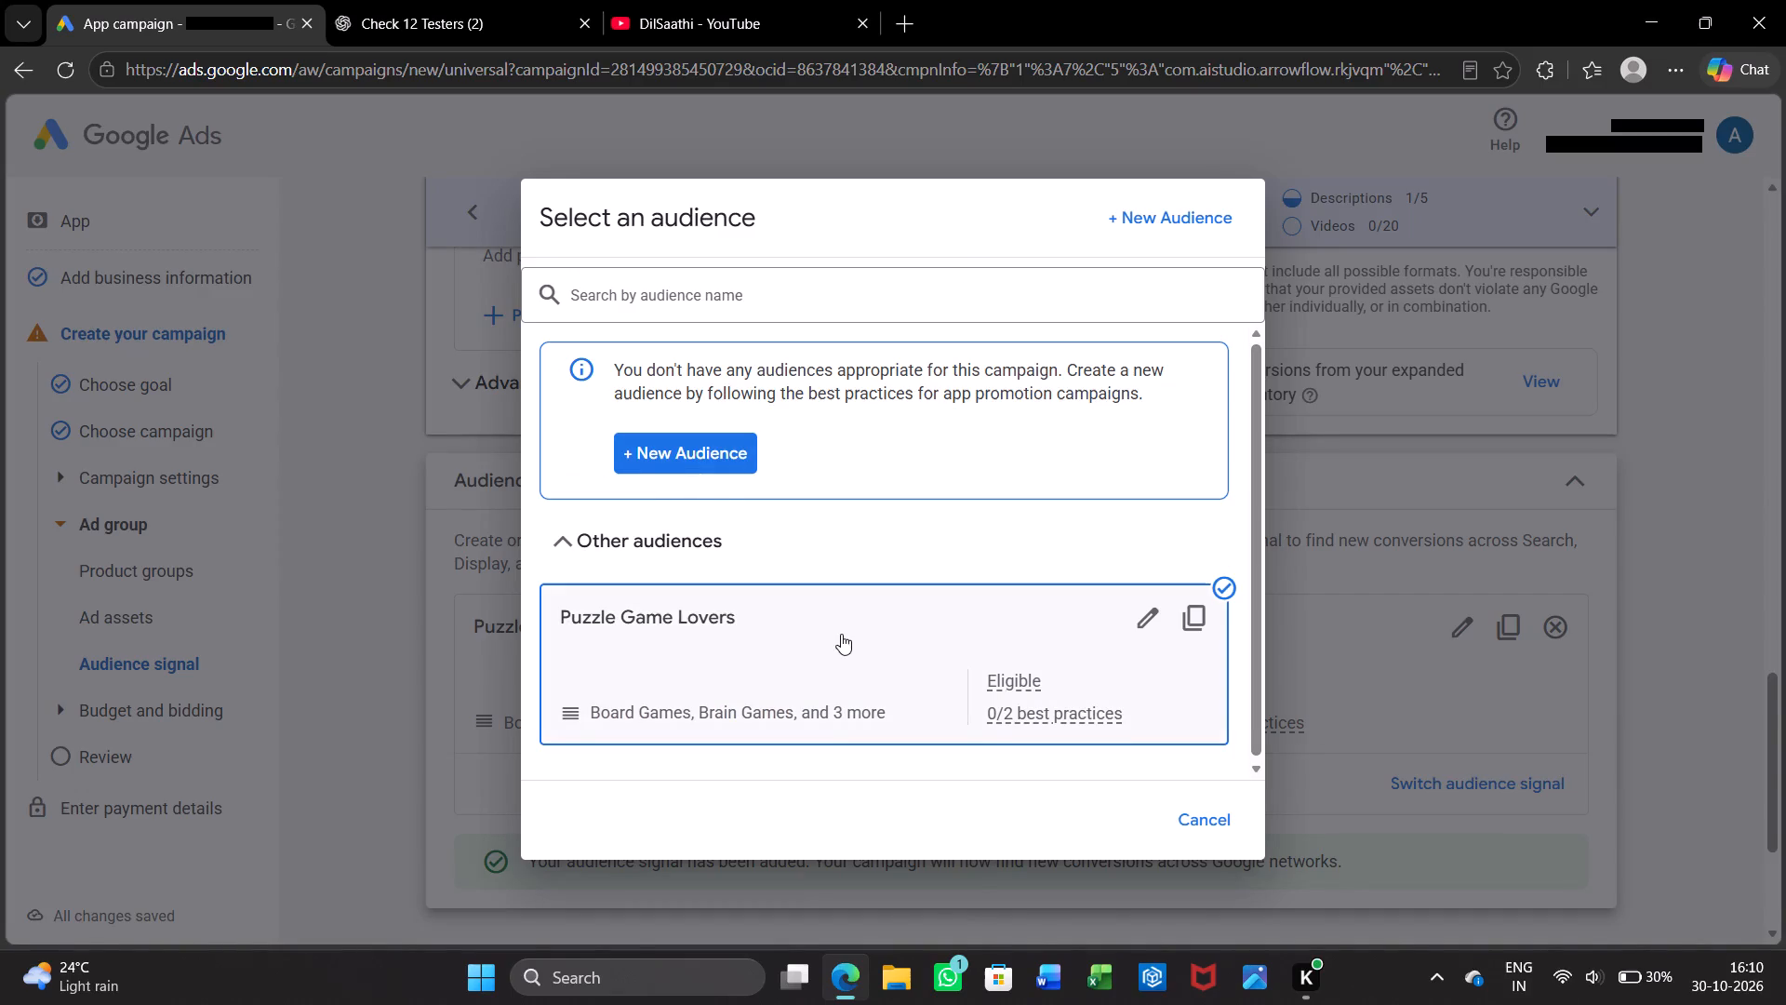
Open the Puzzle Game Lovers audience for editing and examine its interest segments, gender and age options.
click(1144, 616)
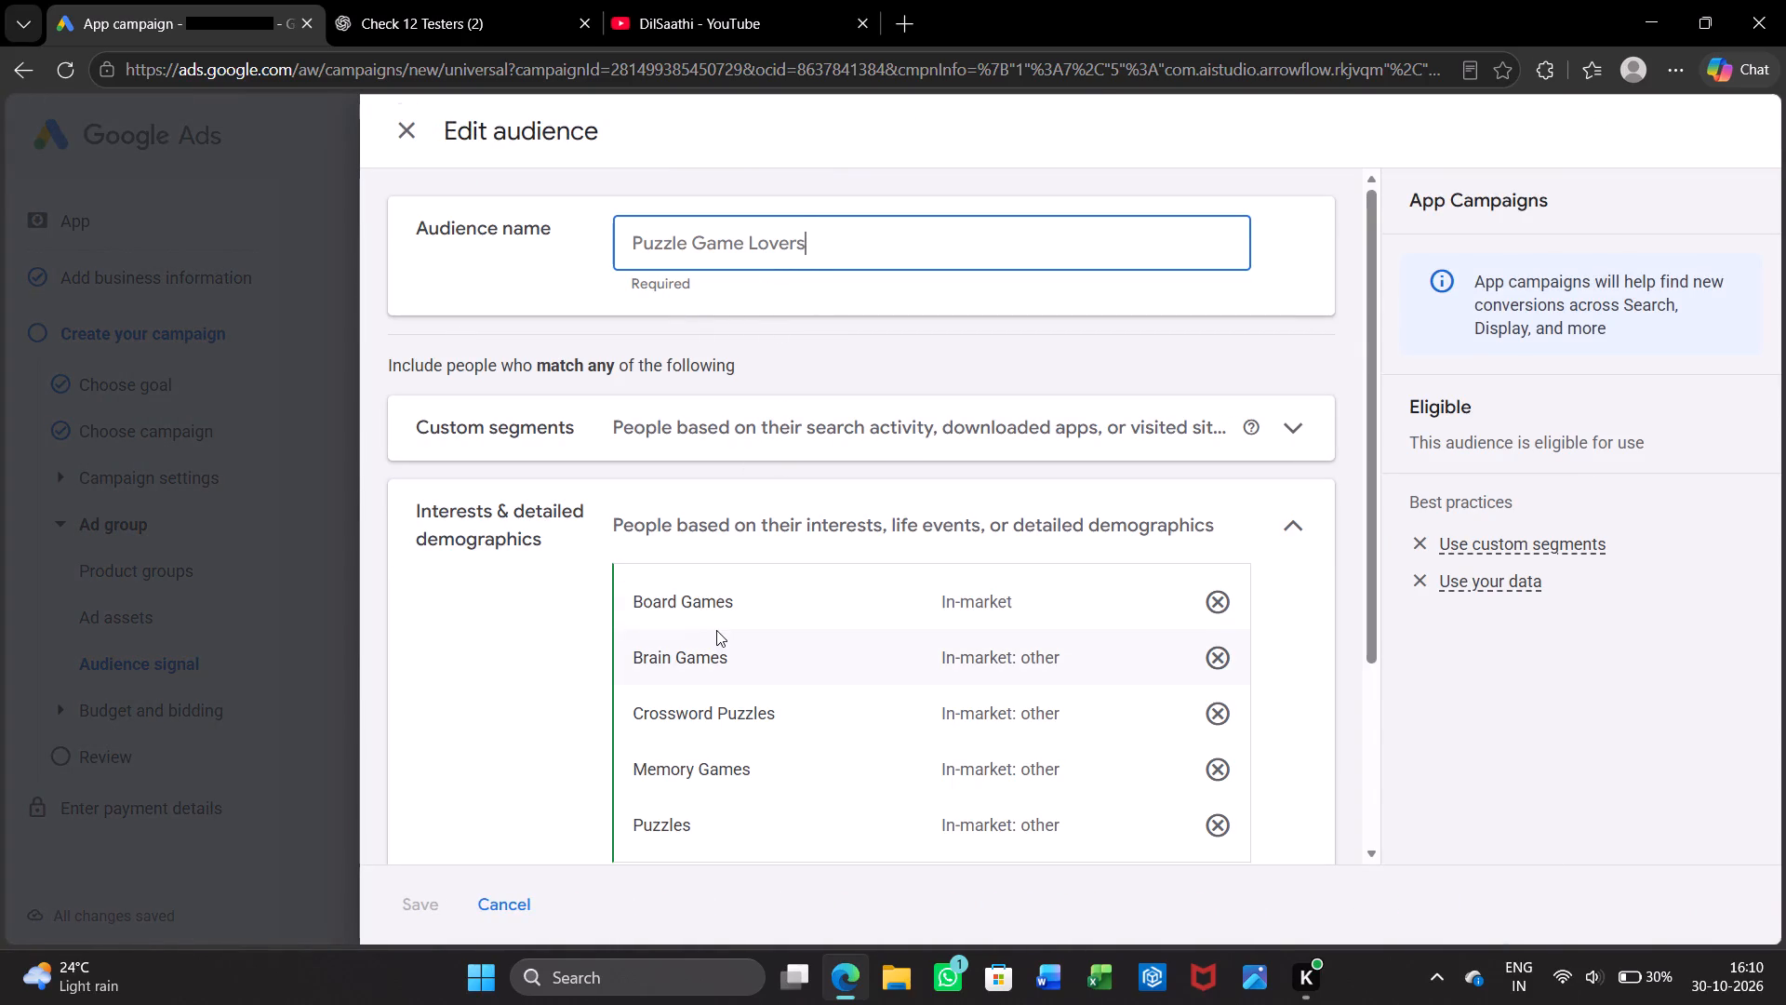
scroll(716, 630, down, 2)
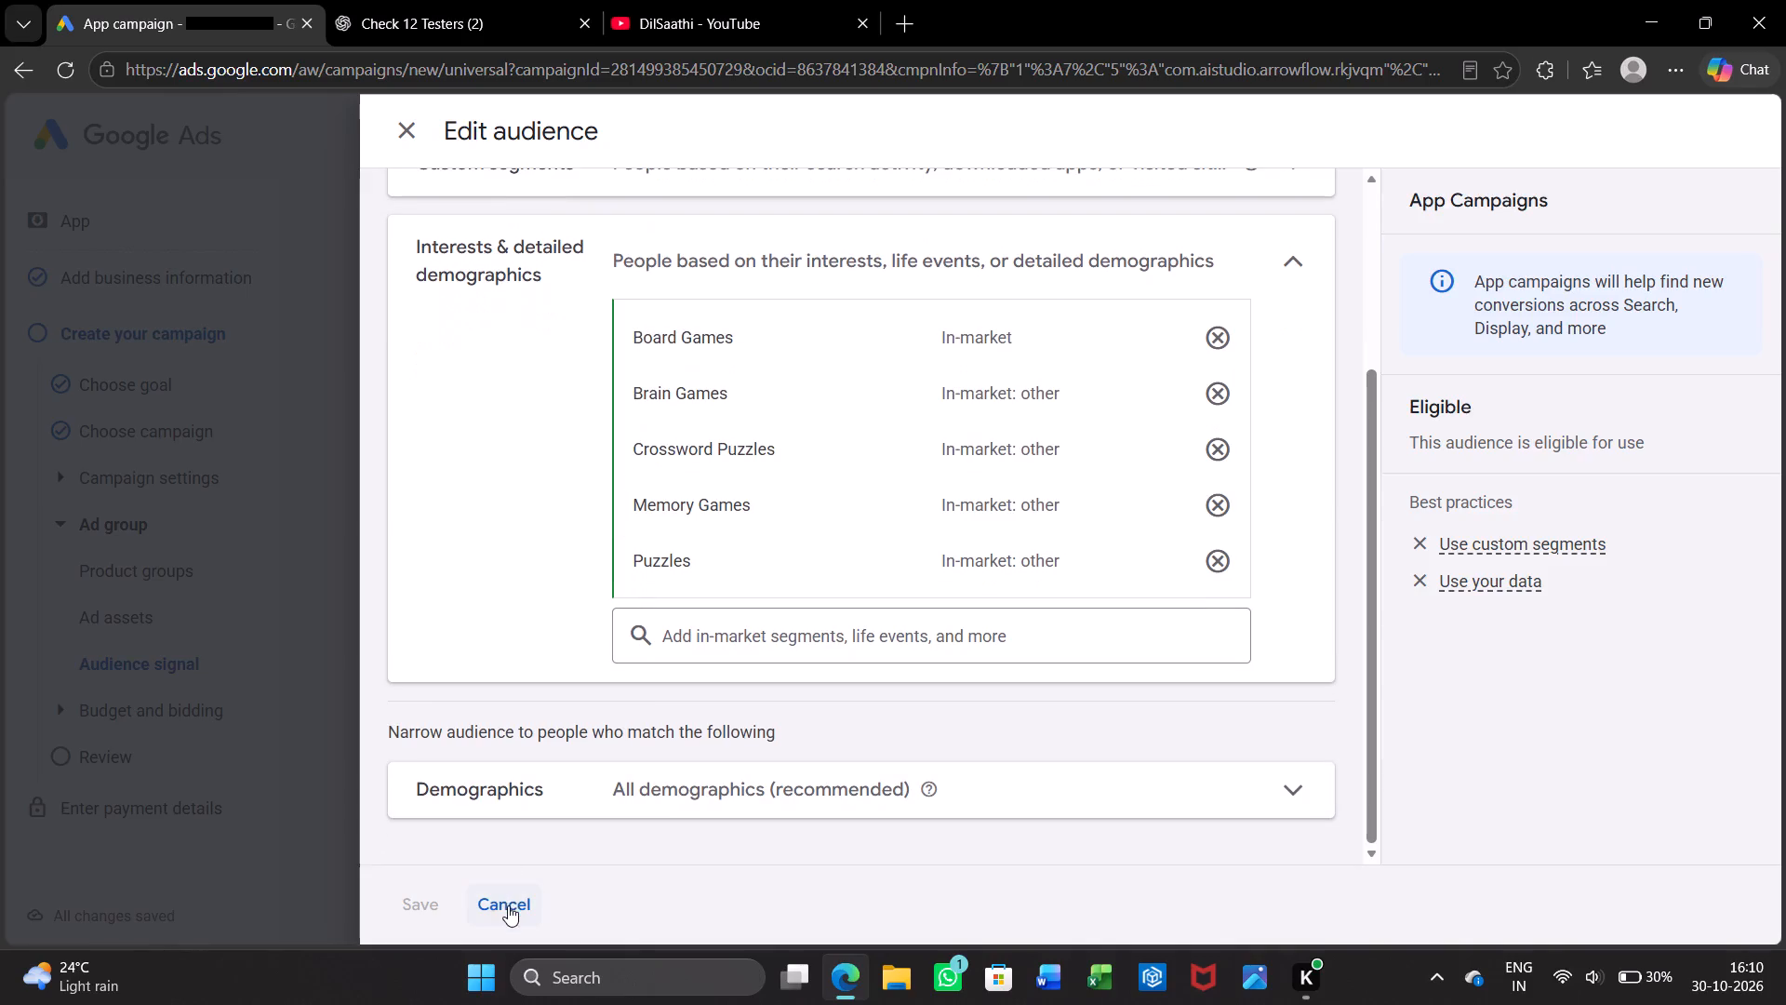
click(713, 793)
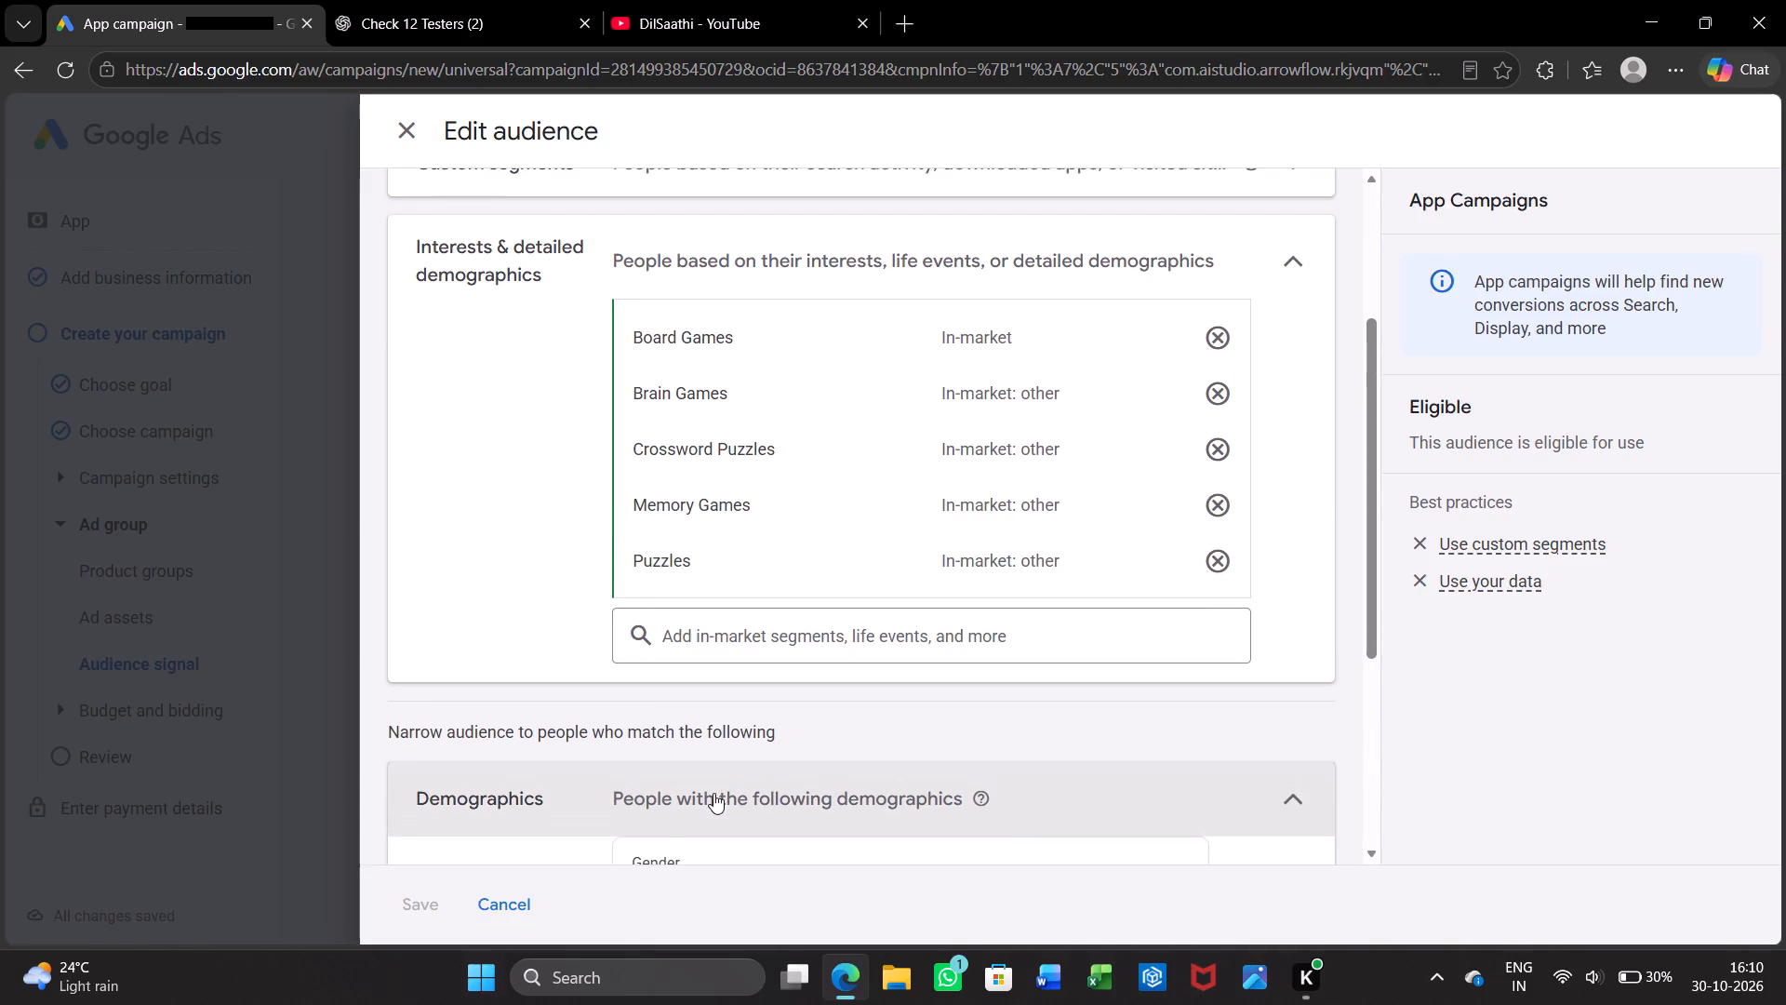
scroll(549, 594, down, 1)
scroll(549, 594, up, 1)
scroll(549, 594, down, 2)
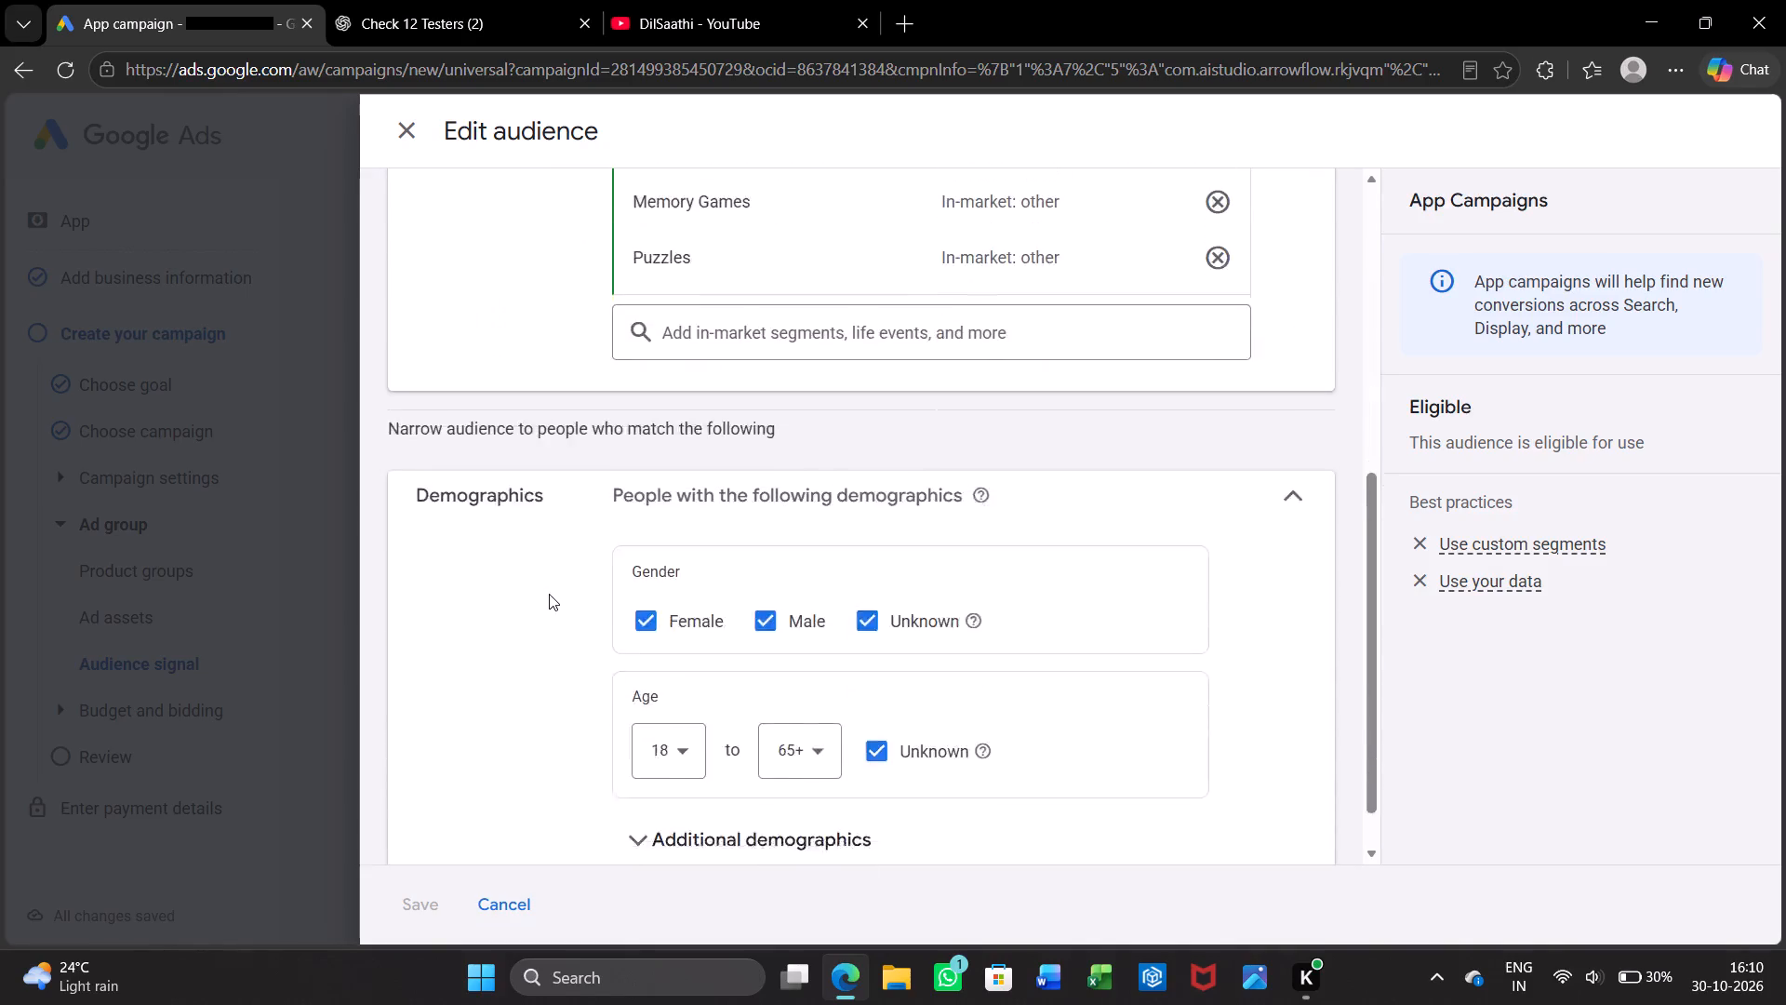
scroll(549, 594, up, 1)
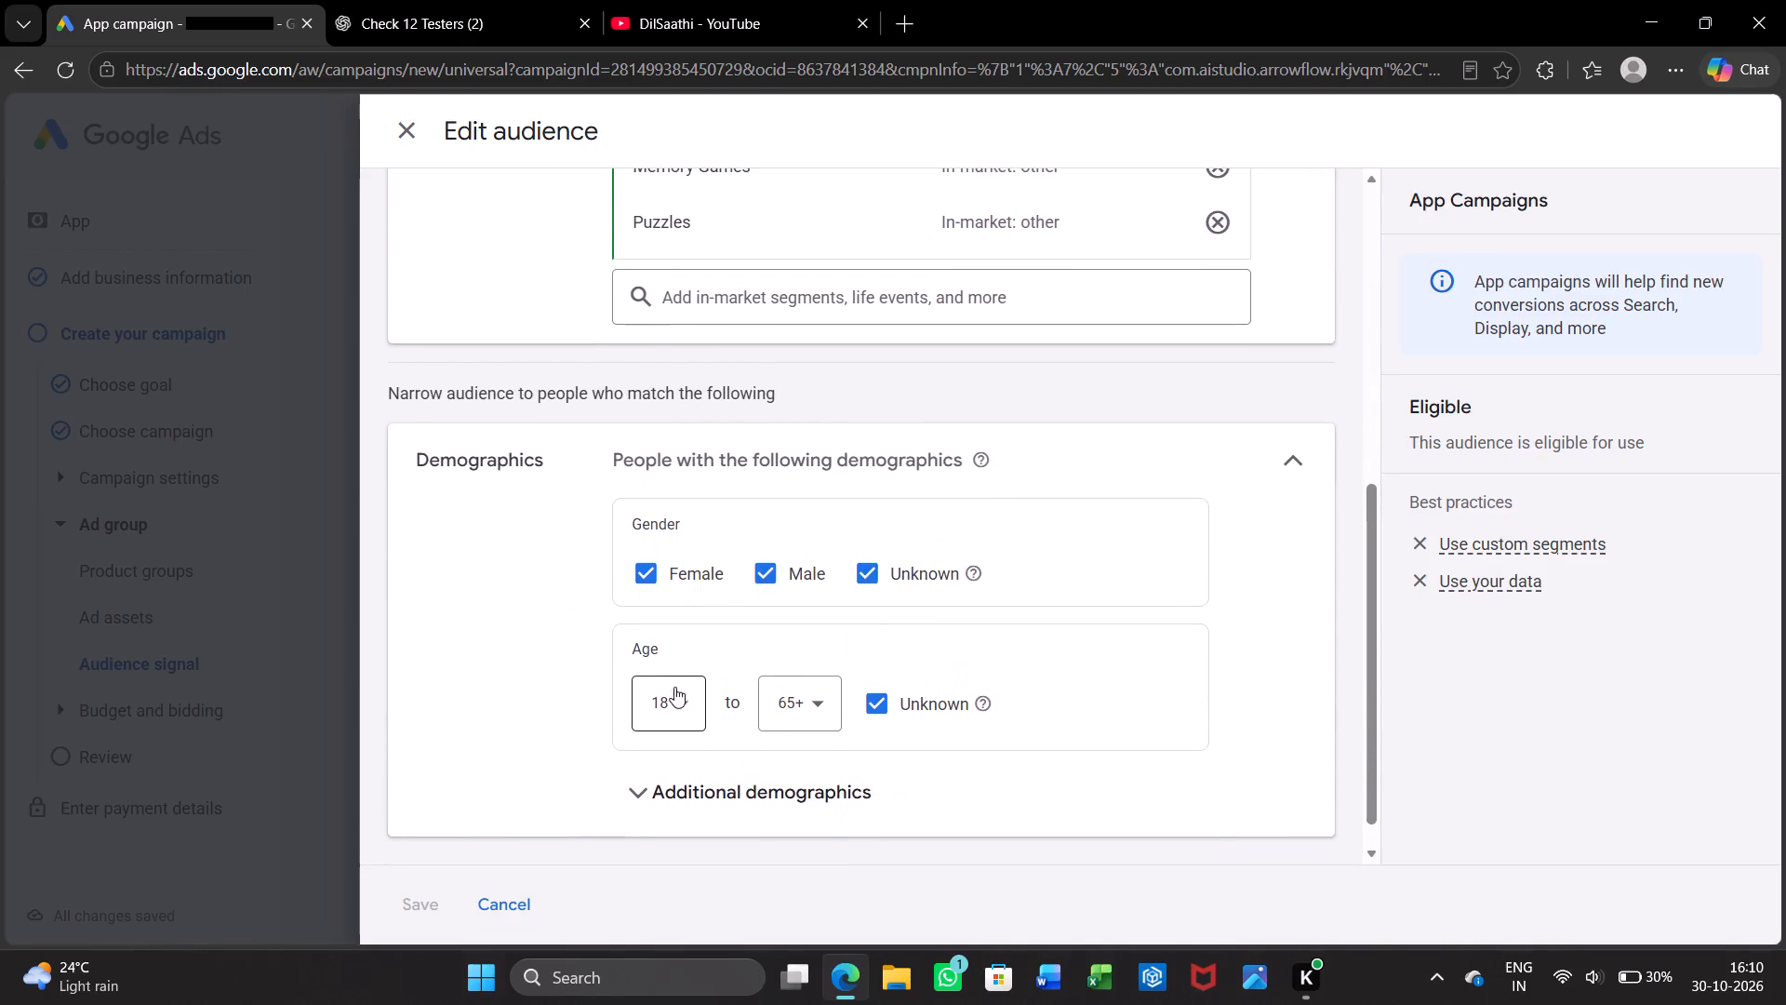
click(681, 697)
scroll(680, 489, up, 1)
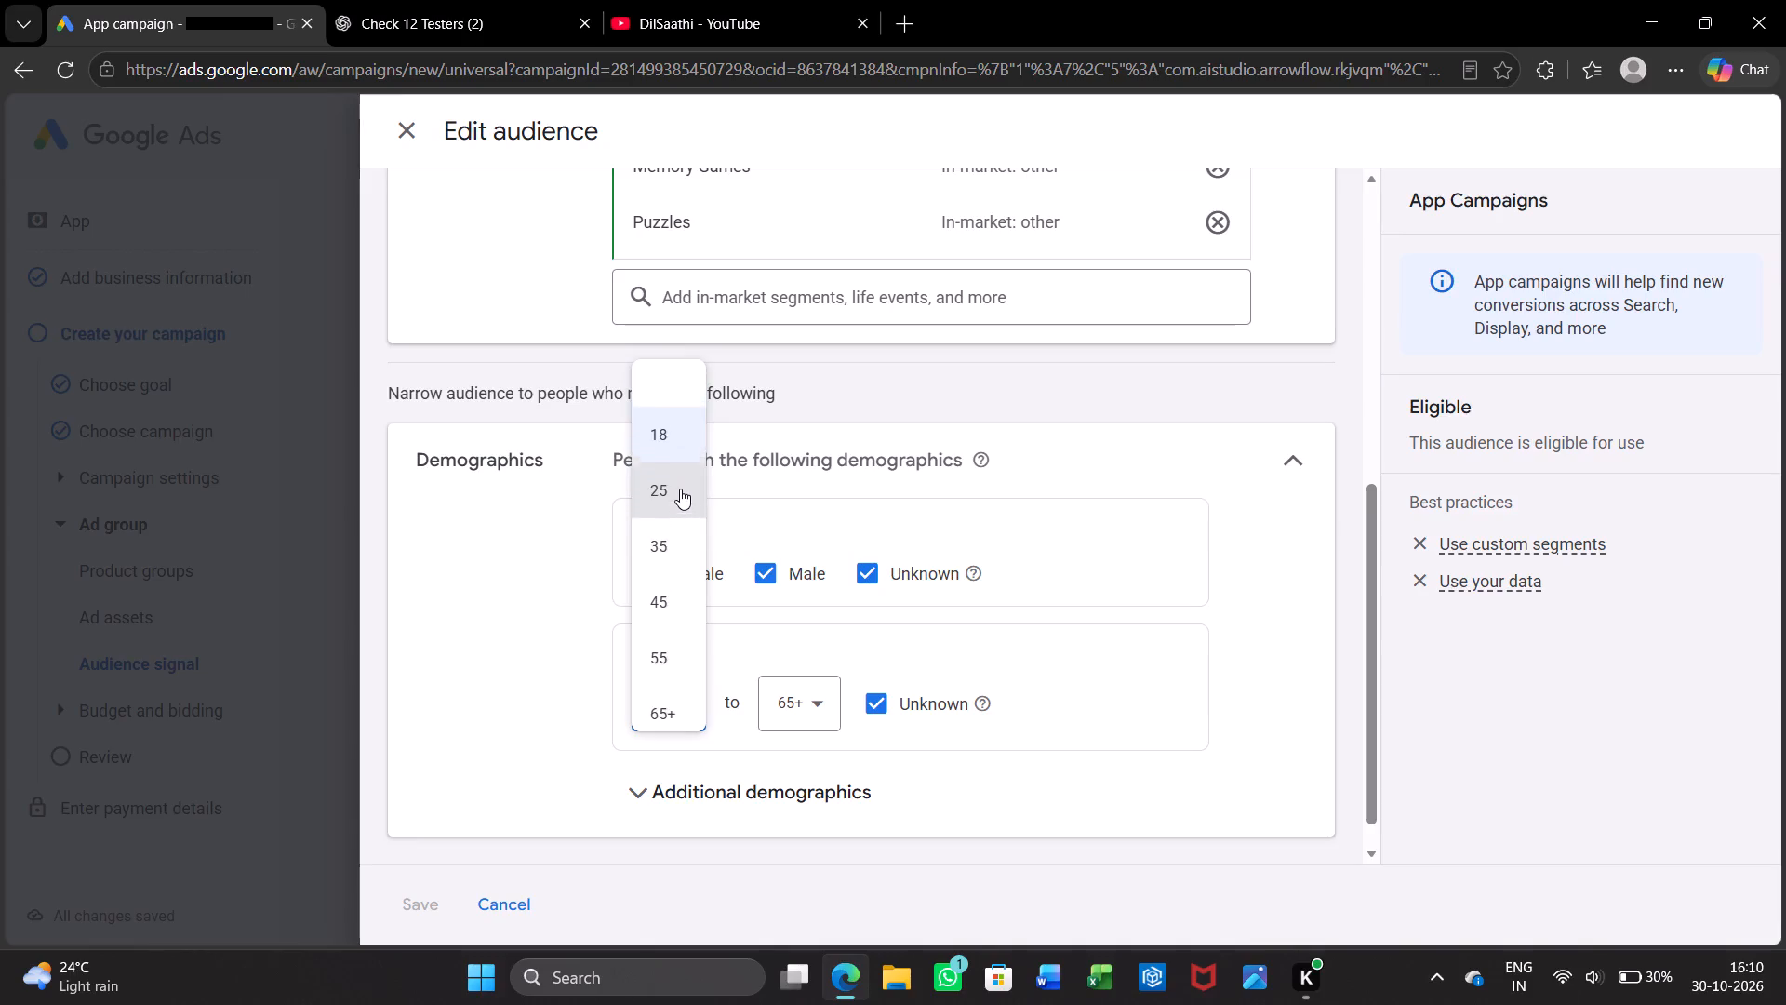
click(528, 610)
scroll(528, 610, up, 2)
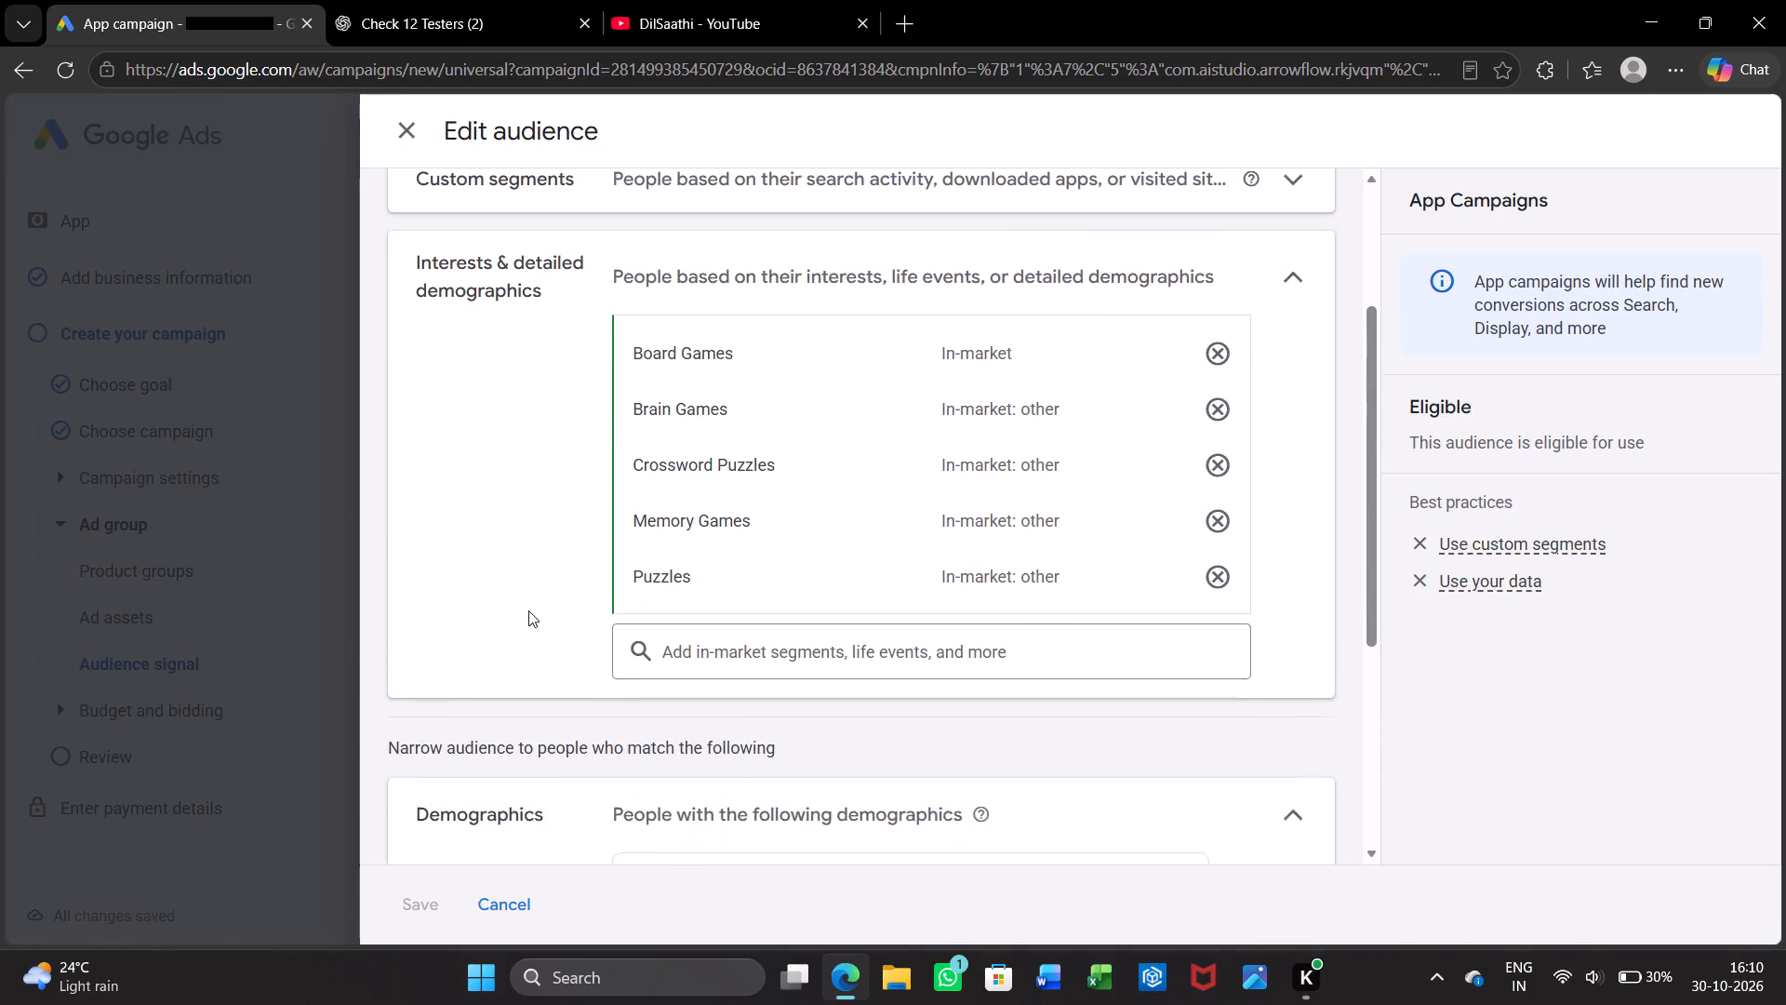
Search the audience's interest segments for "mobile game" and leave the audience editor without saving.
click(708, 664)
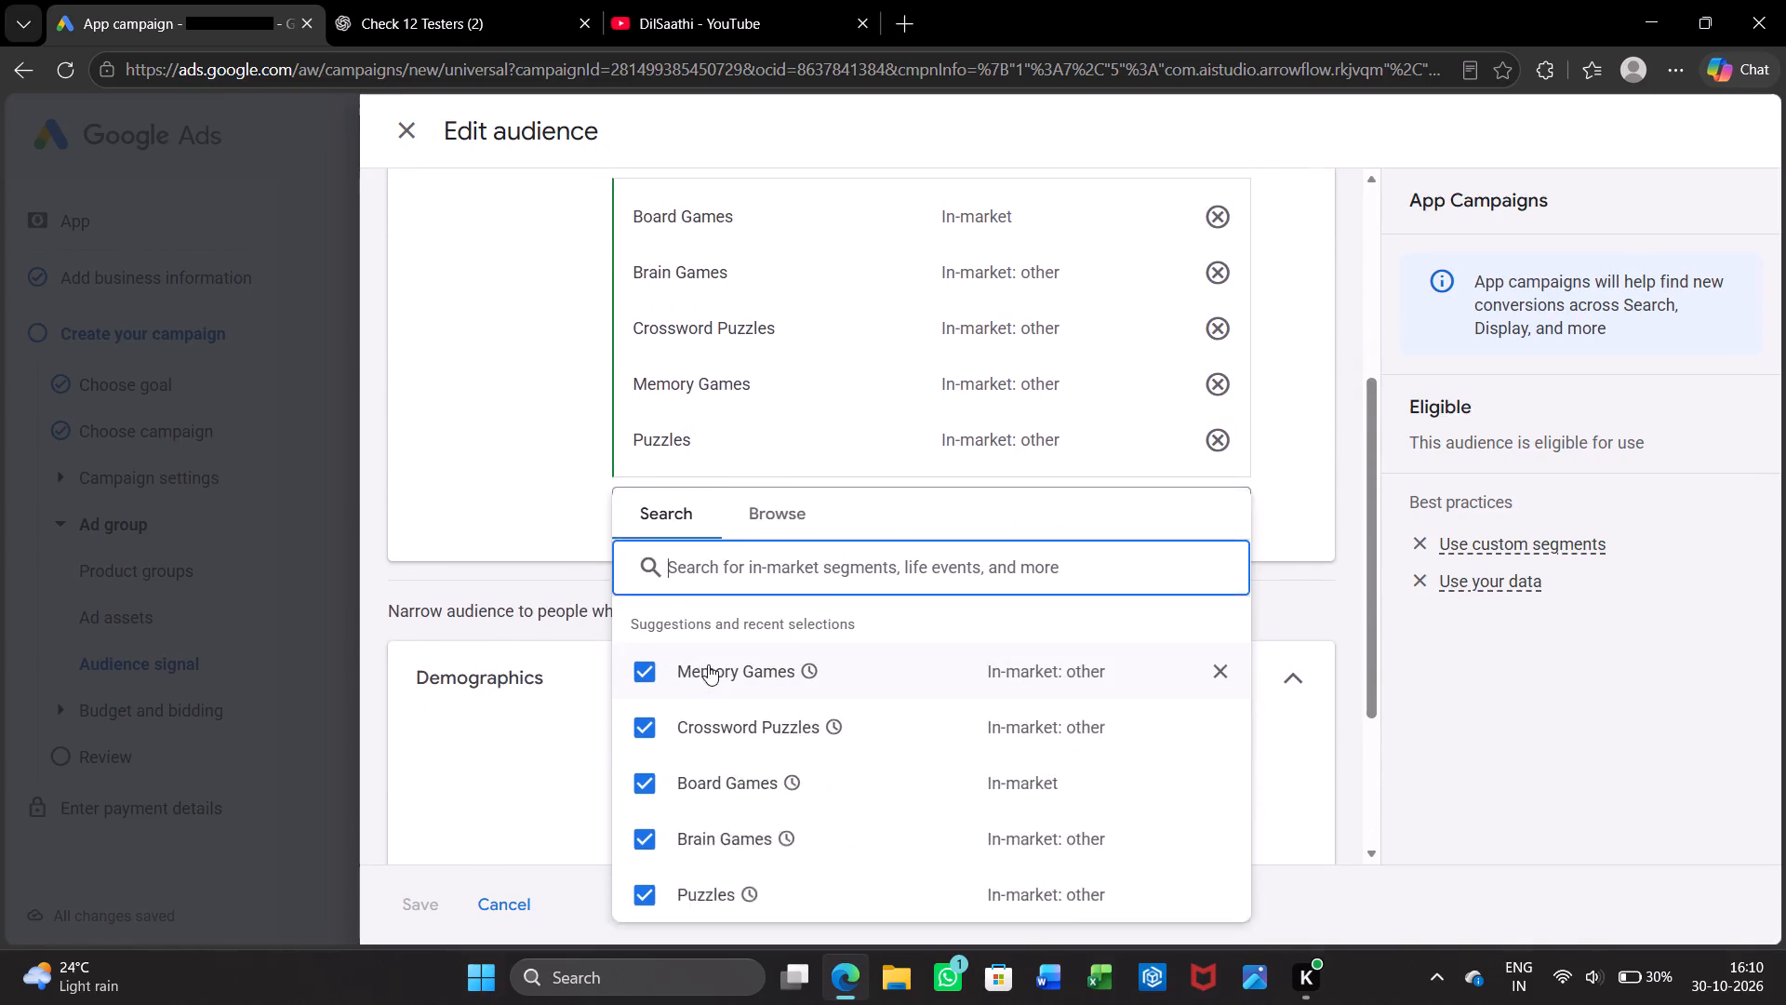
text(mobile game)
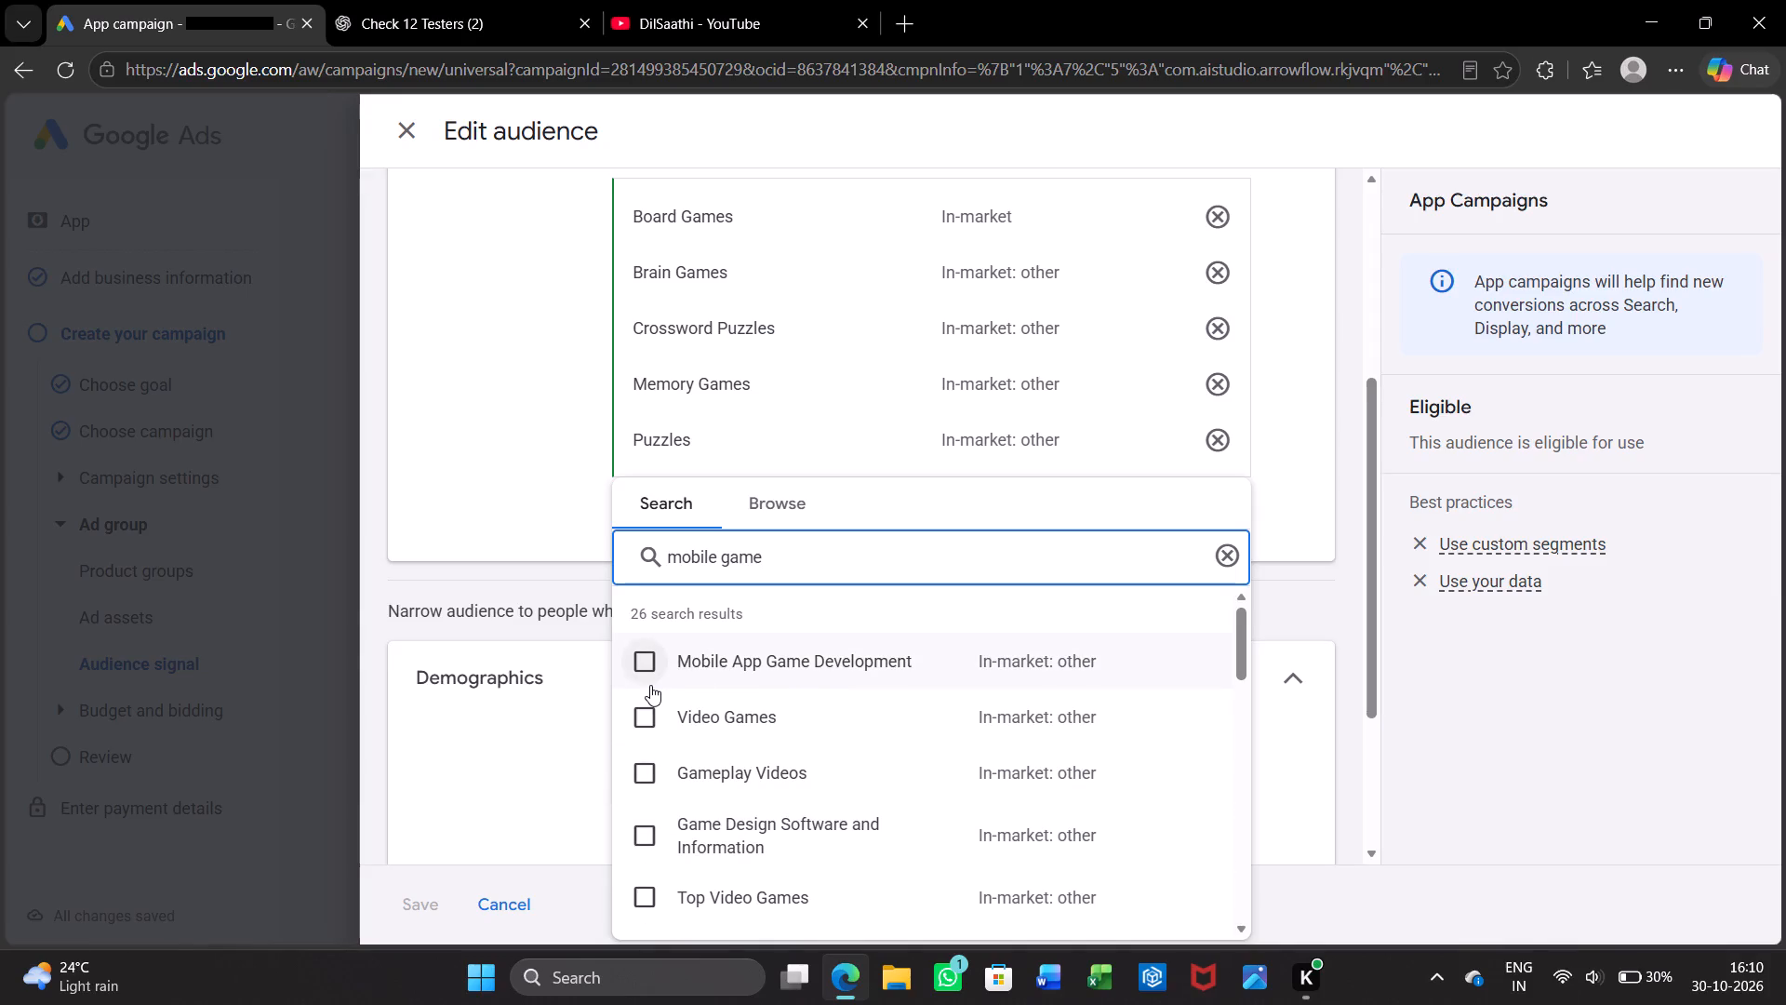
click(650, 685)
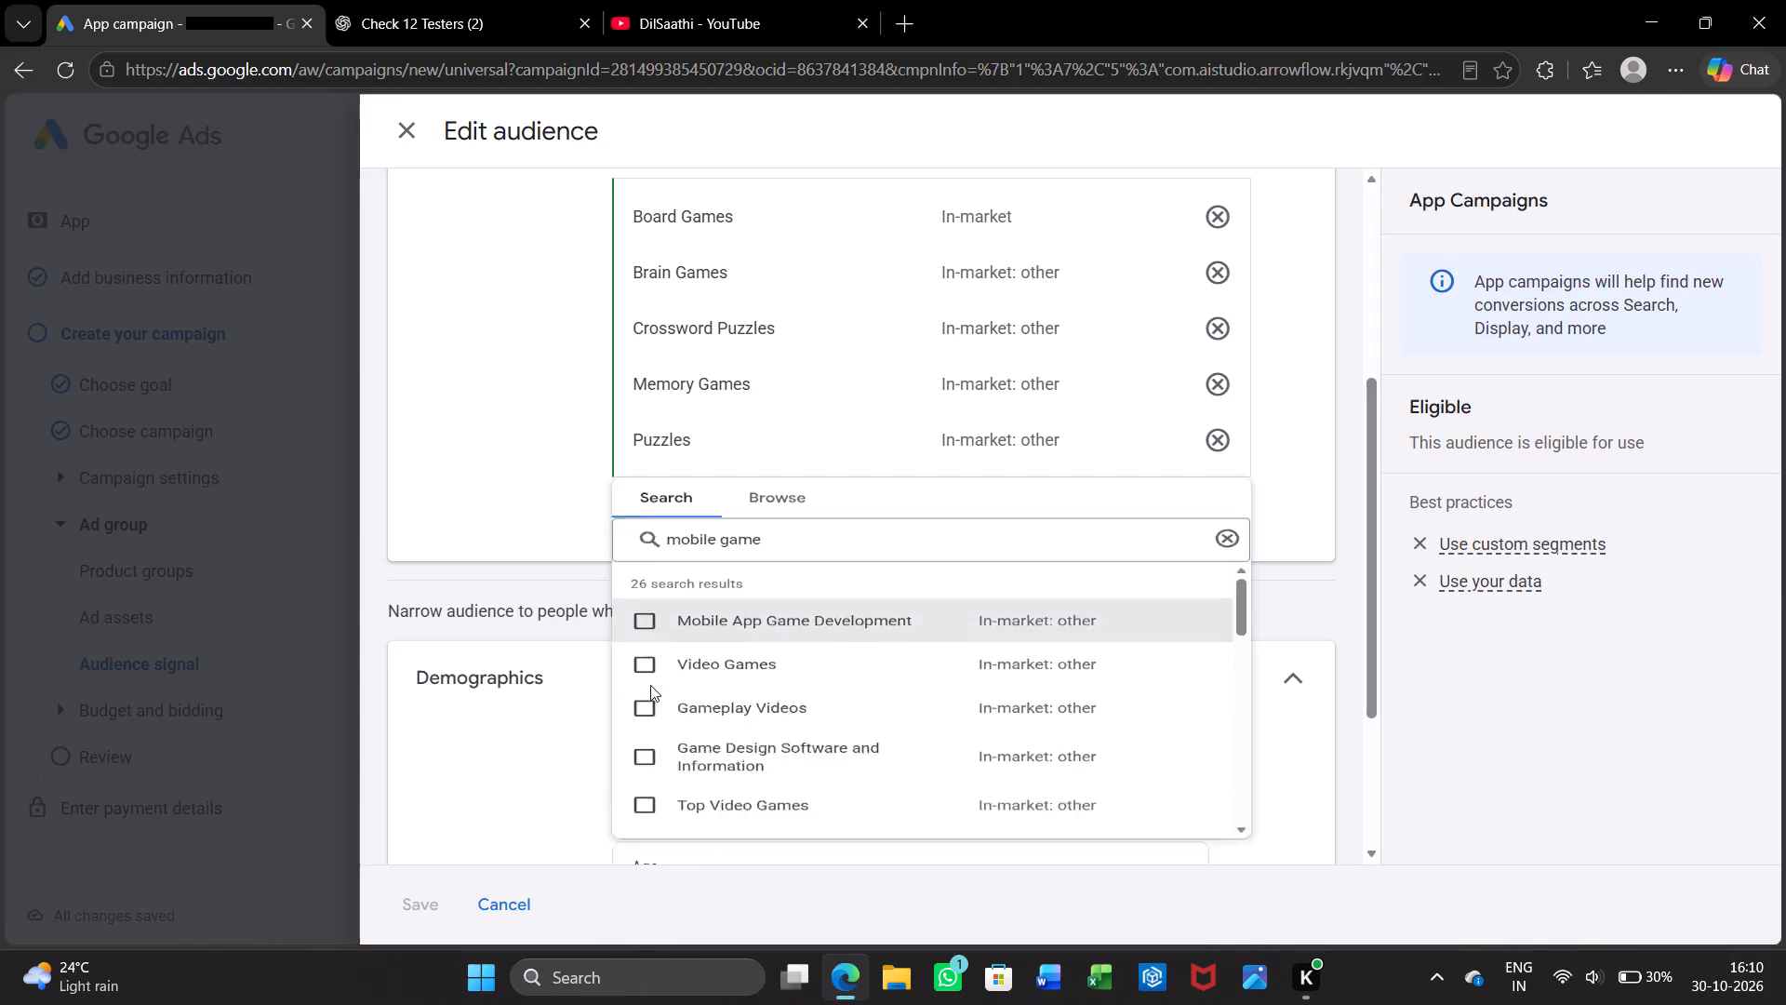
scroll(650, 685, down, 1)
scroll(490, 685, down, 3)
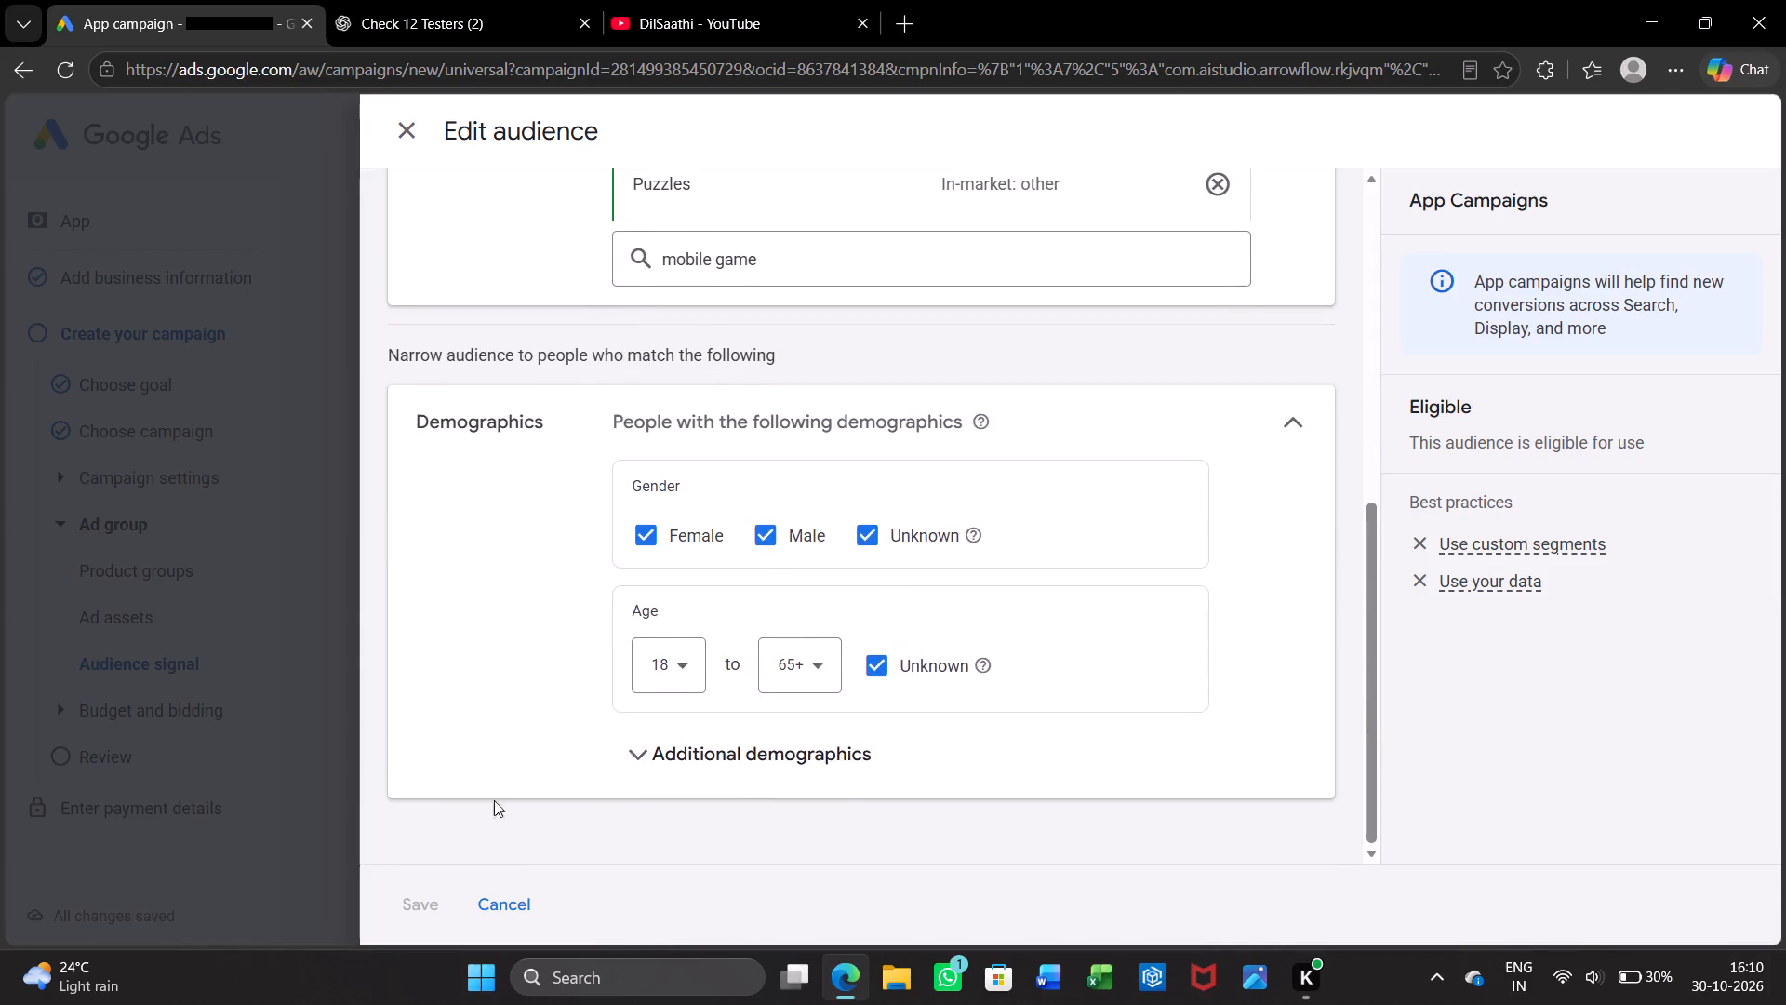
click(500, 917)
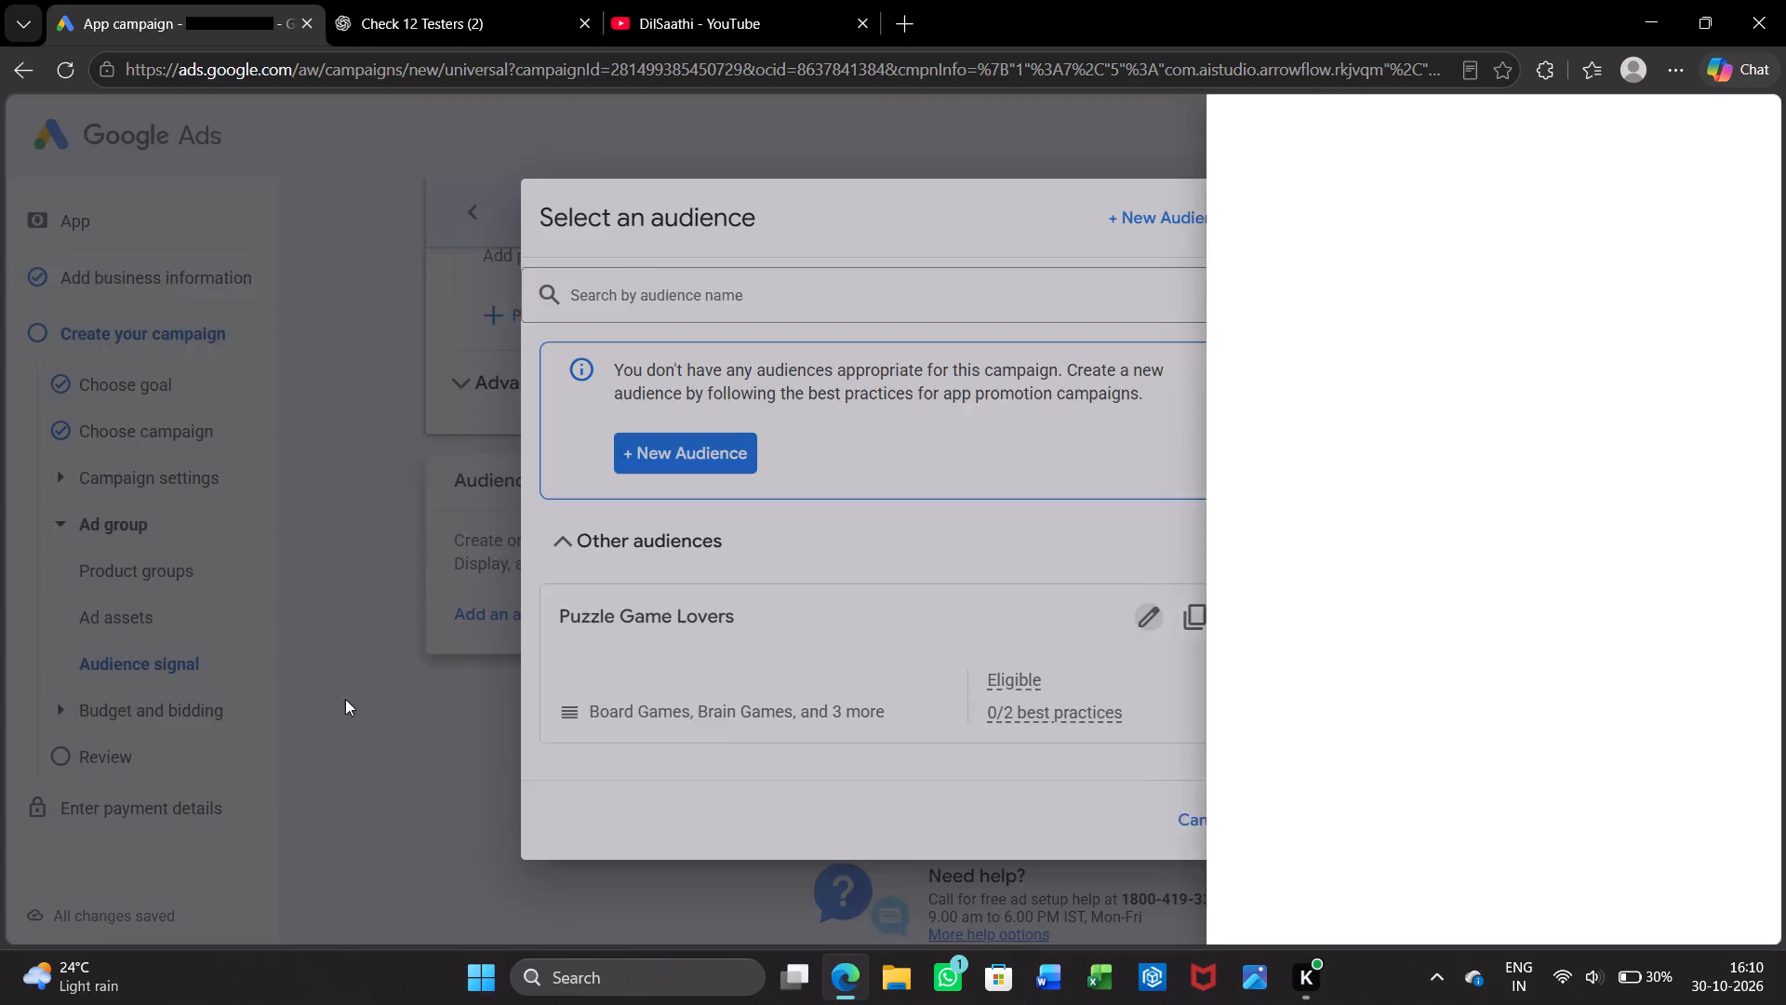
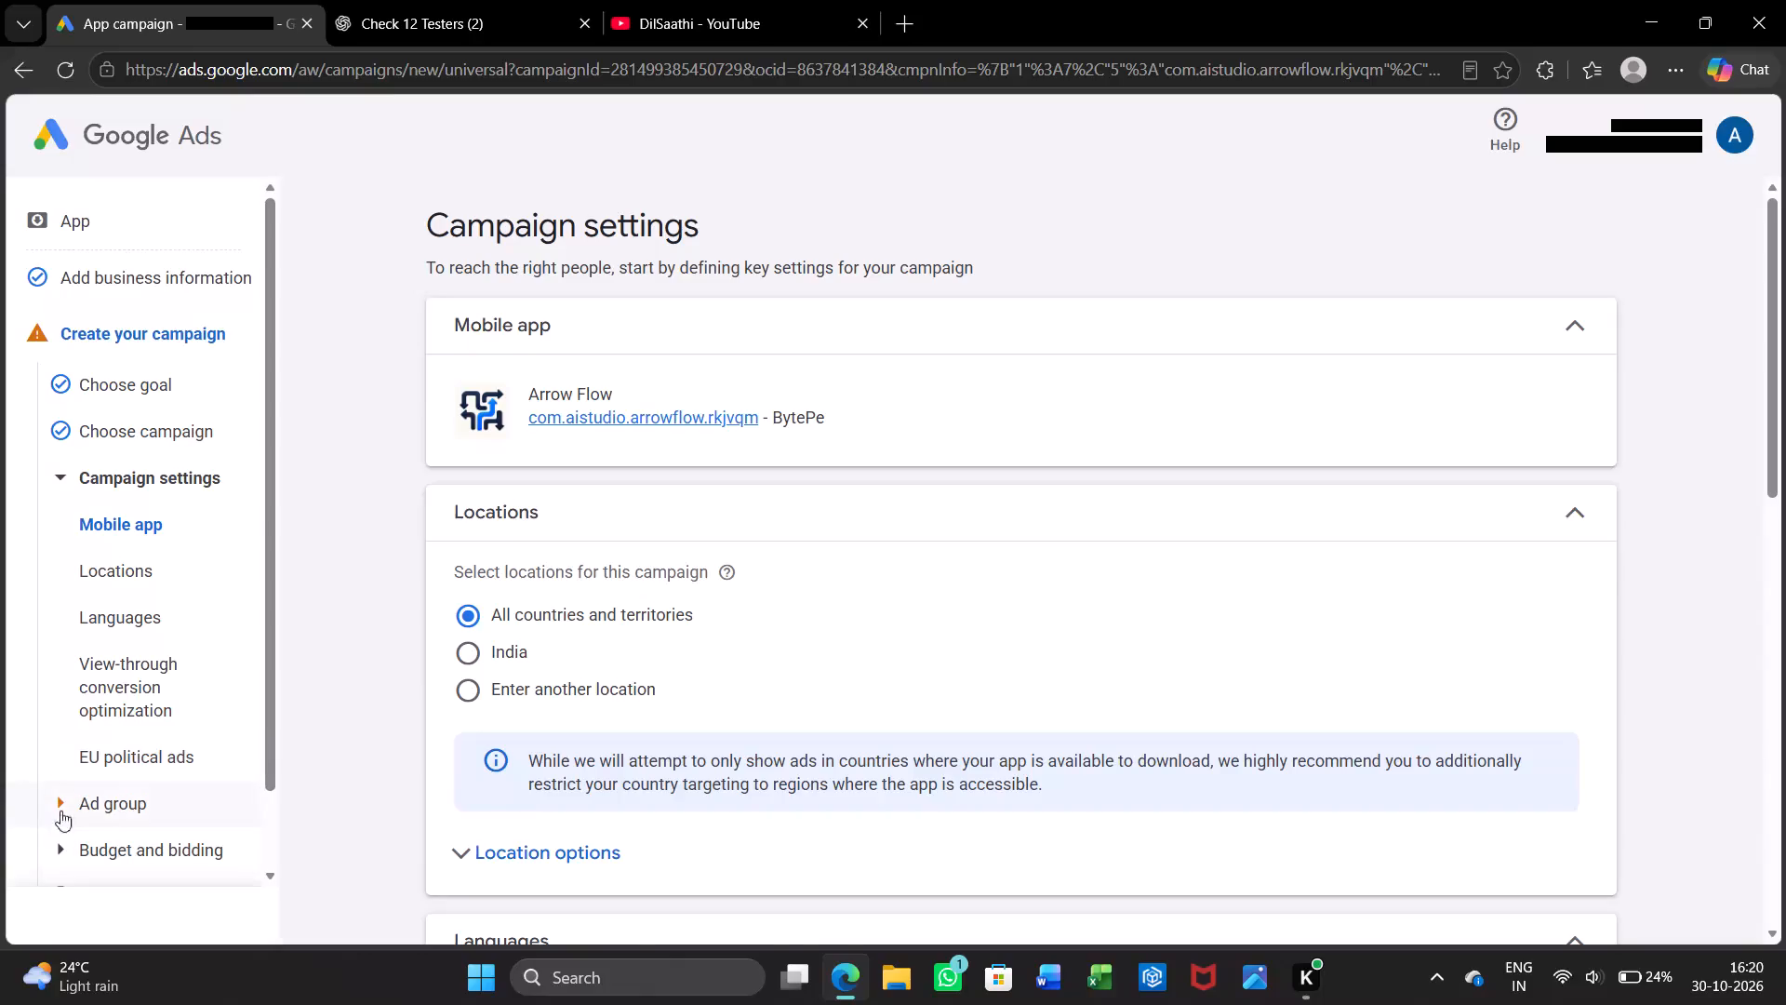
Examine the campaign review's budget, bidding, campaign settings and ad group summary, and try to proceed to payment details.
scroll(104, 810, down, 1)
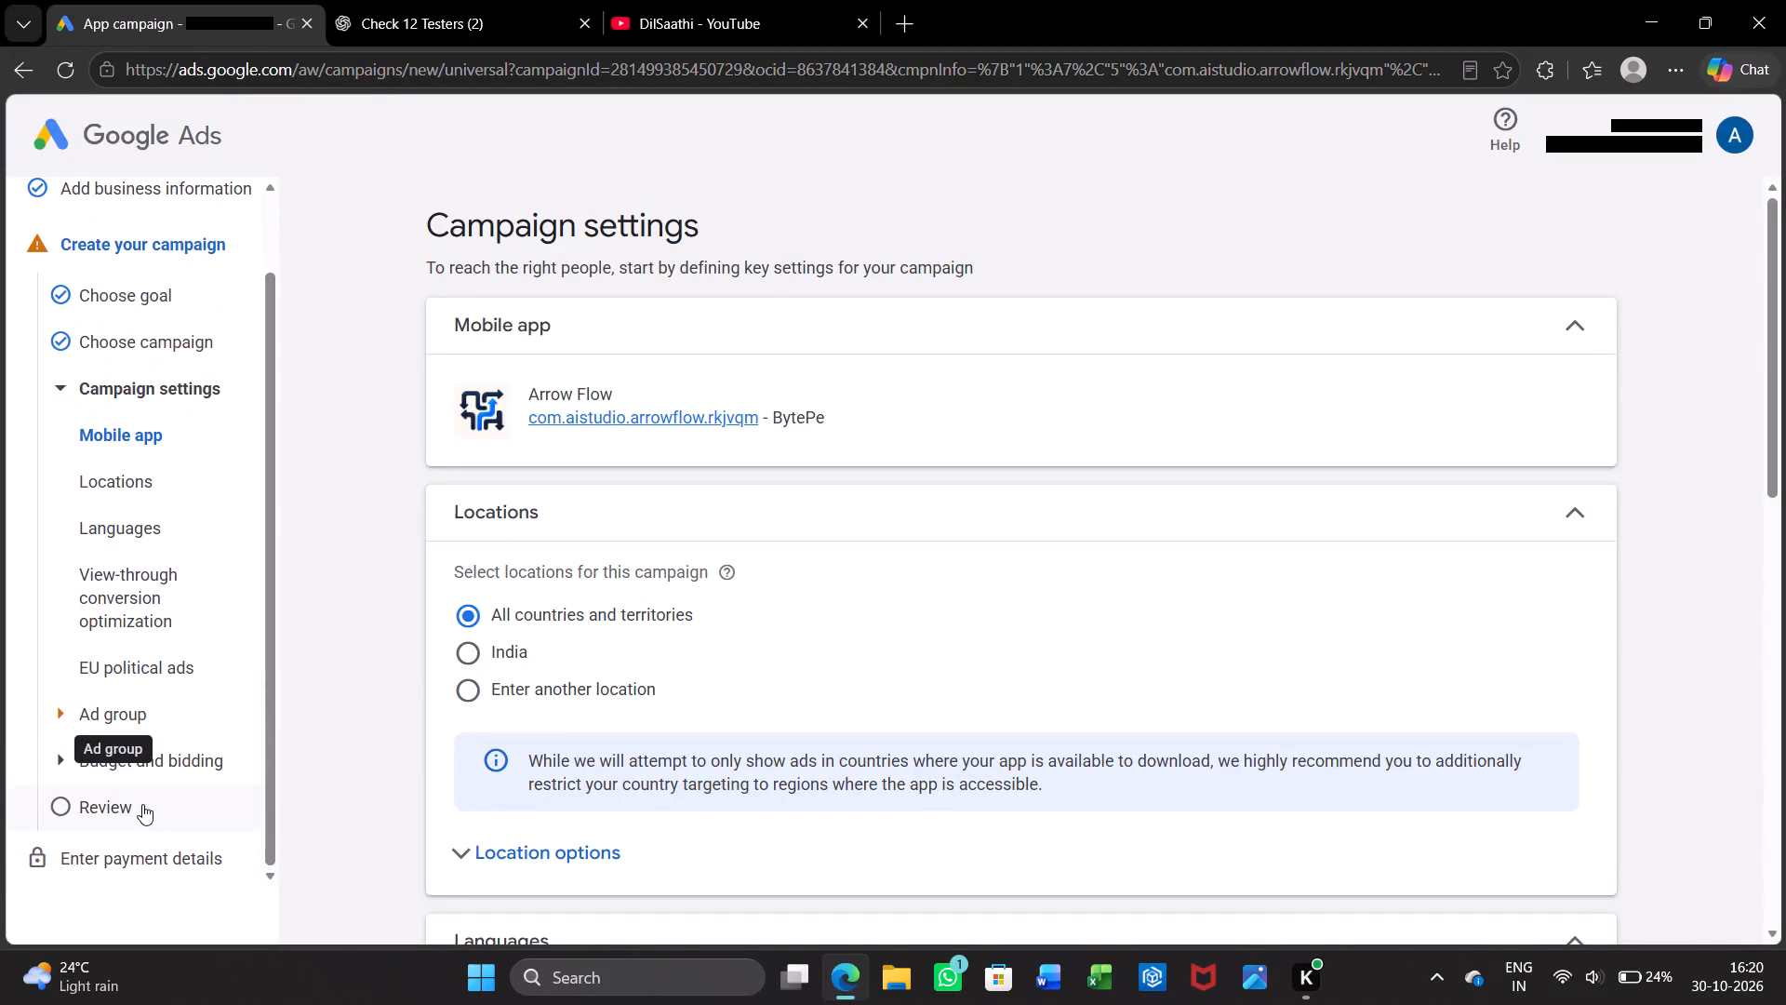
click(142, 804)
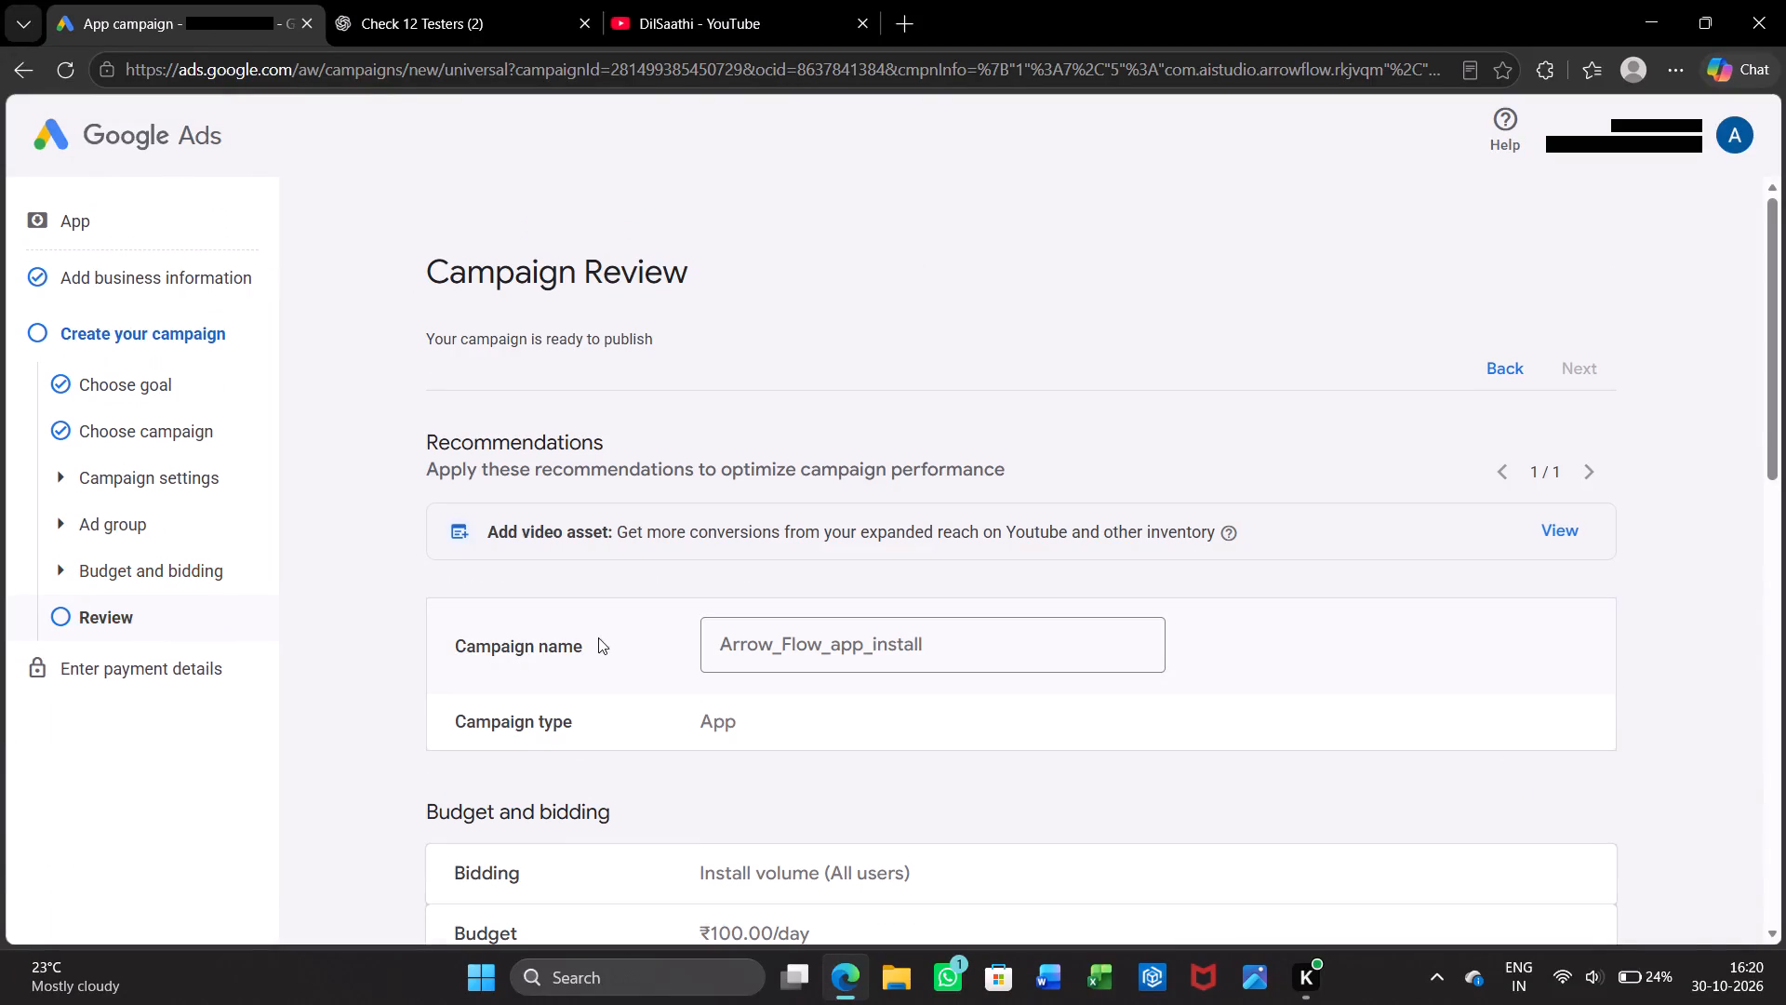
scroll(661, 654, down, 3)
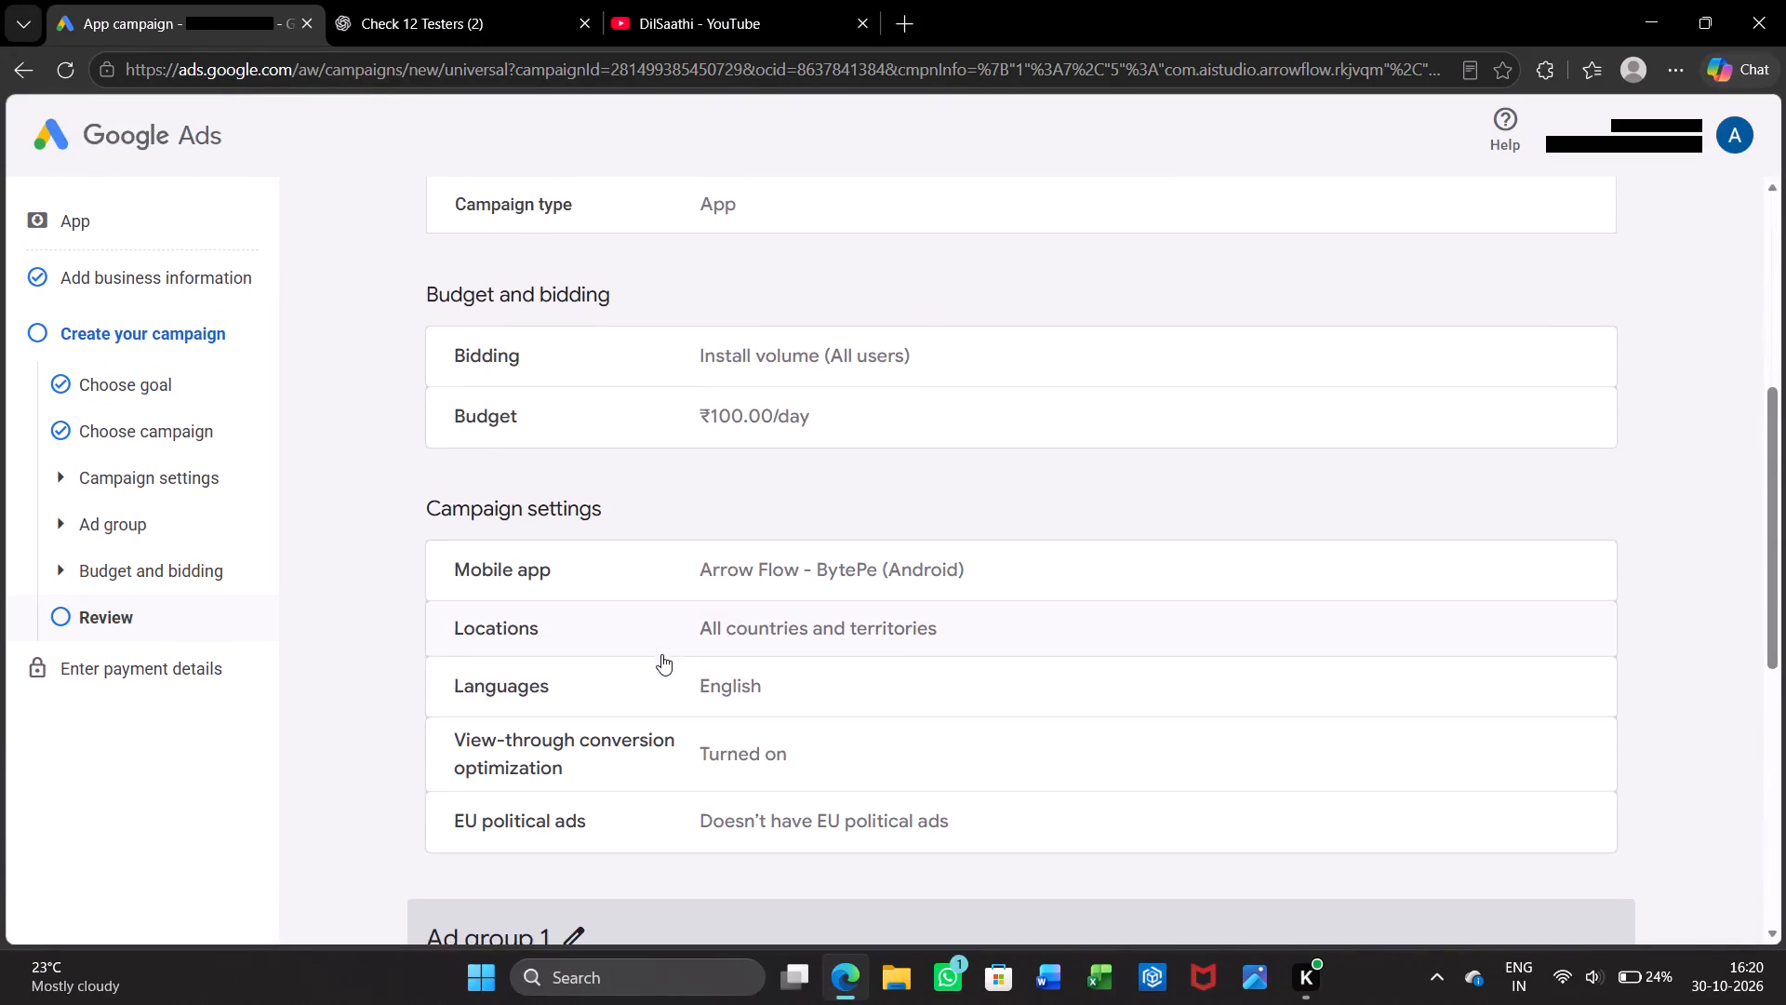
scroll(661, 654, down, 1)
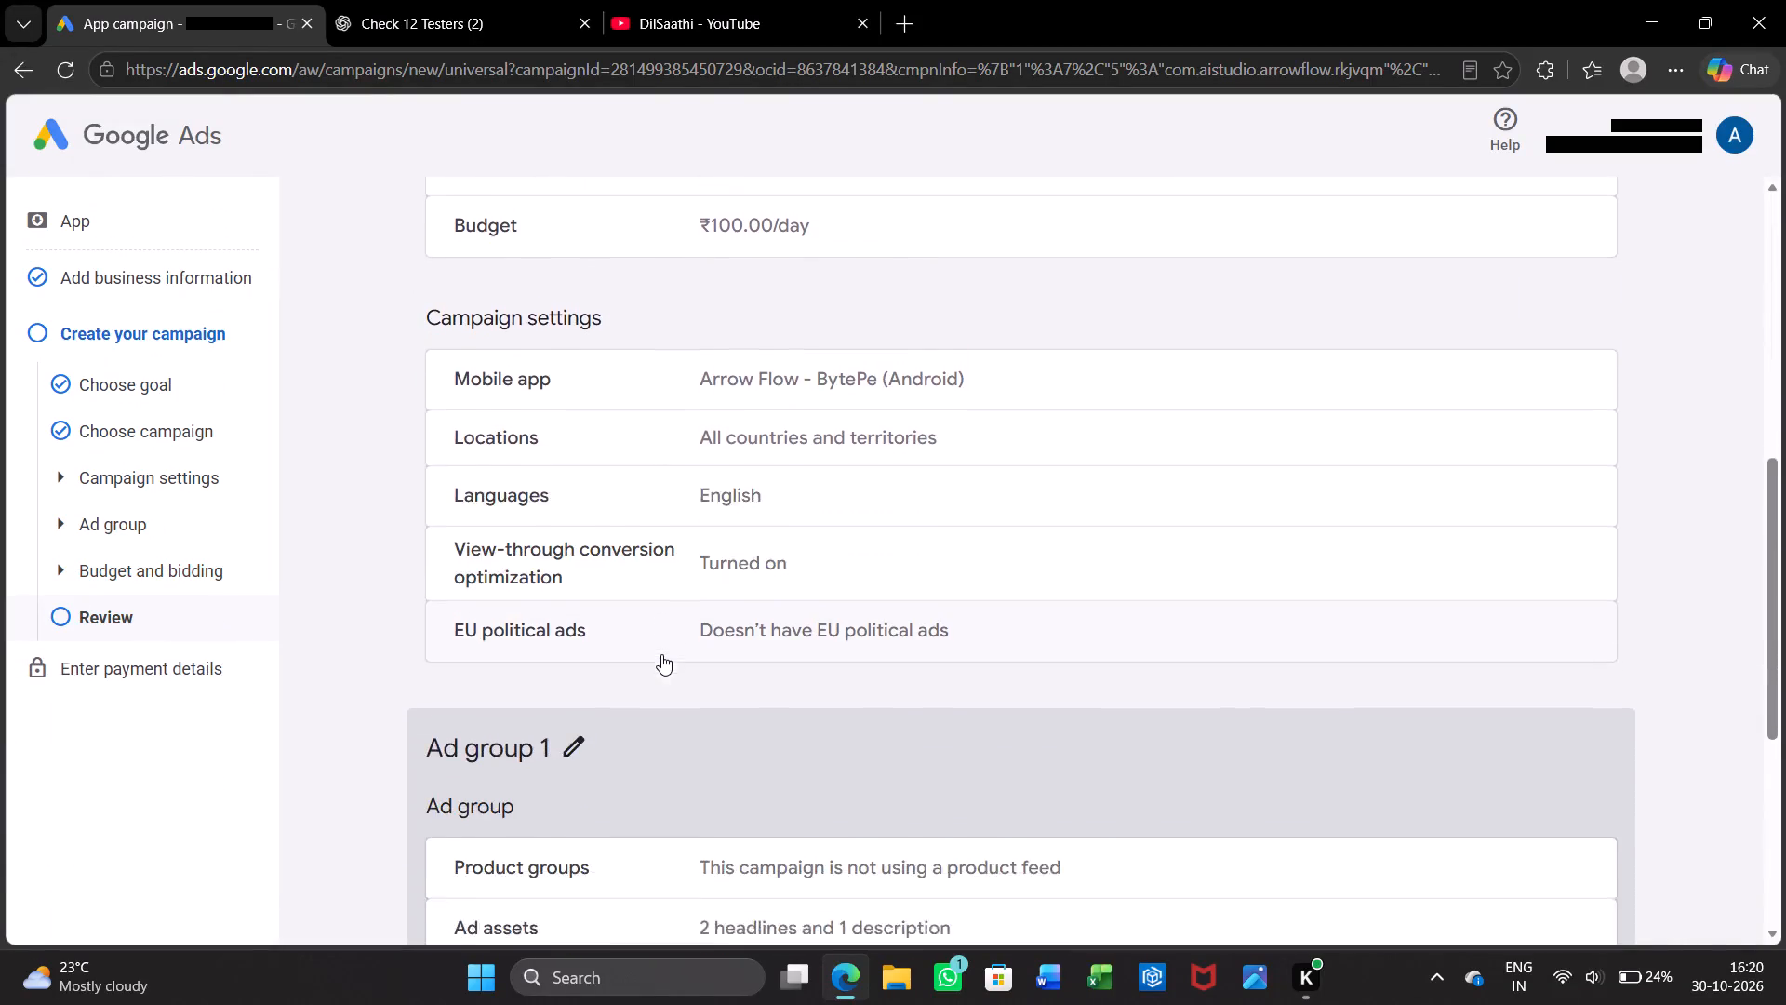
scroll(661, 654, down, 3)
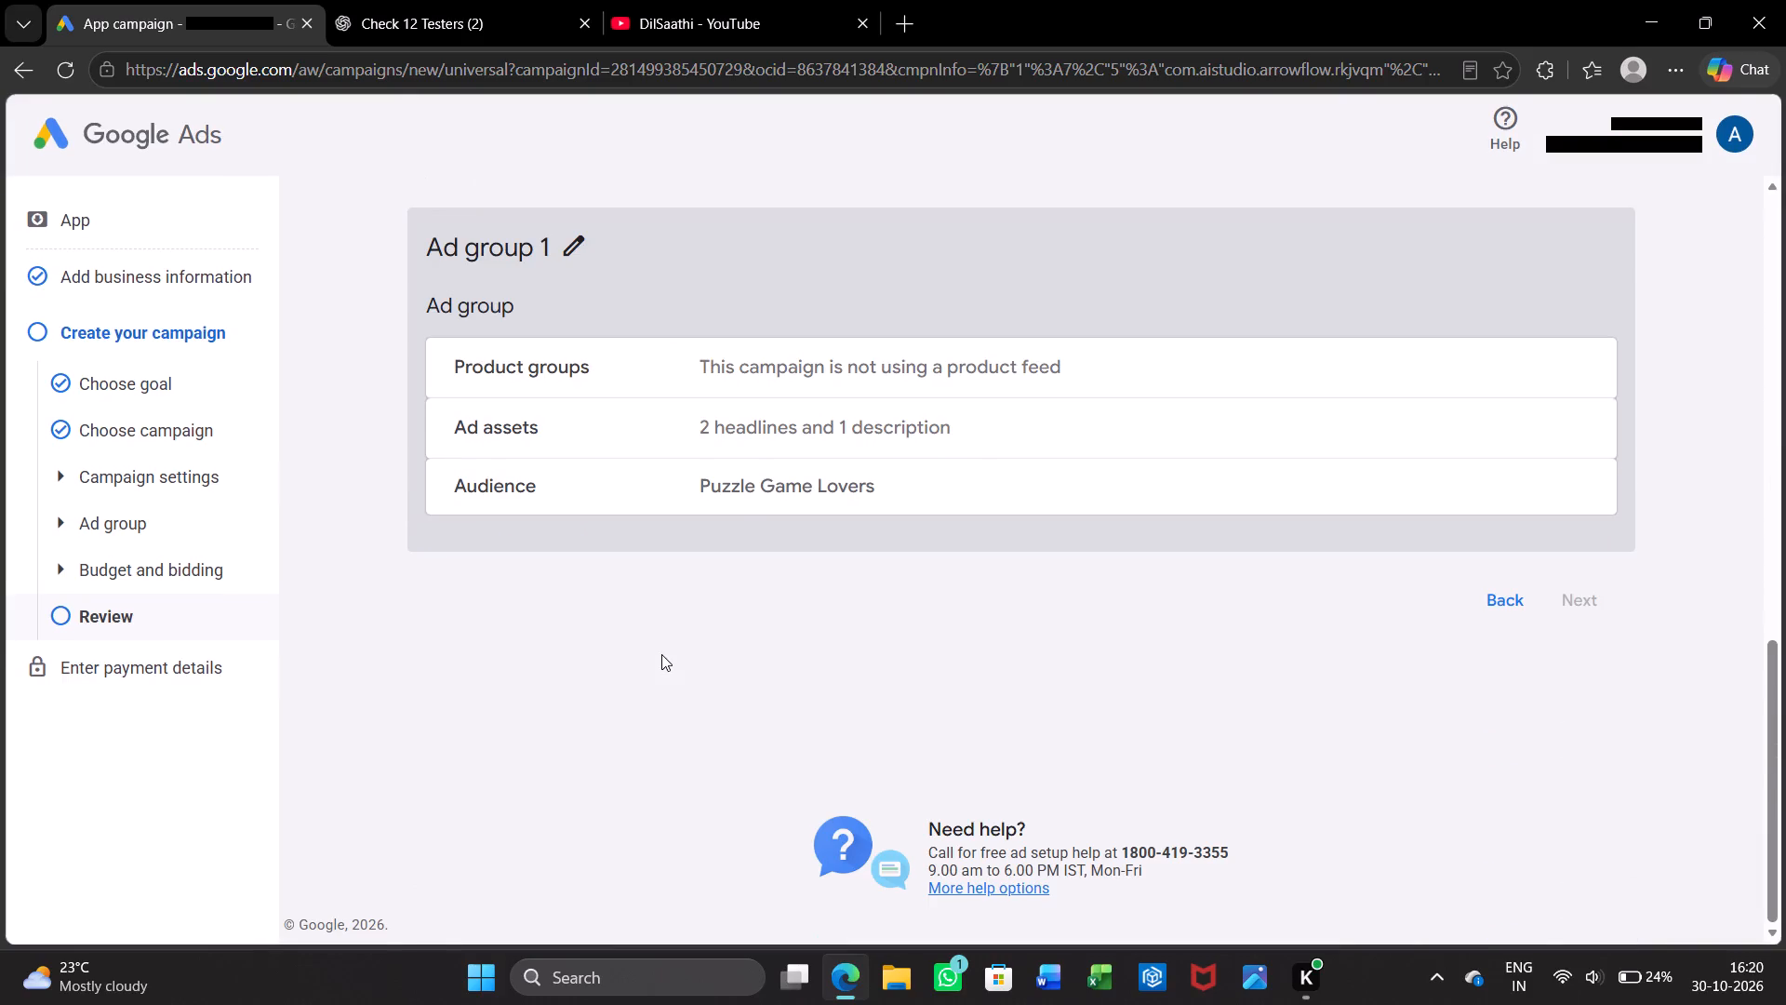
click(150, 671)
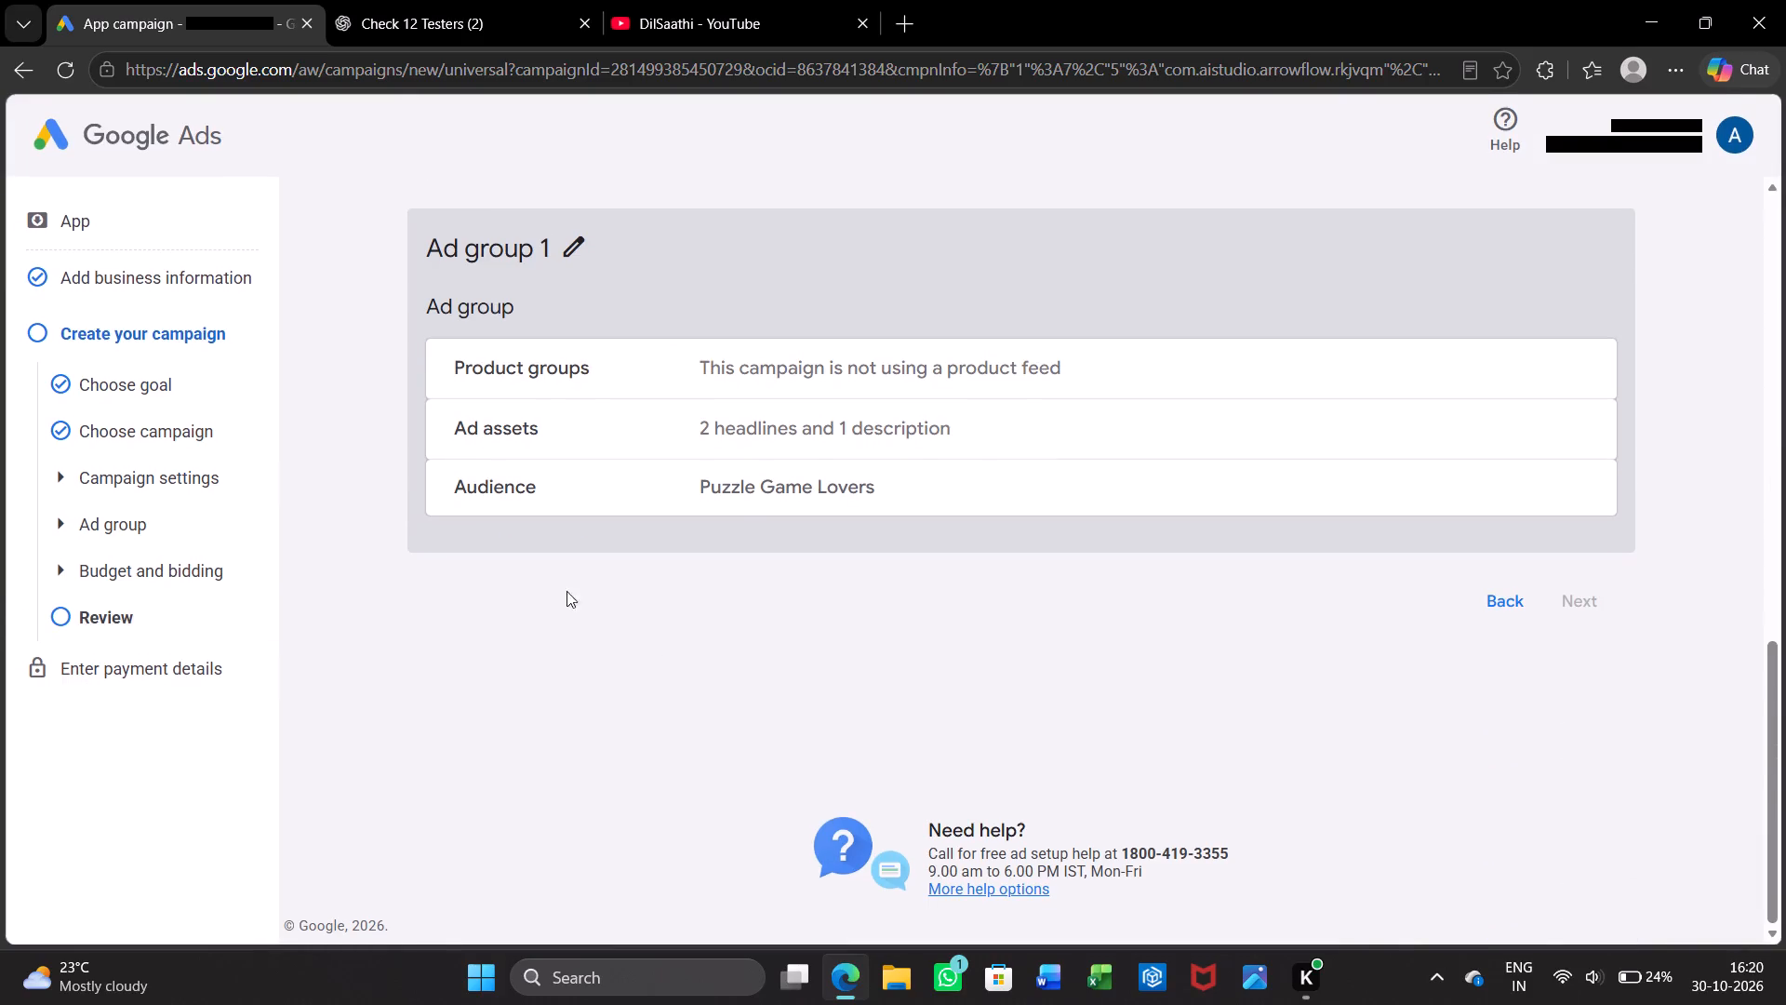
click(1584, 602)
scroll(855, 646, up, 4)
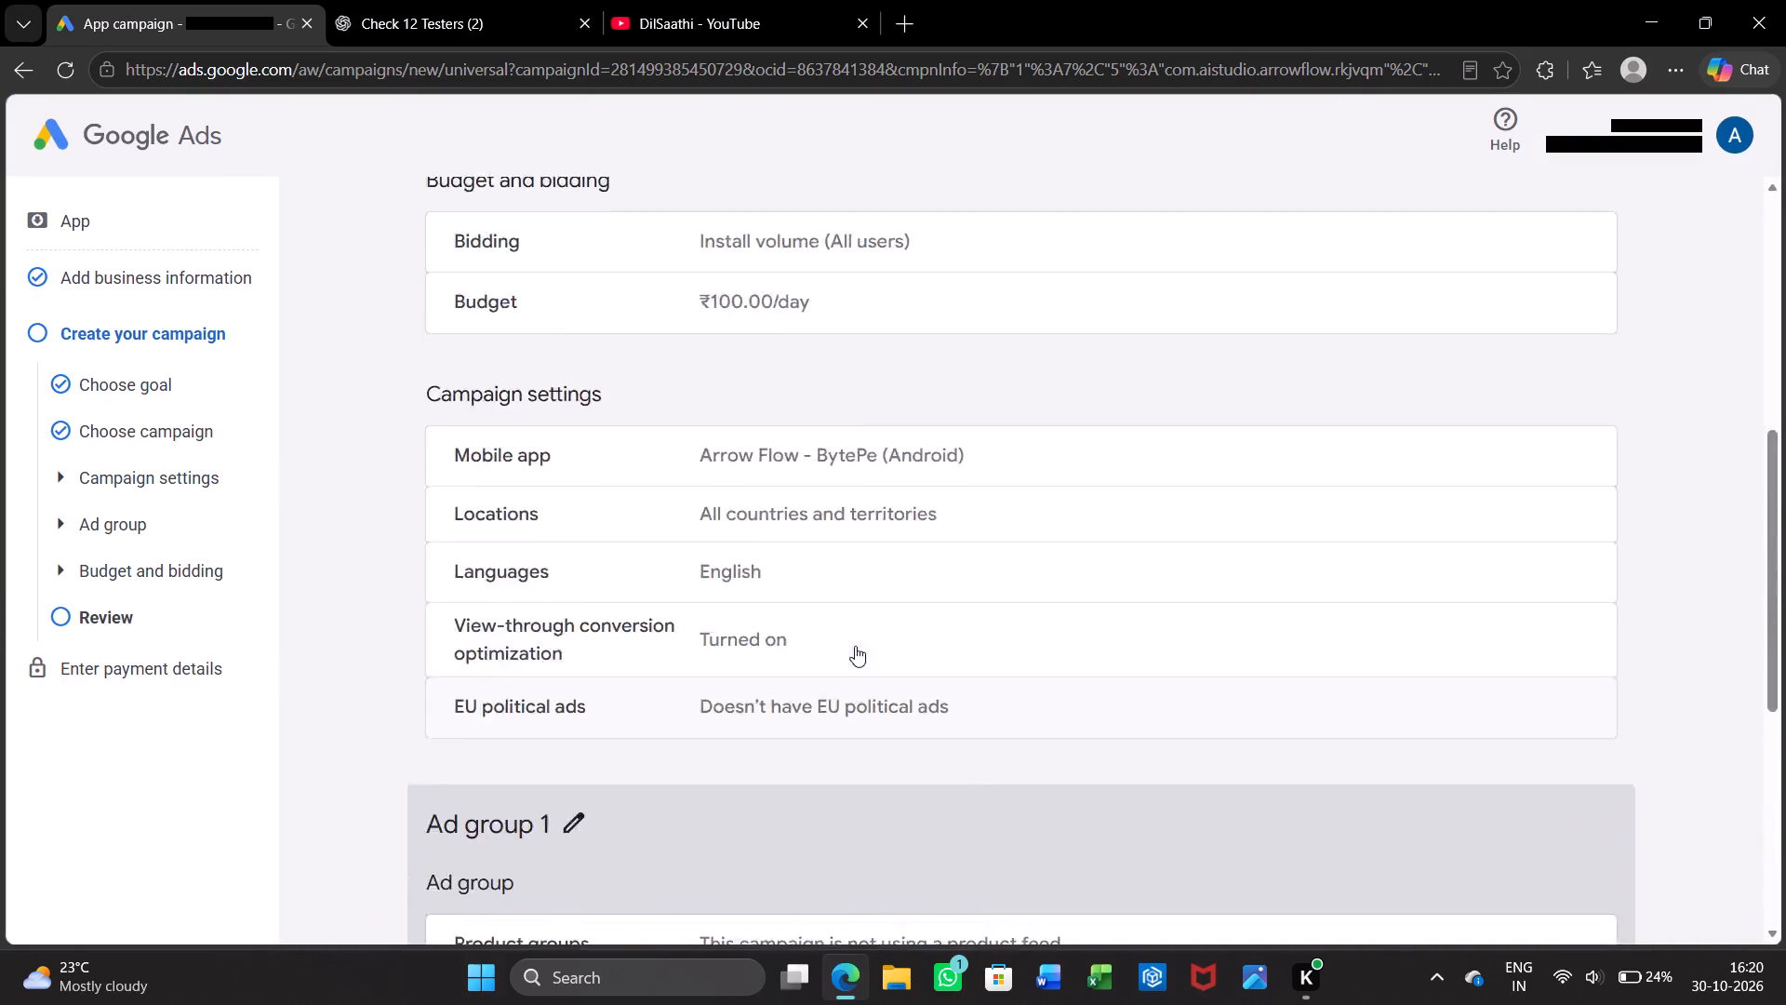
scroll(855, 646, up, 5)
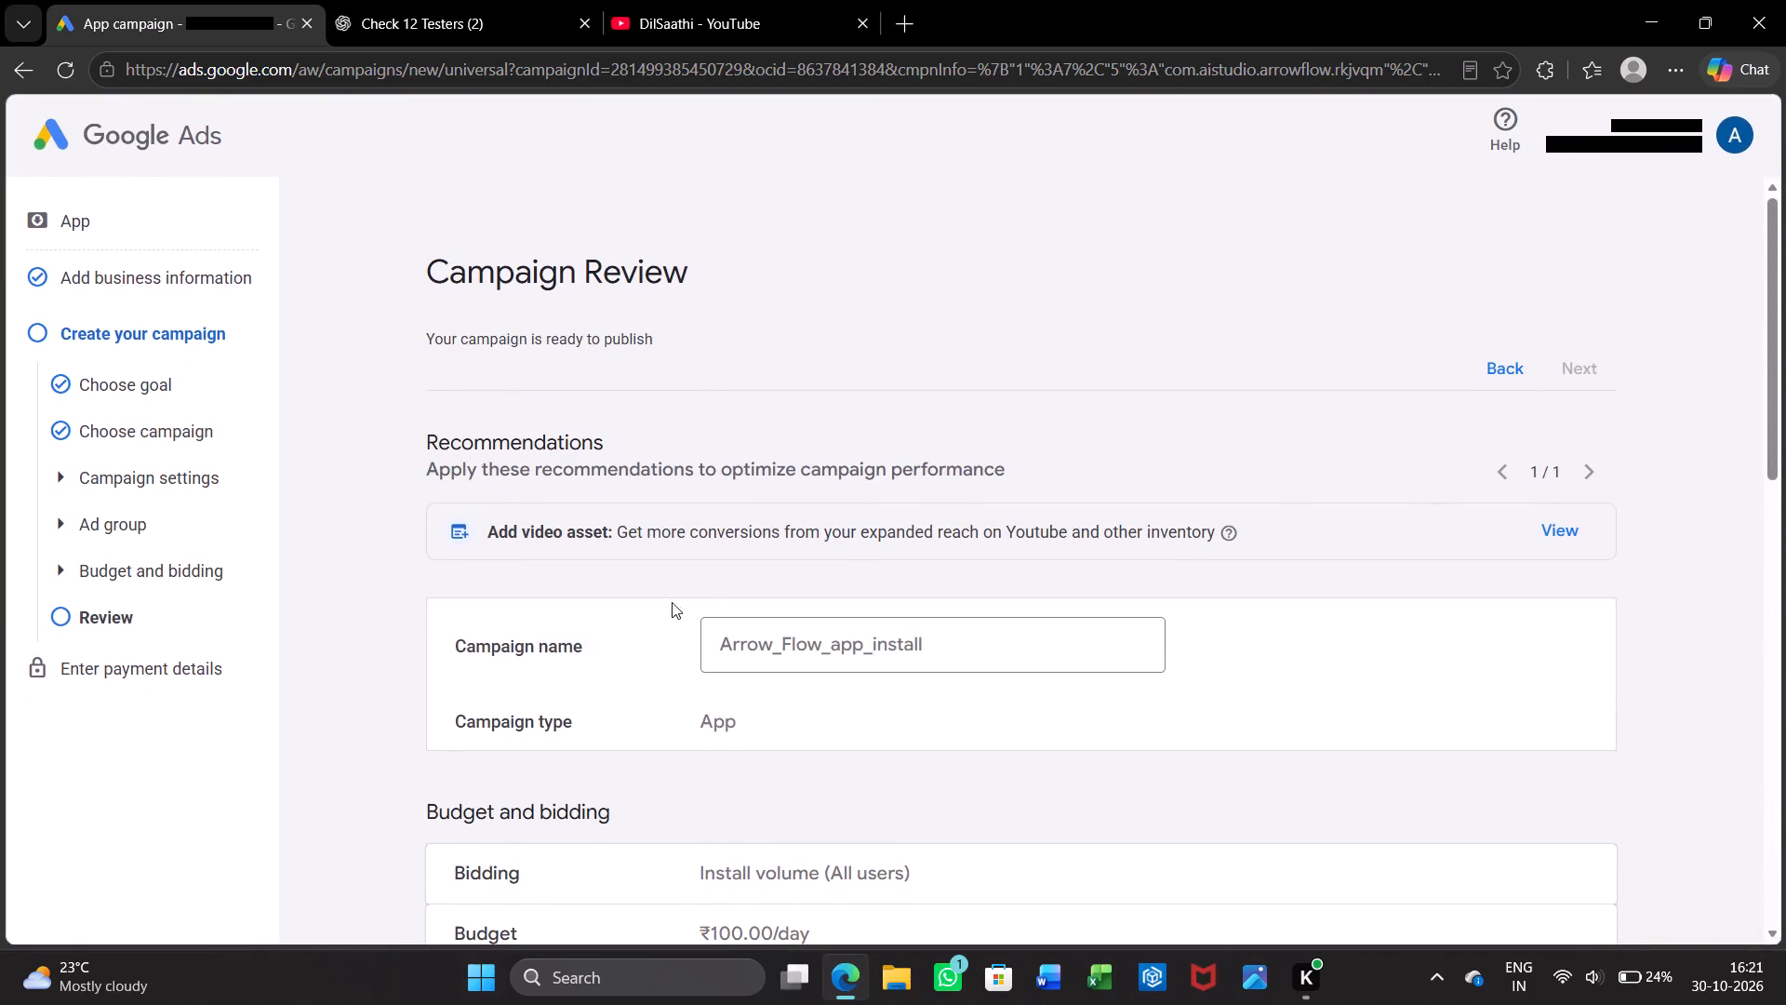
Follow the Add video asset recommendation to the ad group's ad assets and start creating a new video.
click(720, 534)
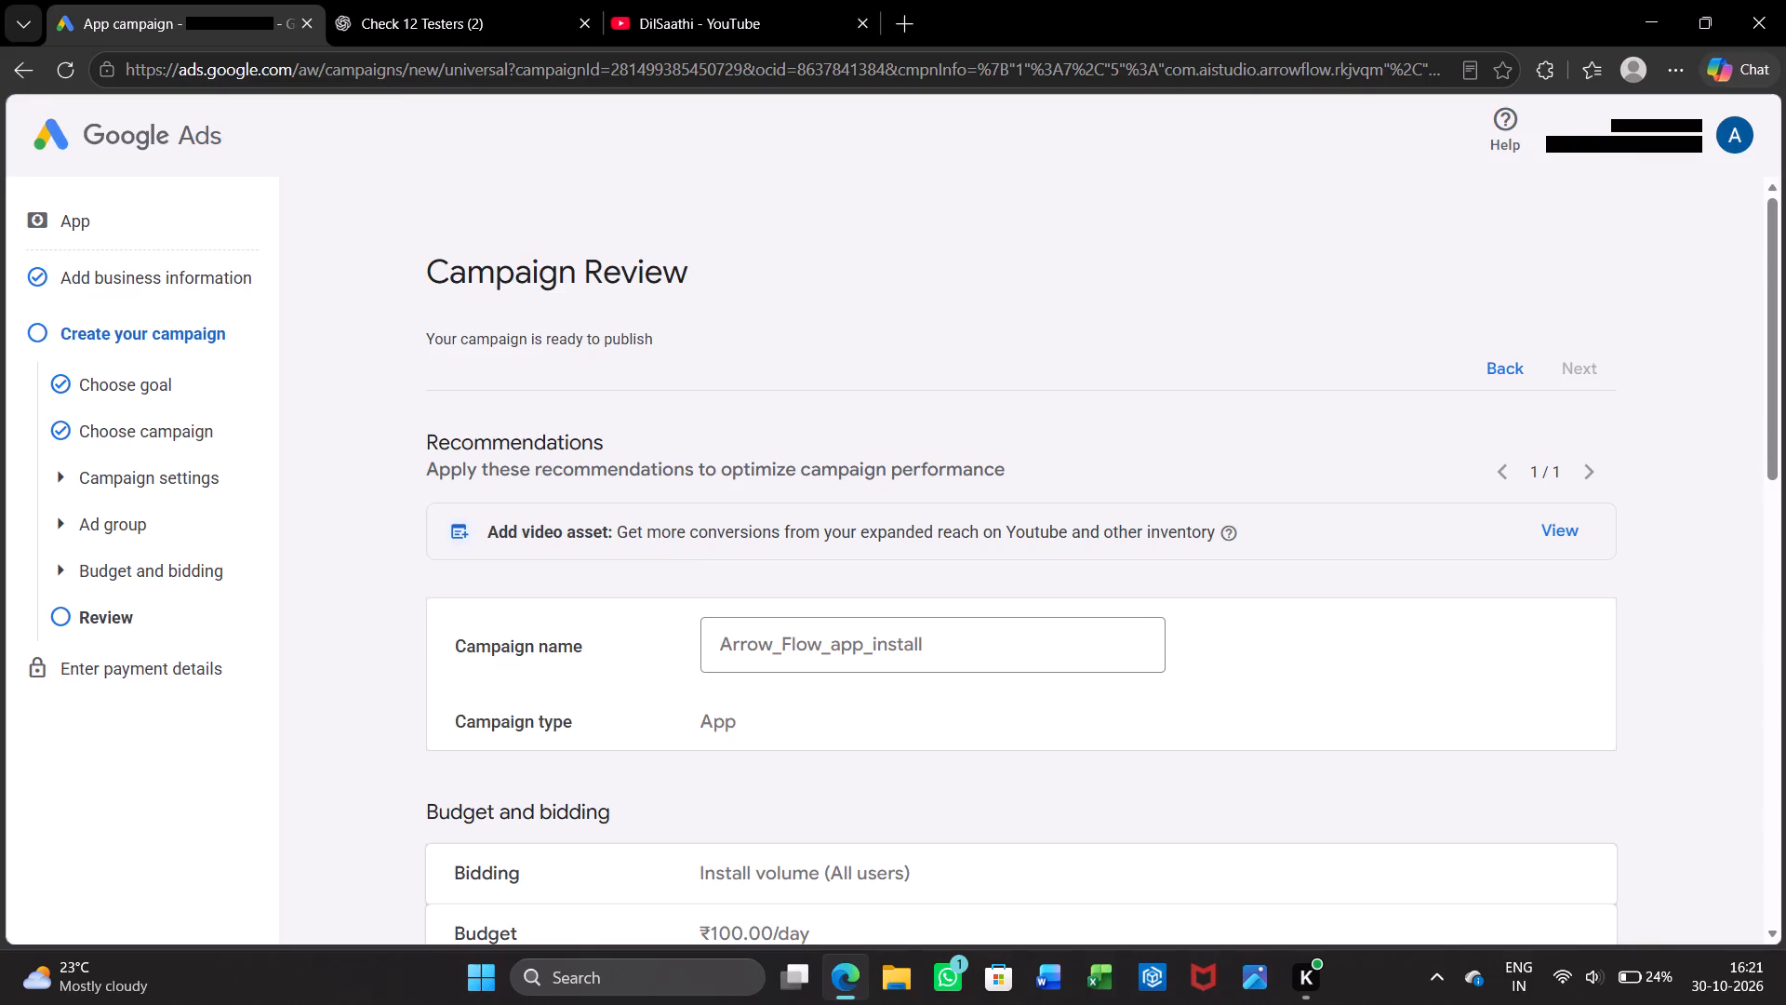
click(1560, 524)
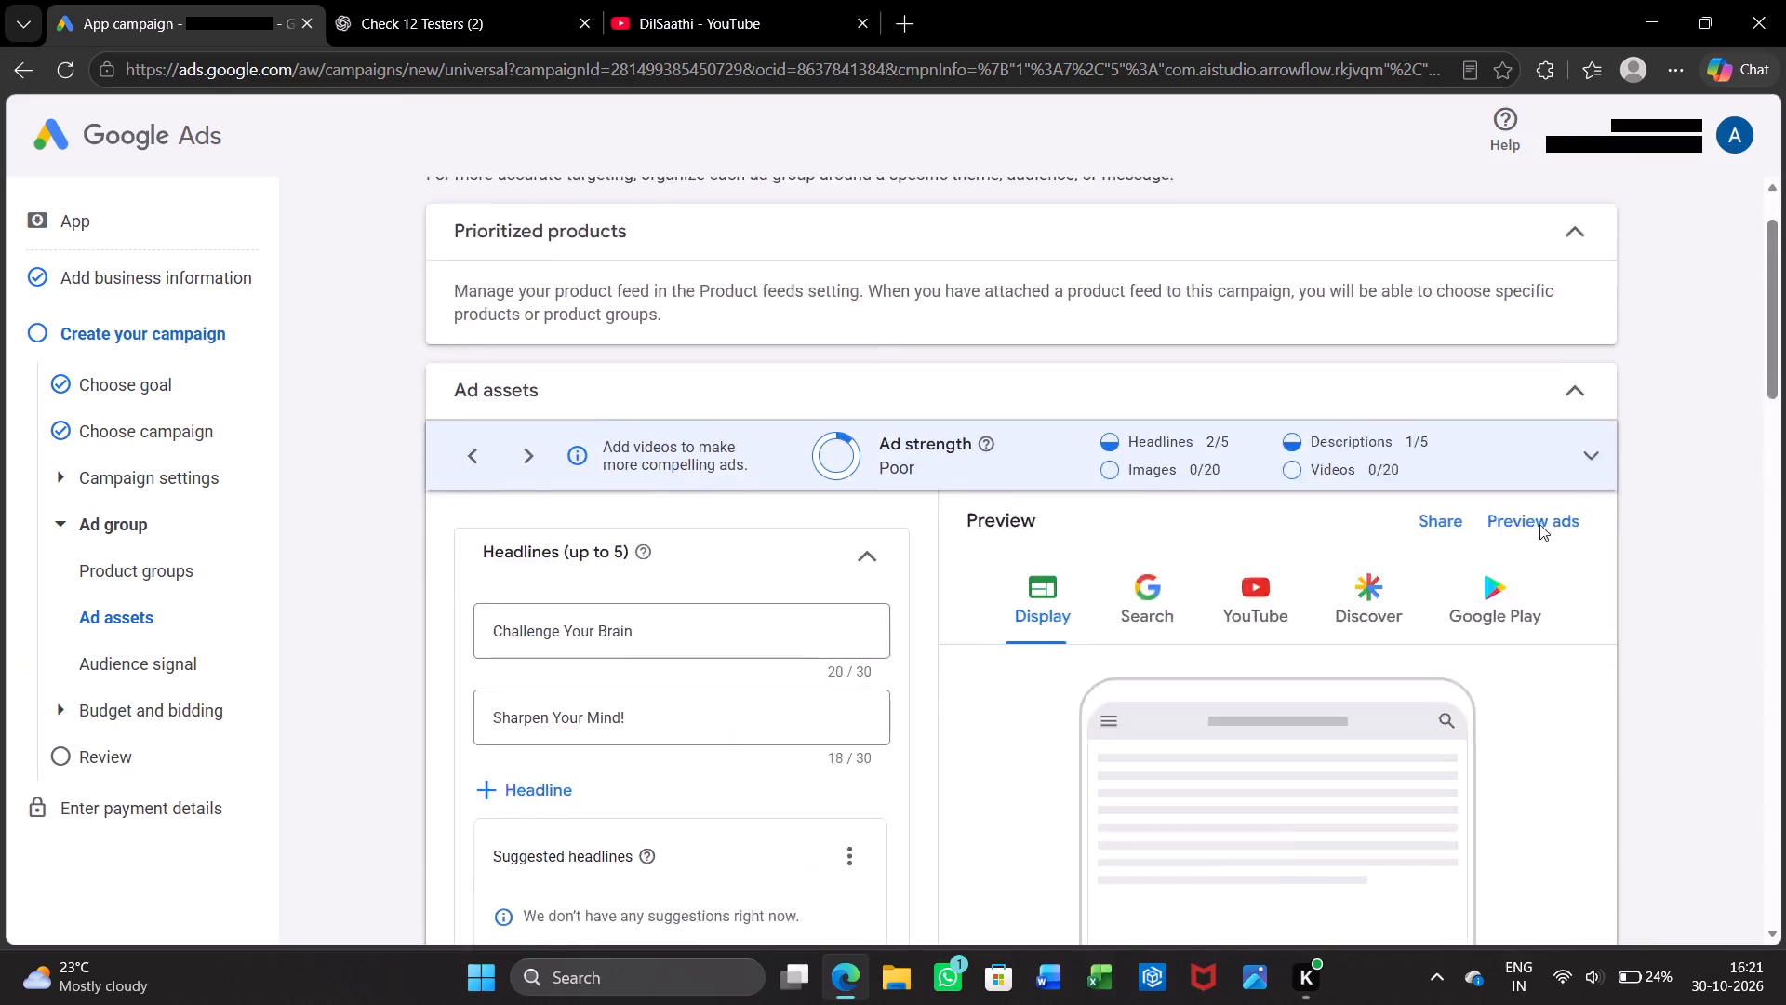
scroll(619, 697, down, 2)
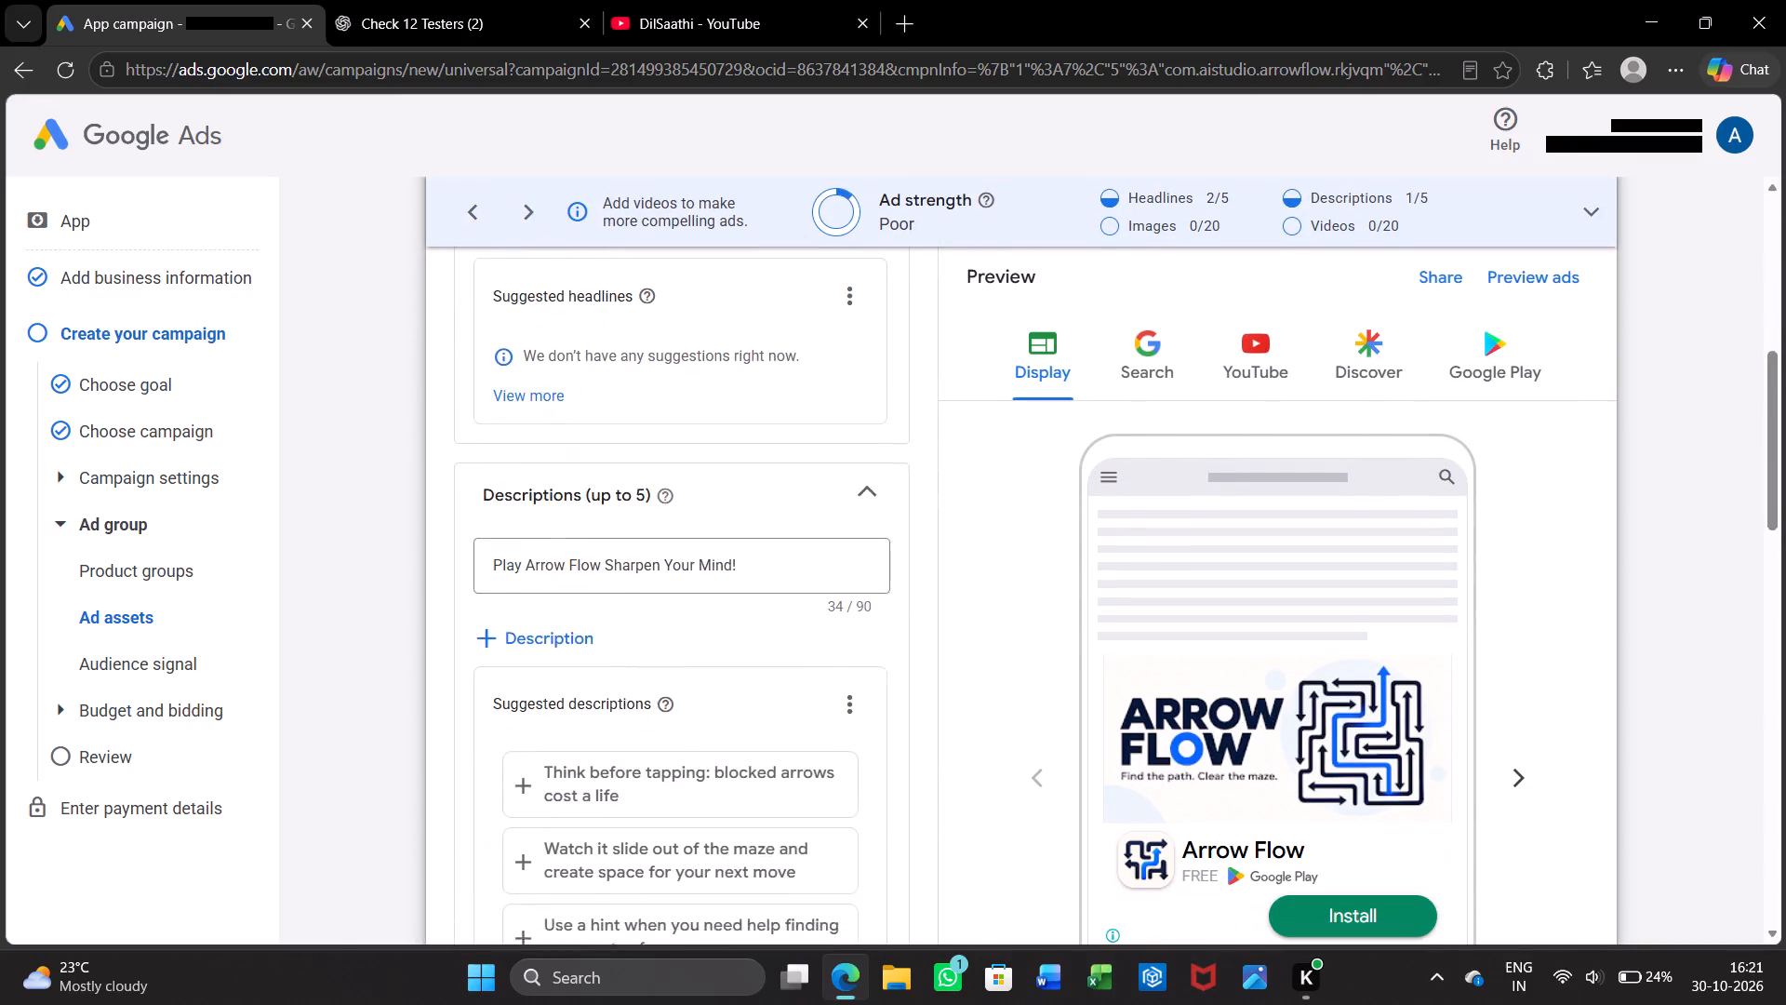
scroll(619, 697, down, 2)
click(519, 514)
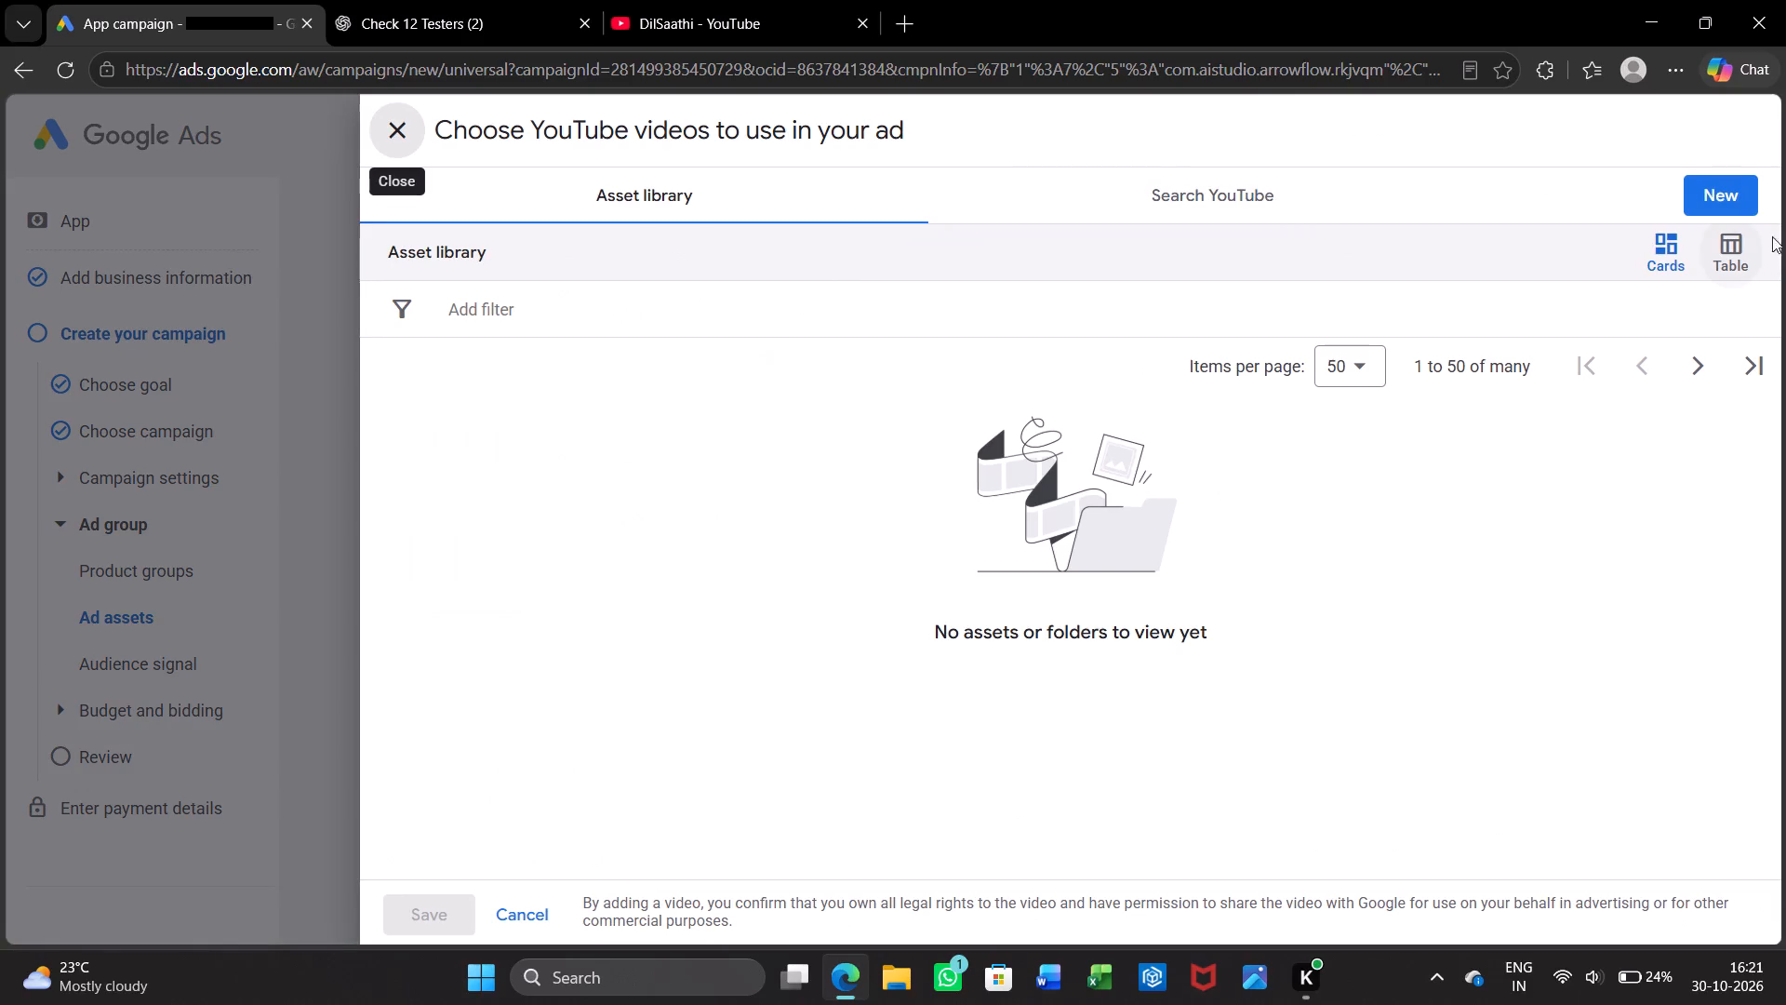
click(1726, 175)
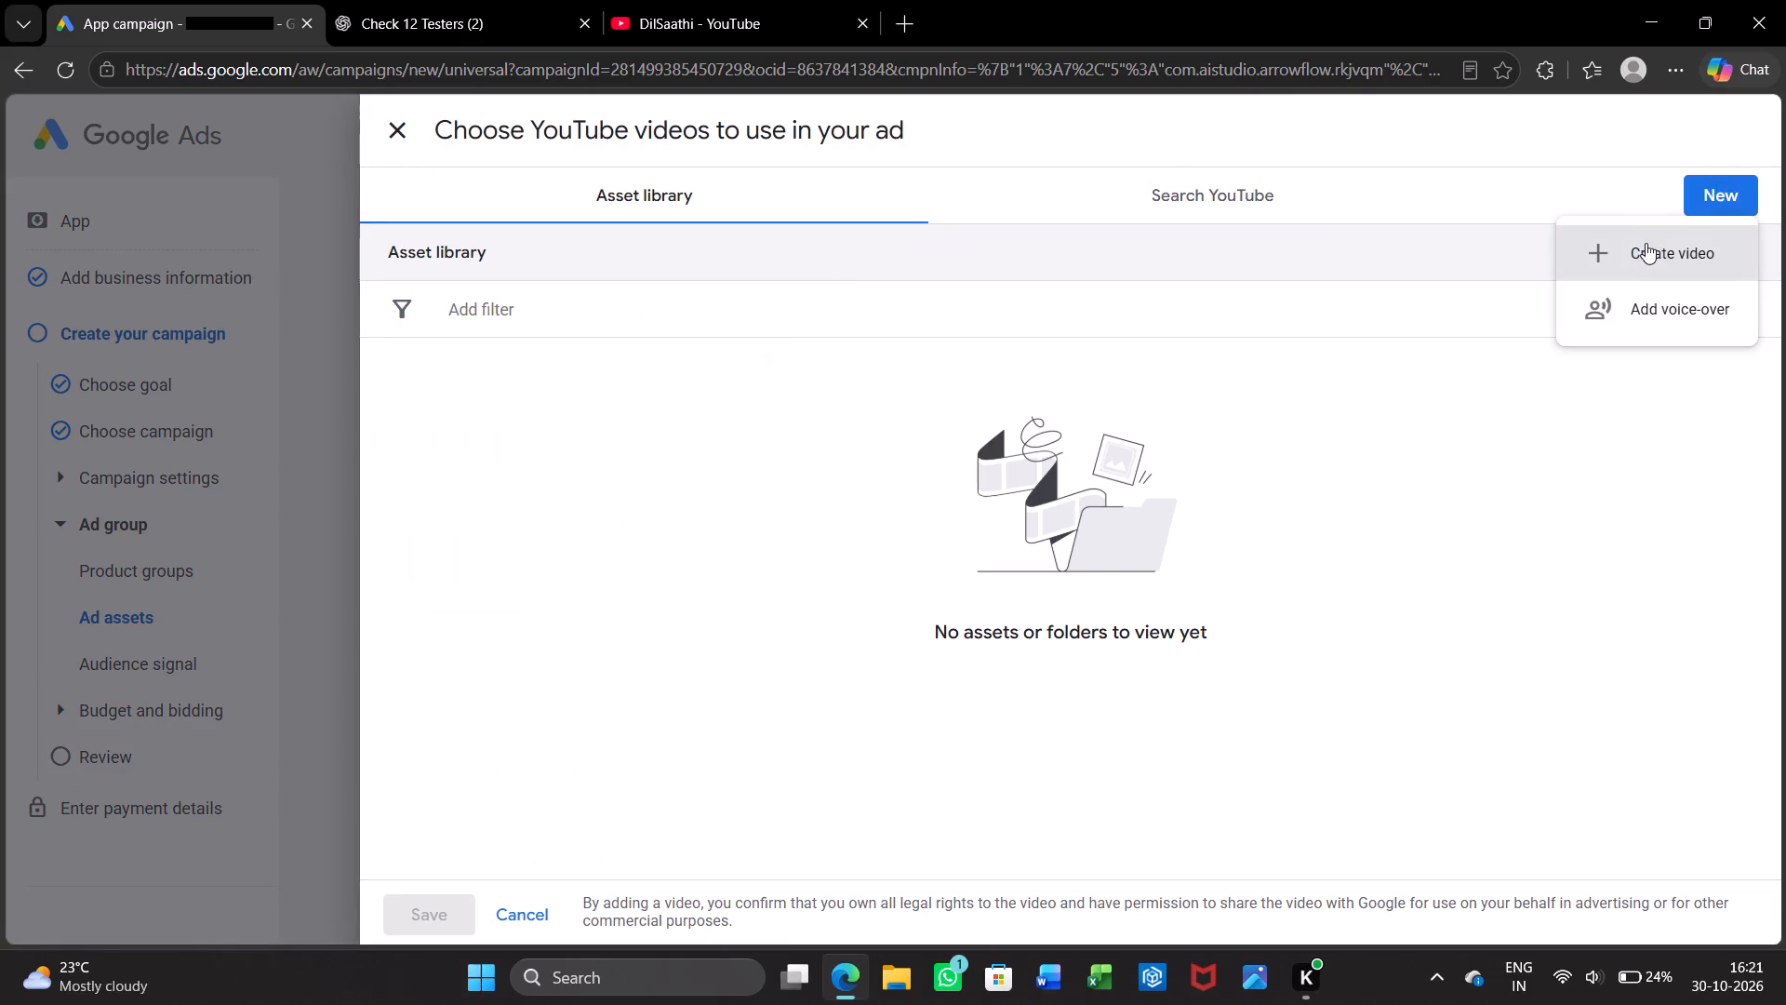
click(1646, 243)
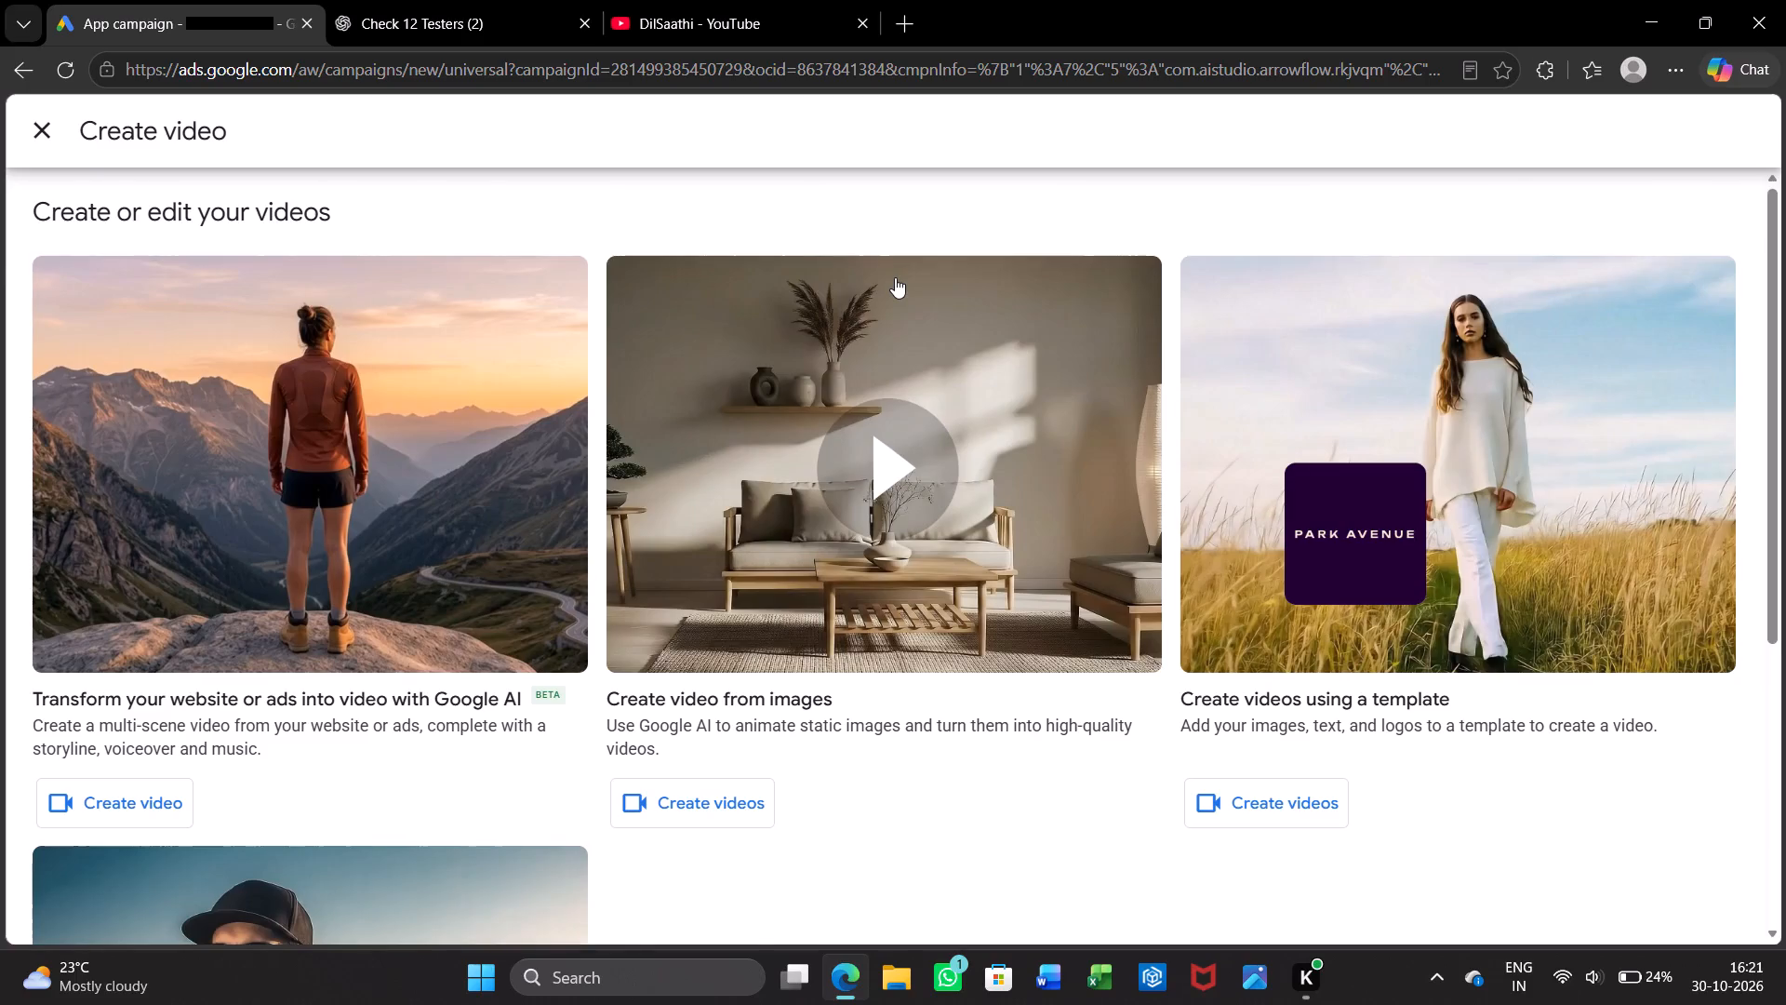
Look through the video creation options and choose to create the video using a template.
scroll(1035, 870, down, 1)
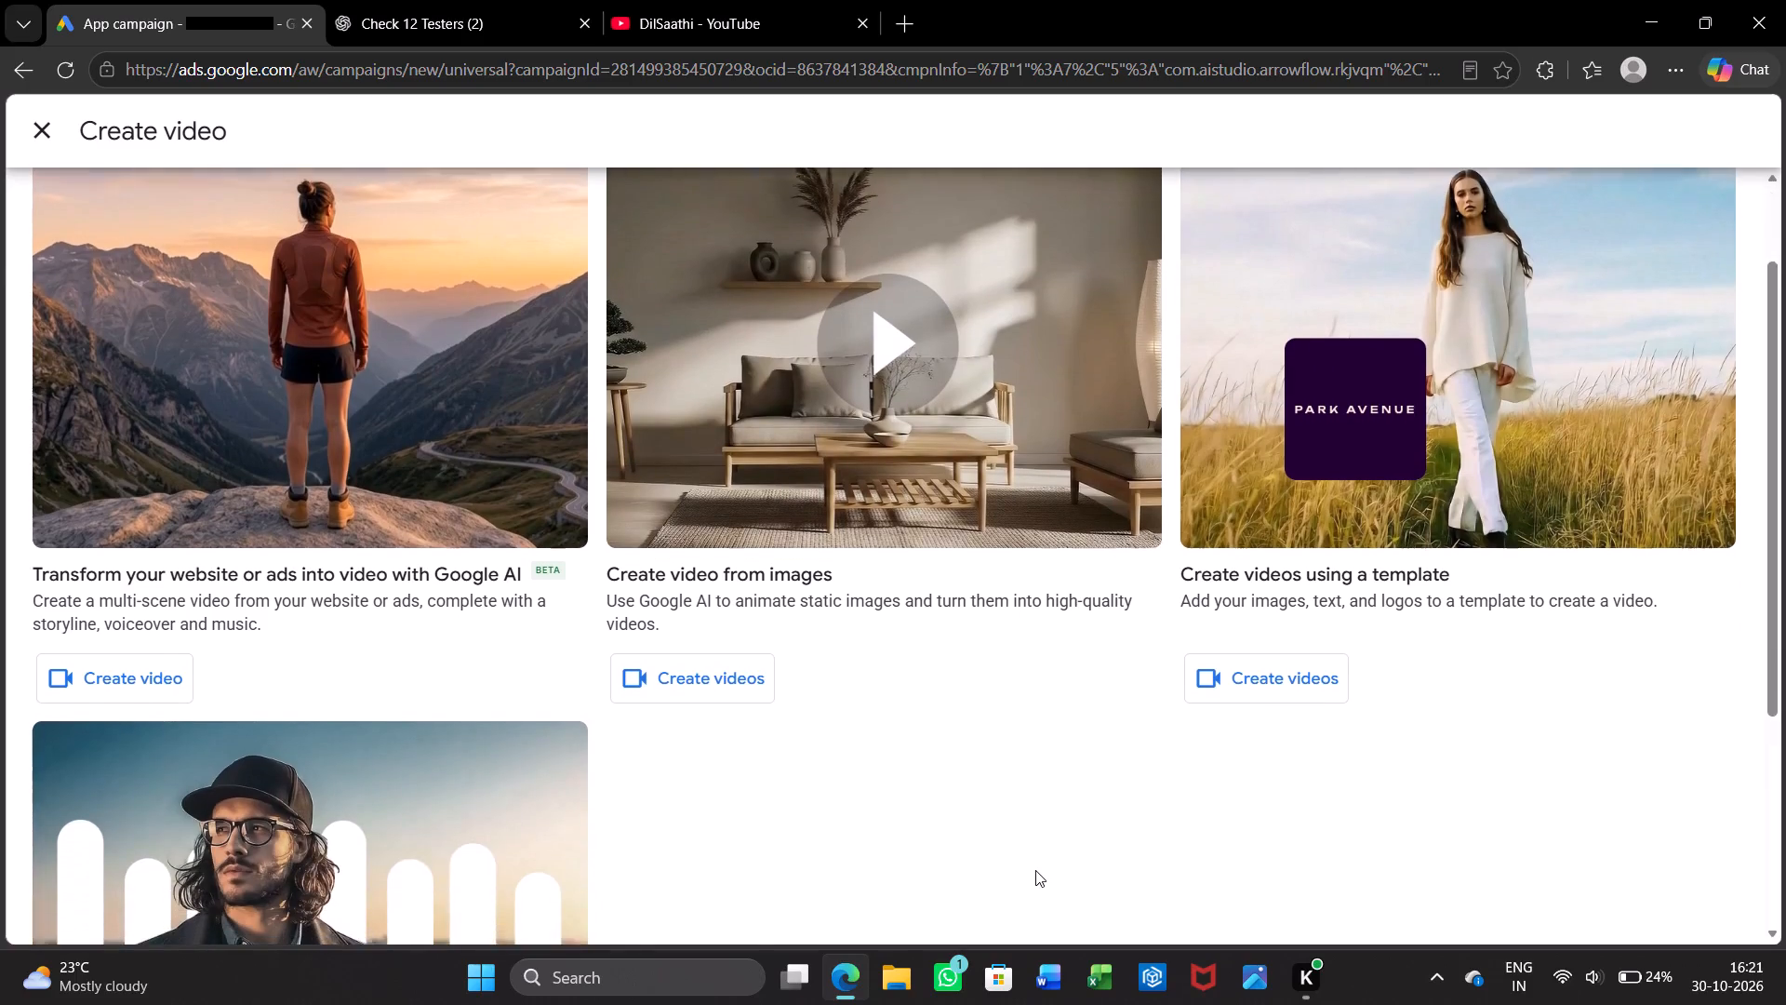
scroll(1035, 870, down, 3)
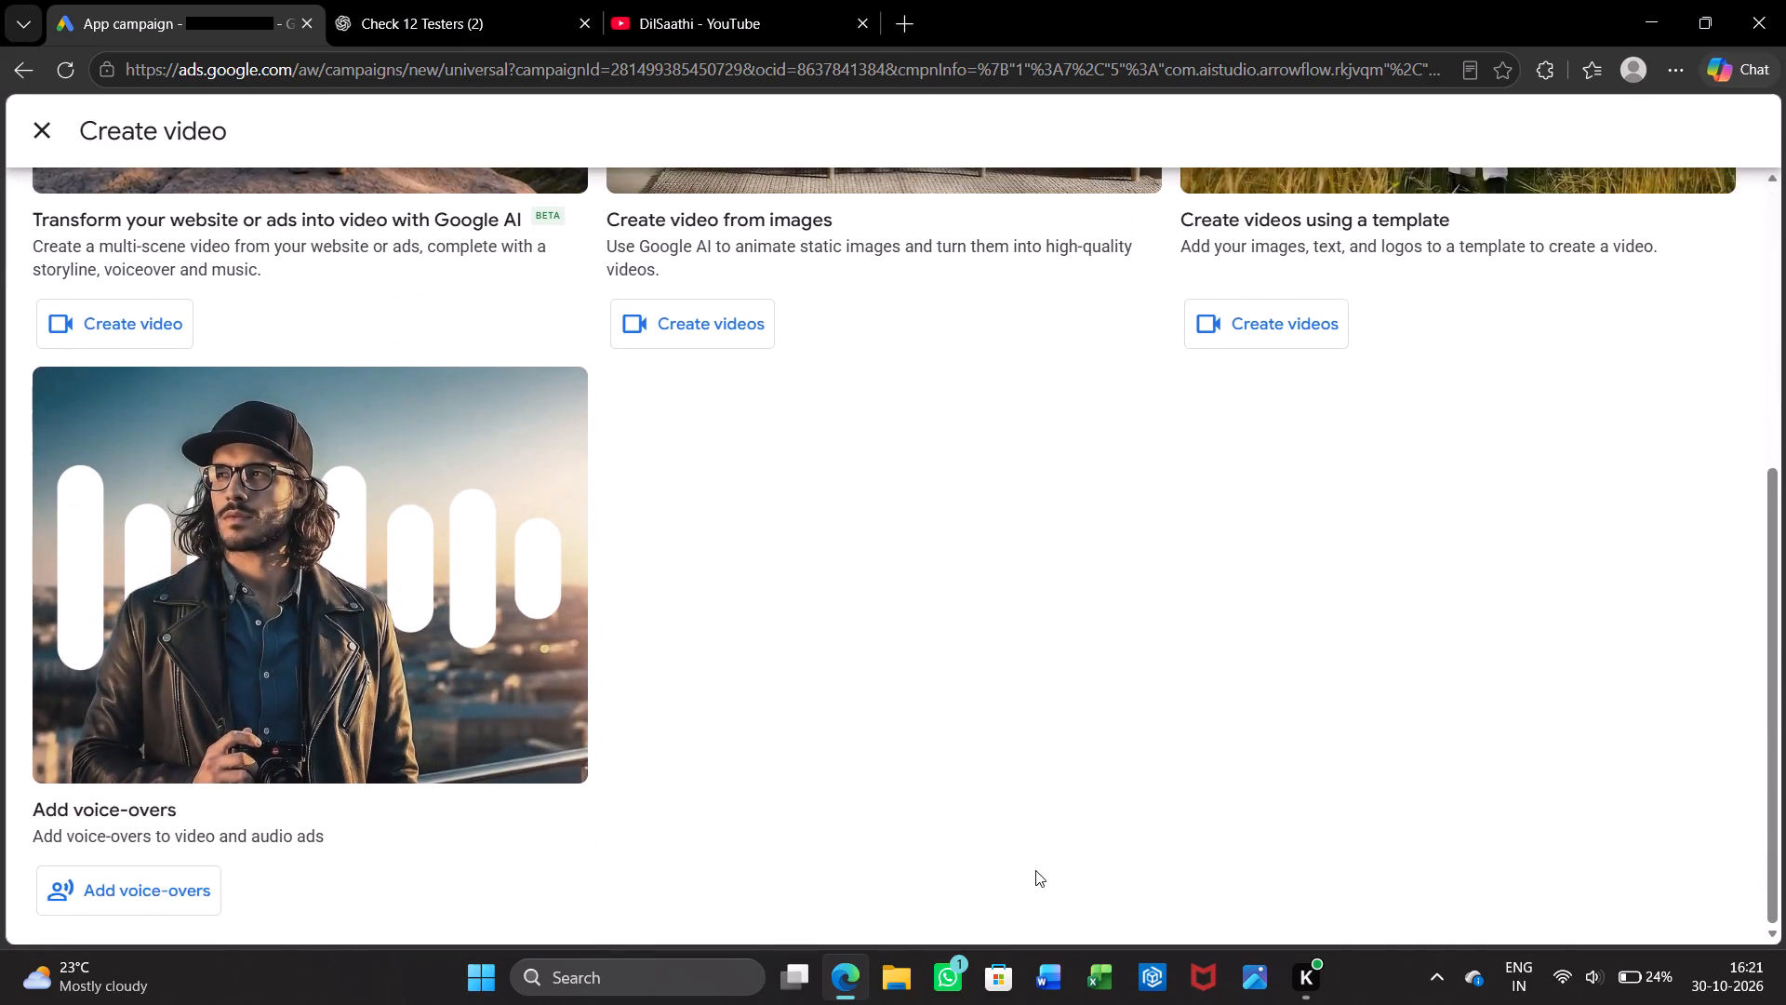
scroll(1035, 870, up, 2)
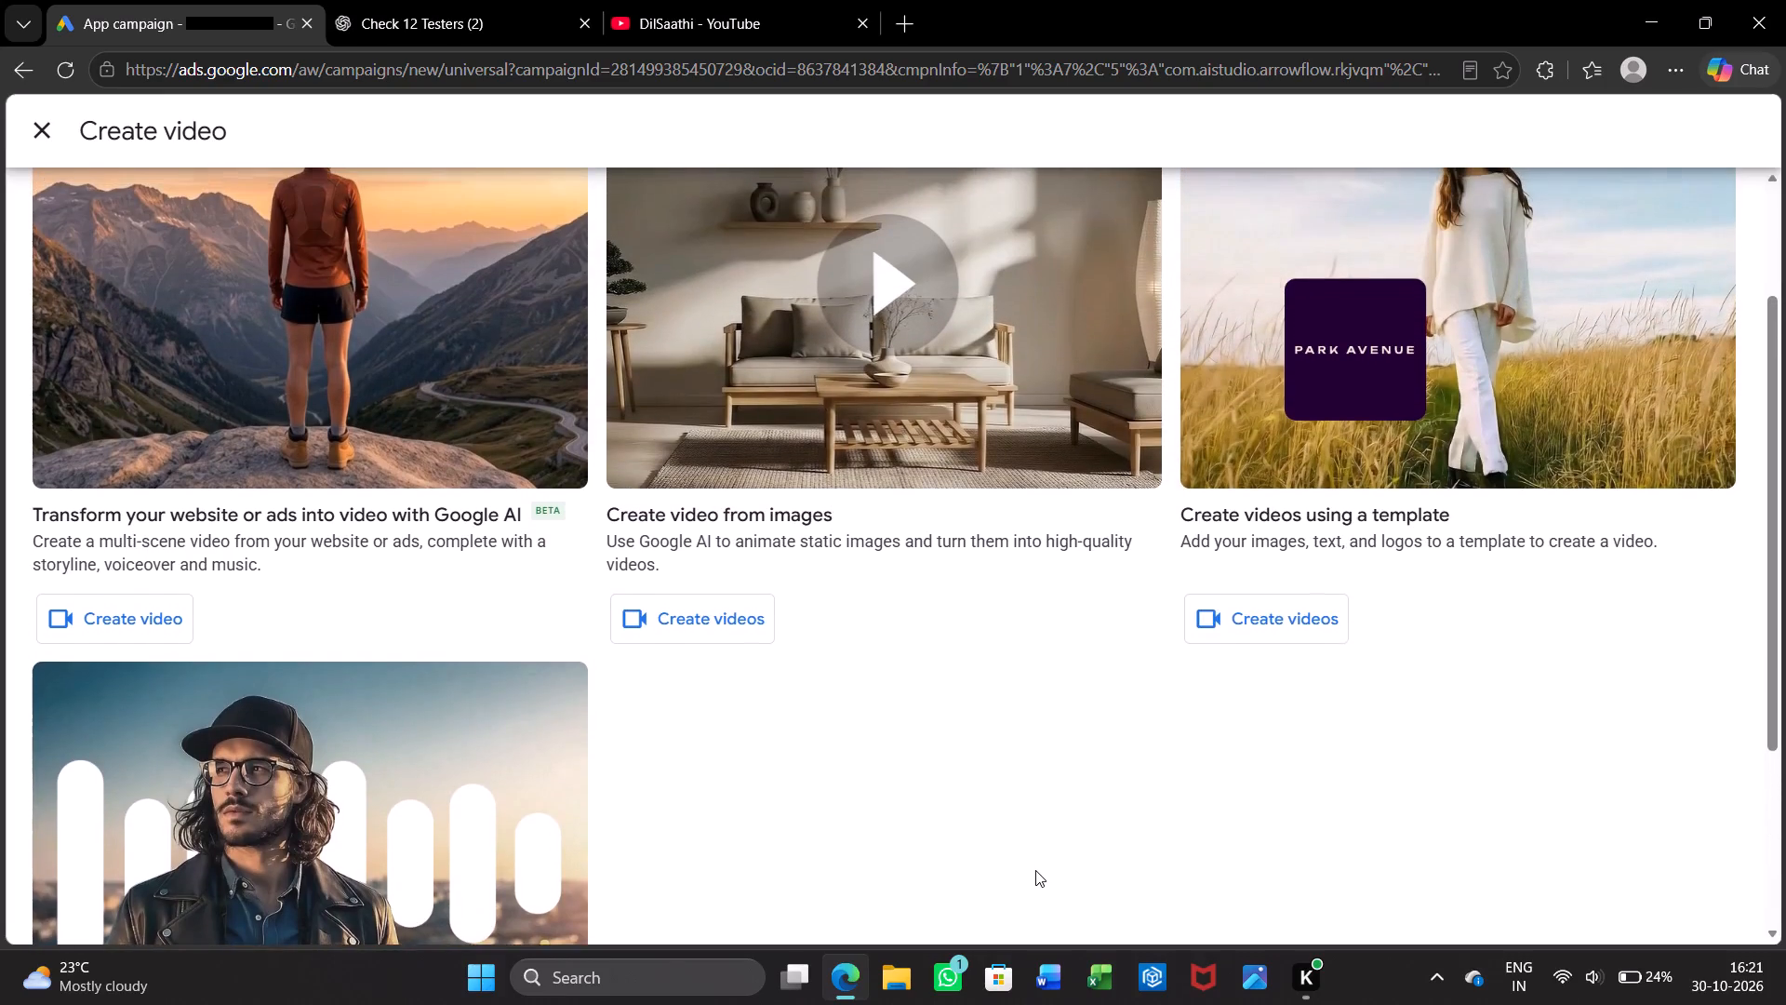
click(1268, 617)
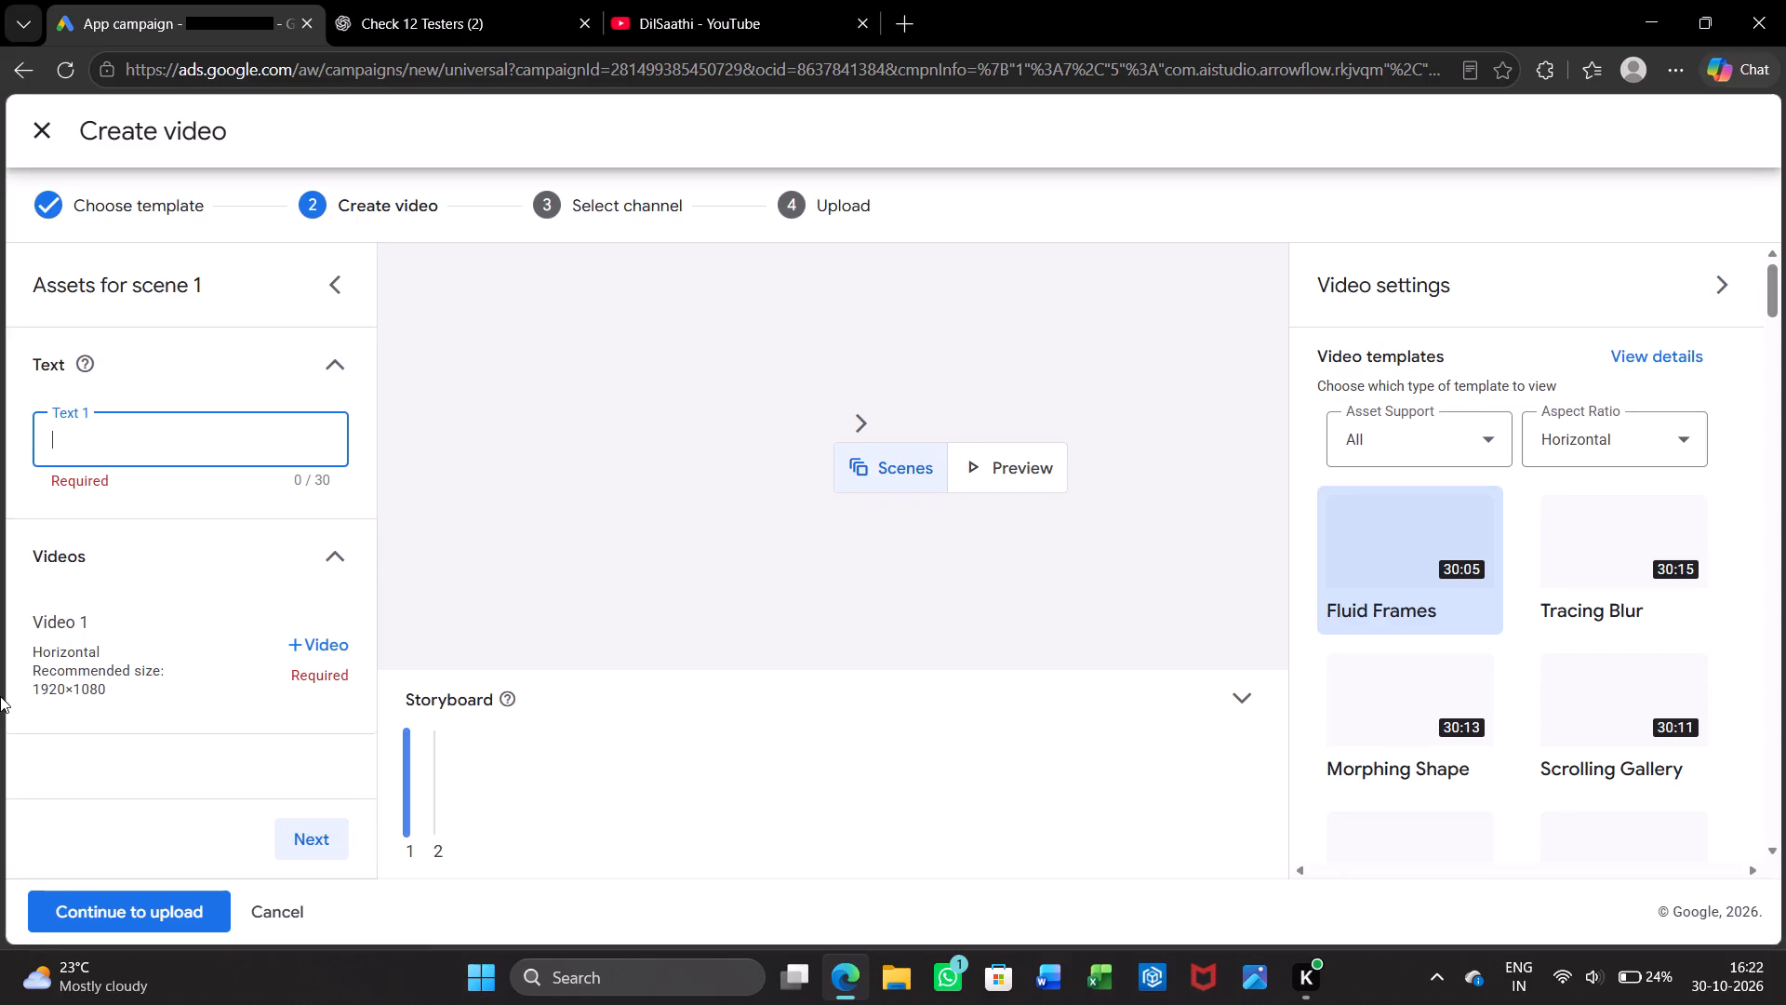
Upload ARROW_FLOW_mobile_game_ad_20261025135224.mp4 from the Downloads folder as Video 1 for scene 1.
scroll(249, 632, down, 1)
click(309, 642)
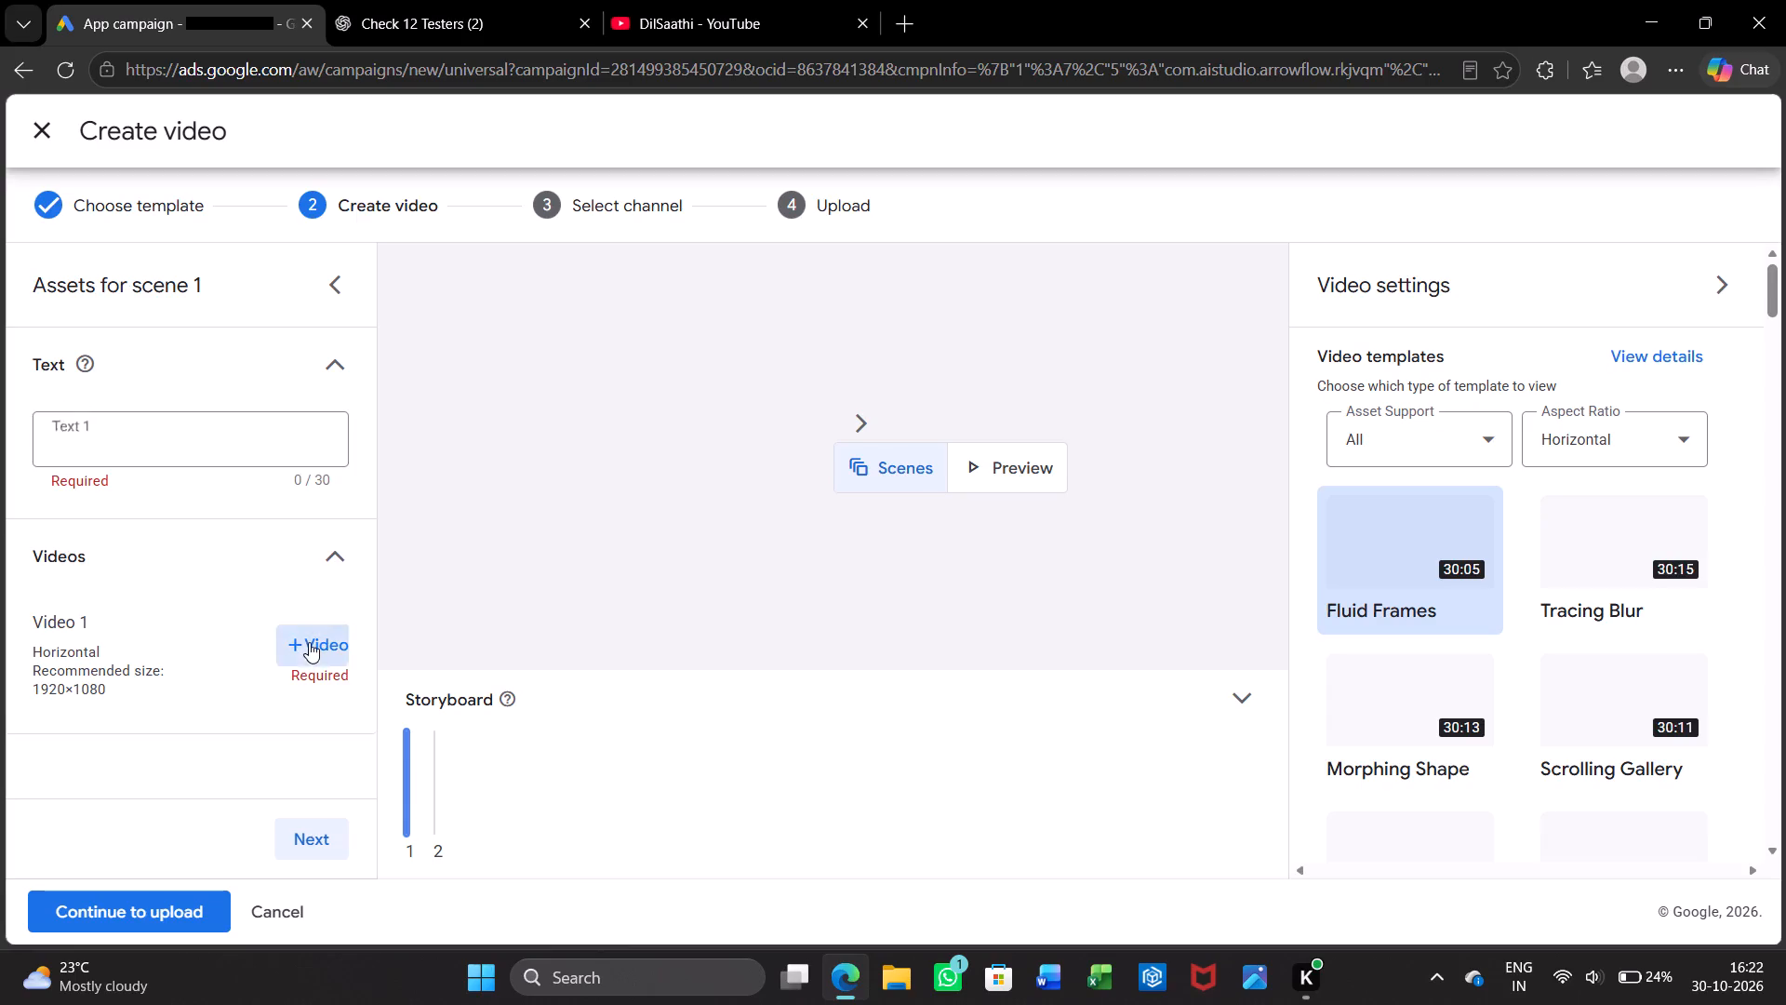
click(1604, 181)
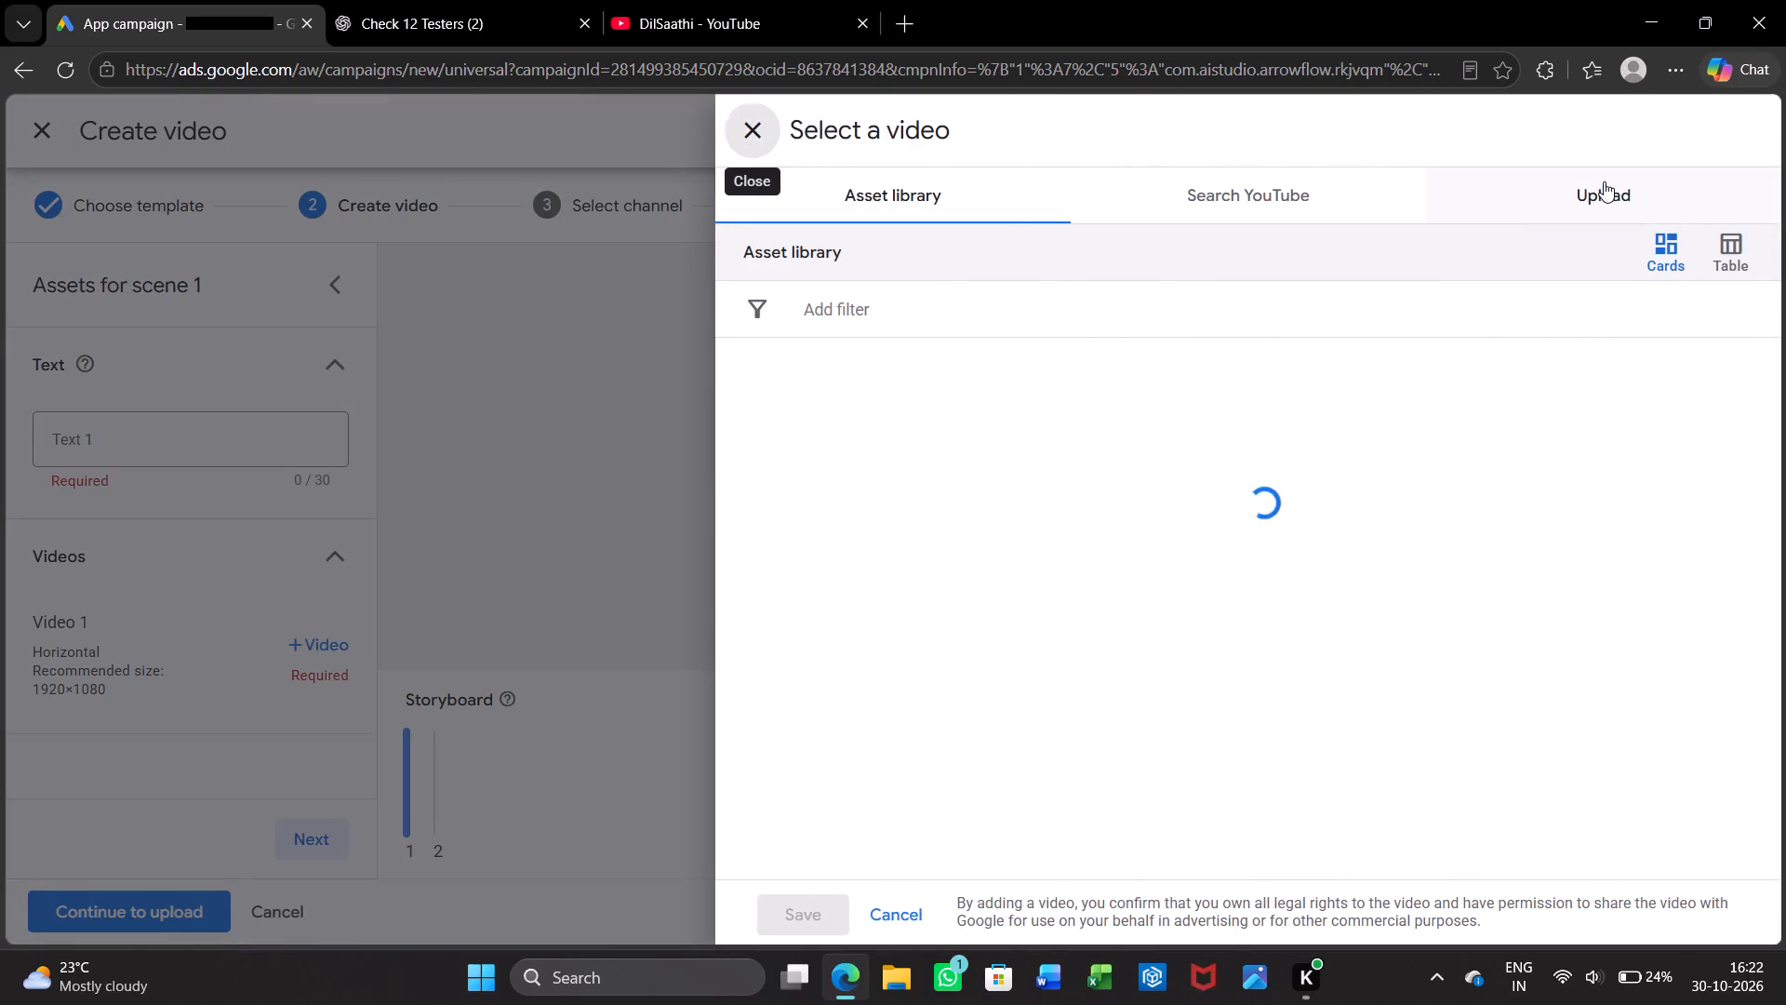
click(1229, 613)
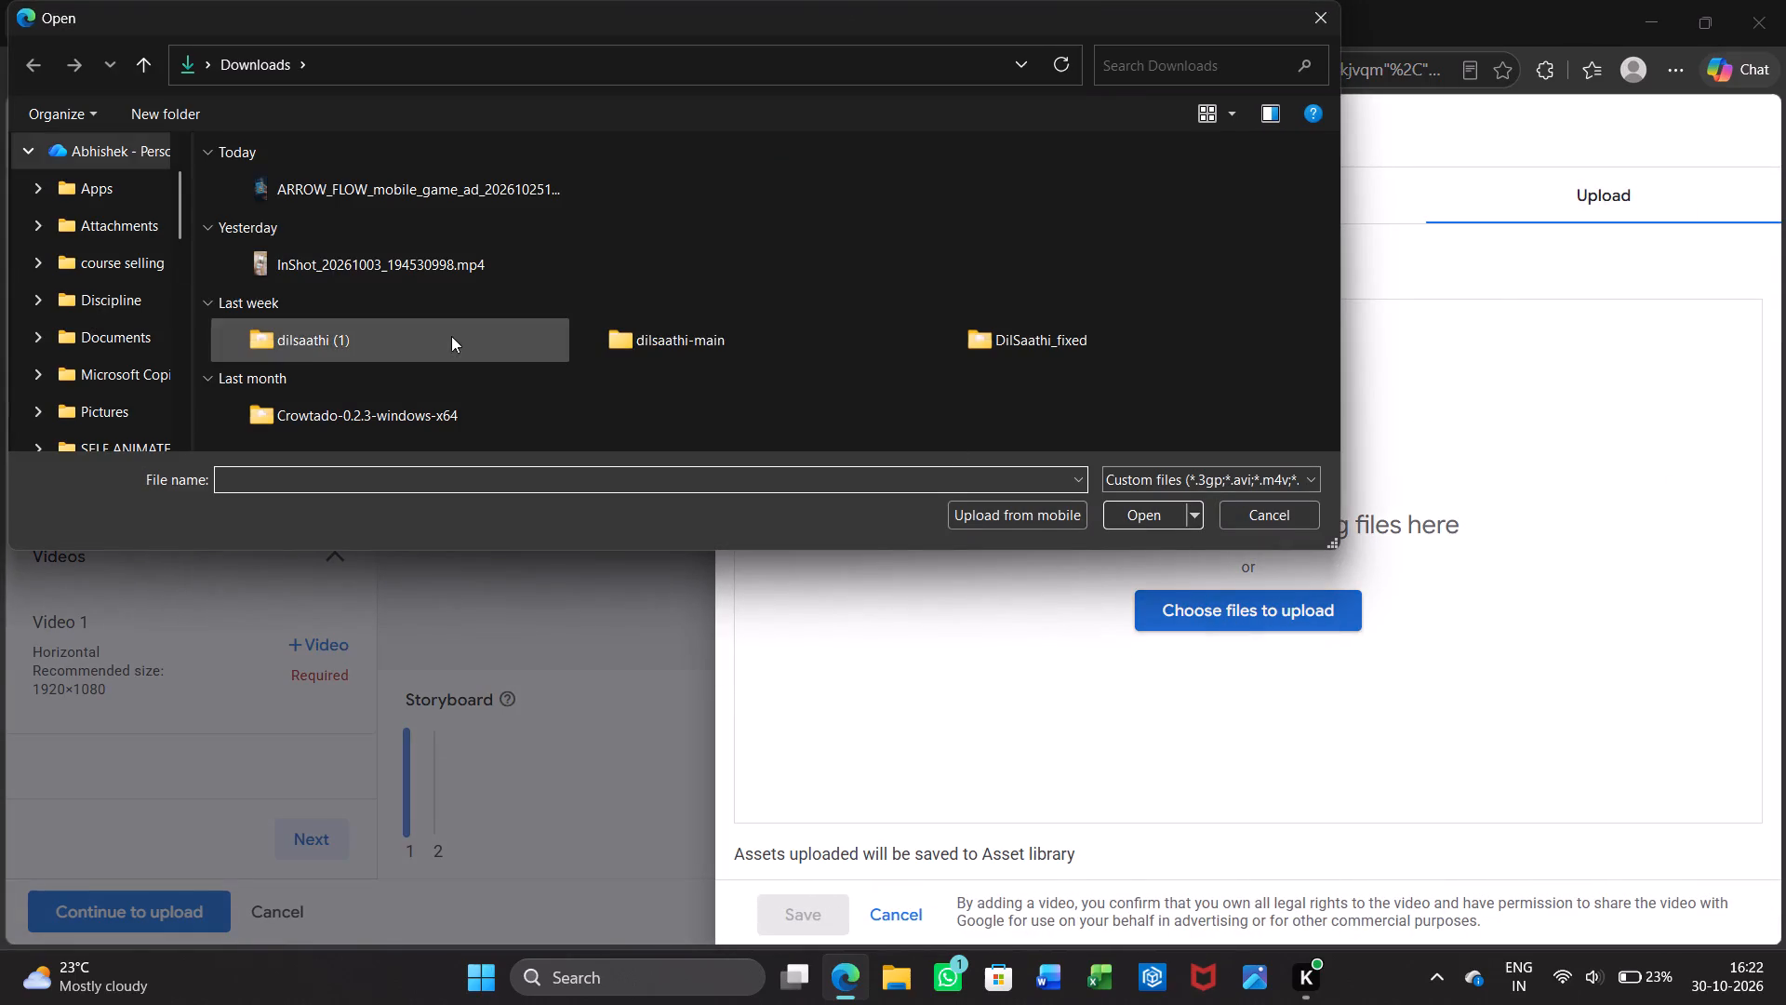
double_click(342, 196)
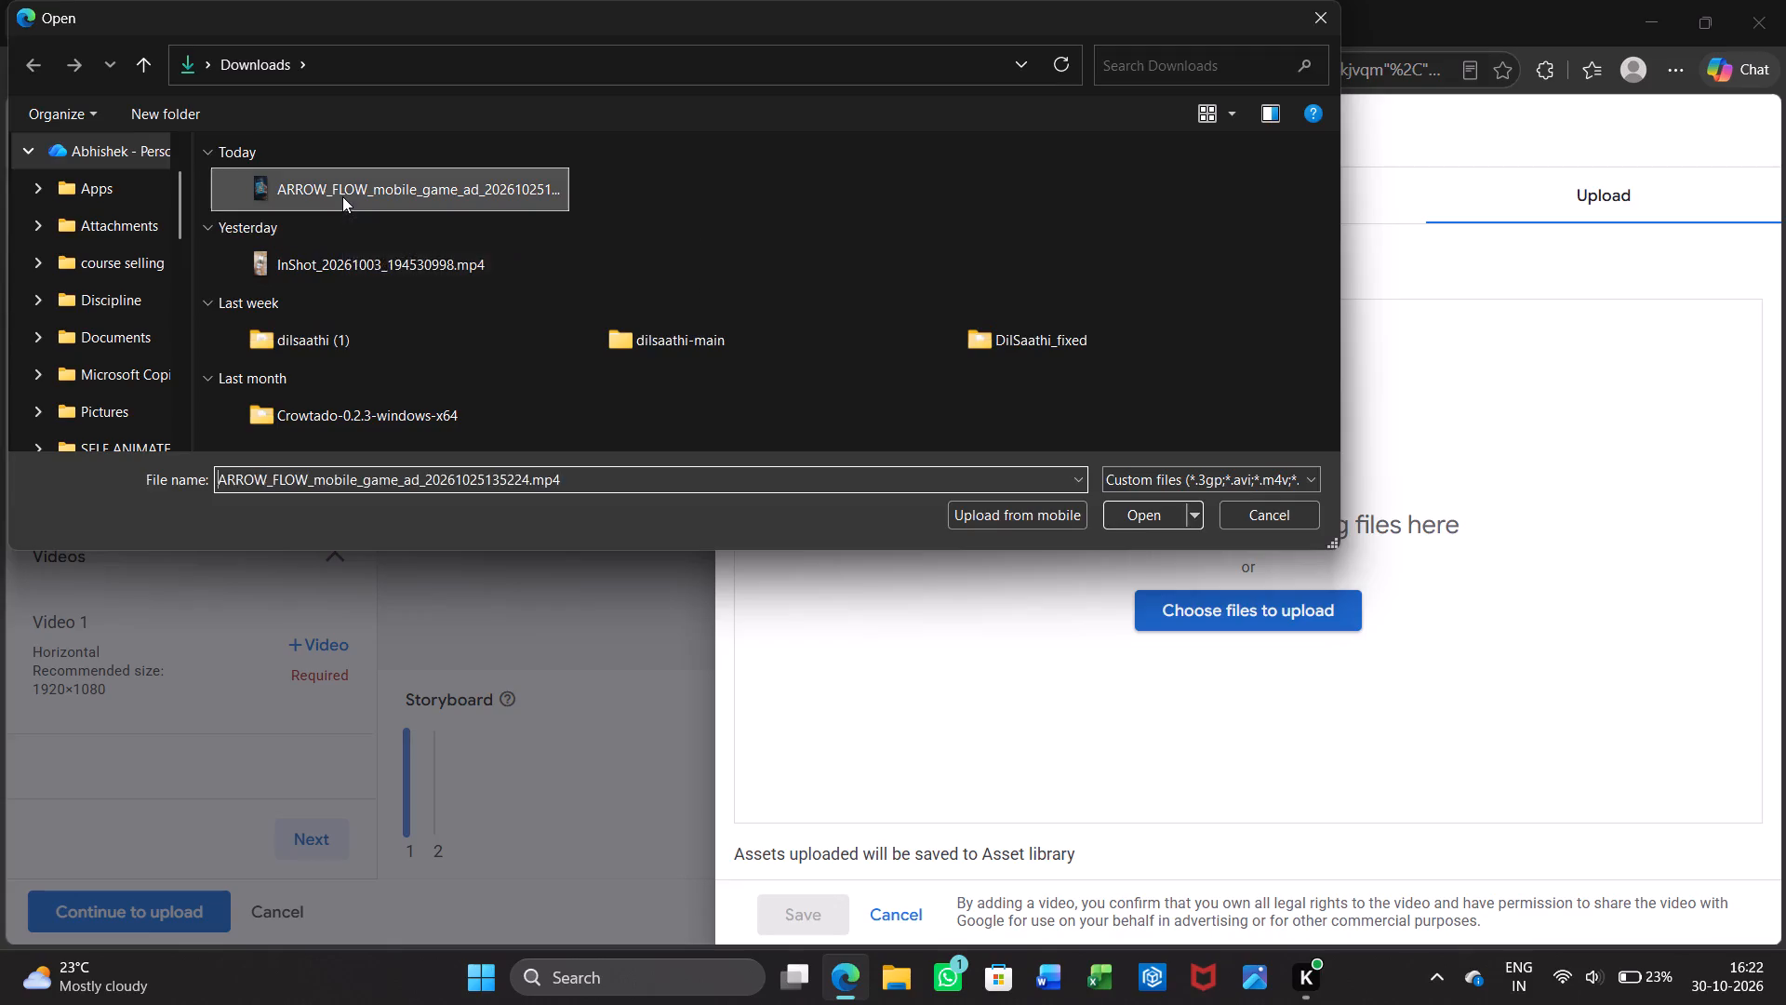
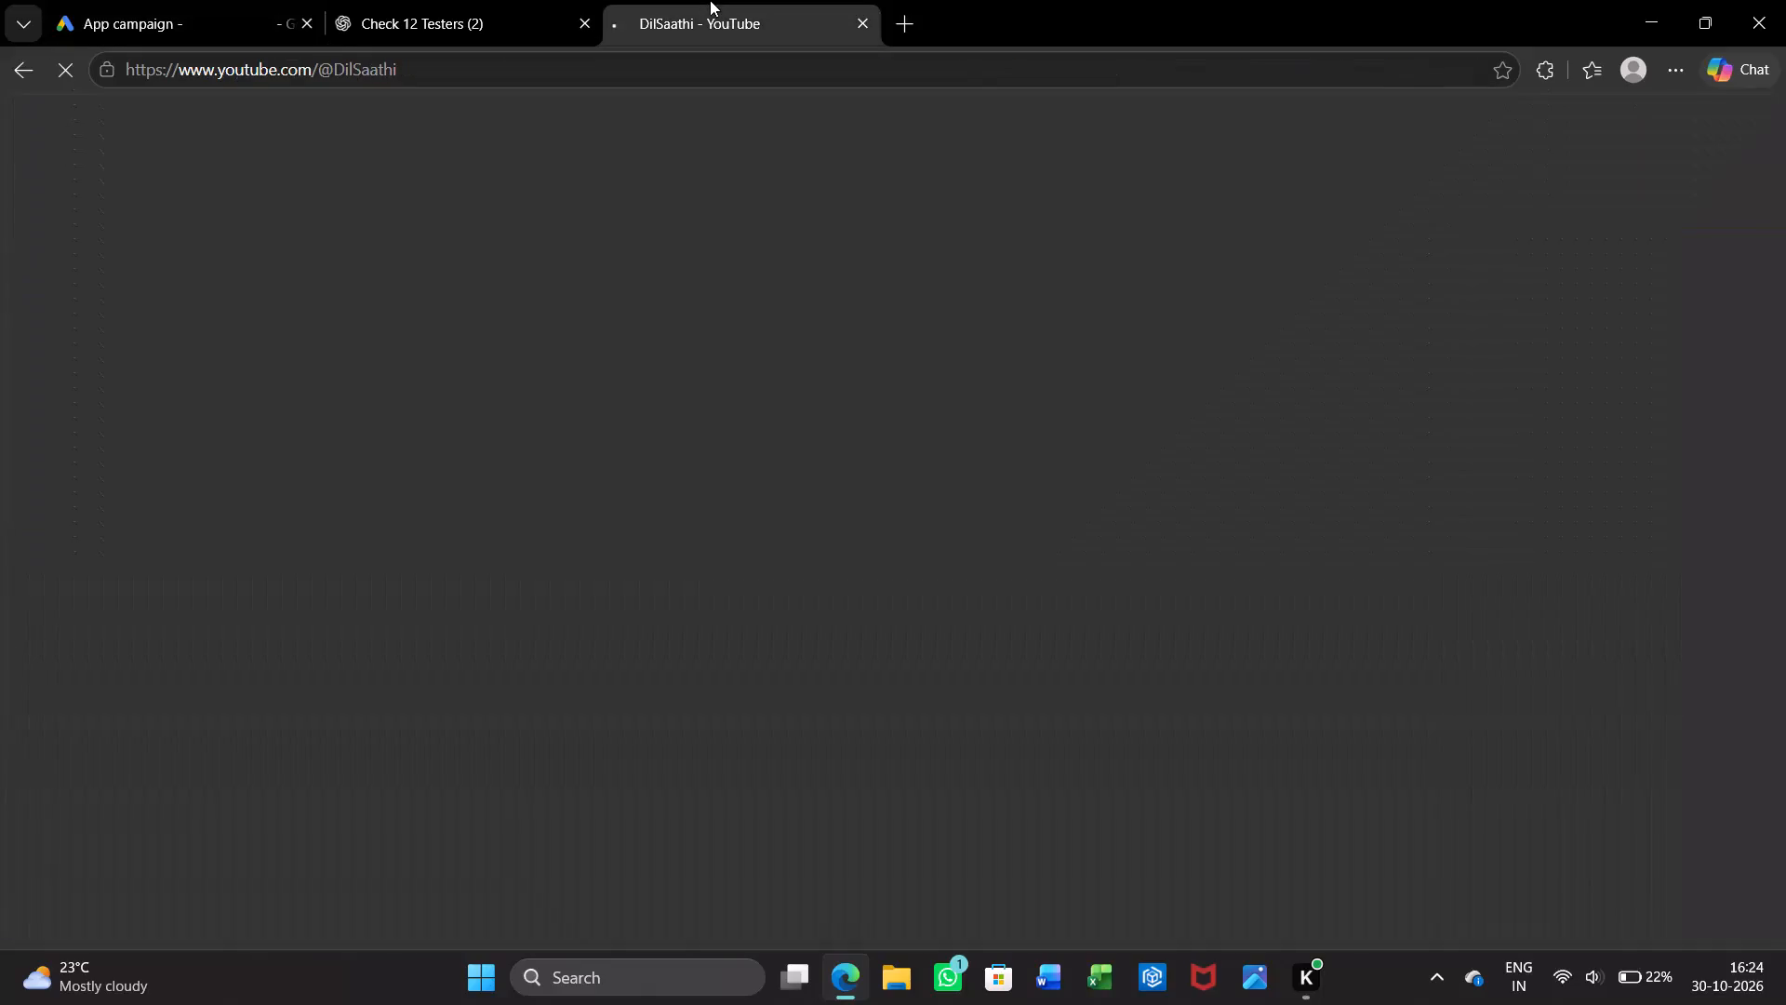
Look over the videos and Shorts on the DilSaathi YouTube channel page, and return to the Google Ads video selection.
click(149, 20)
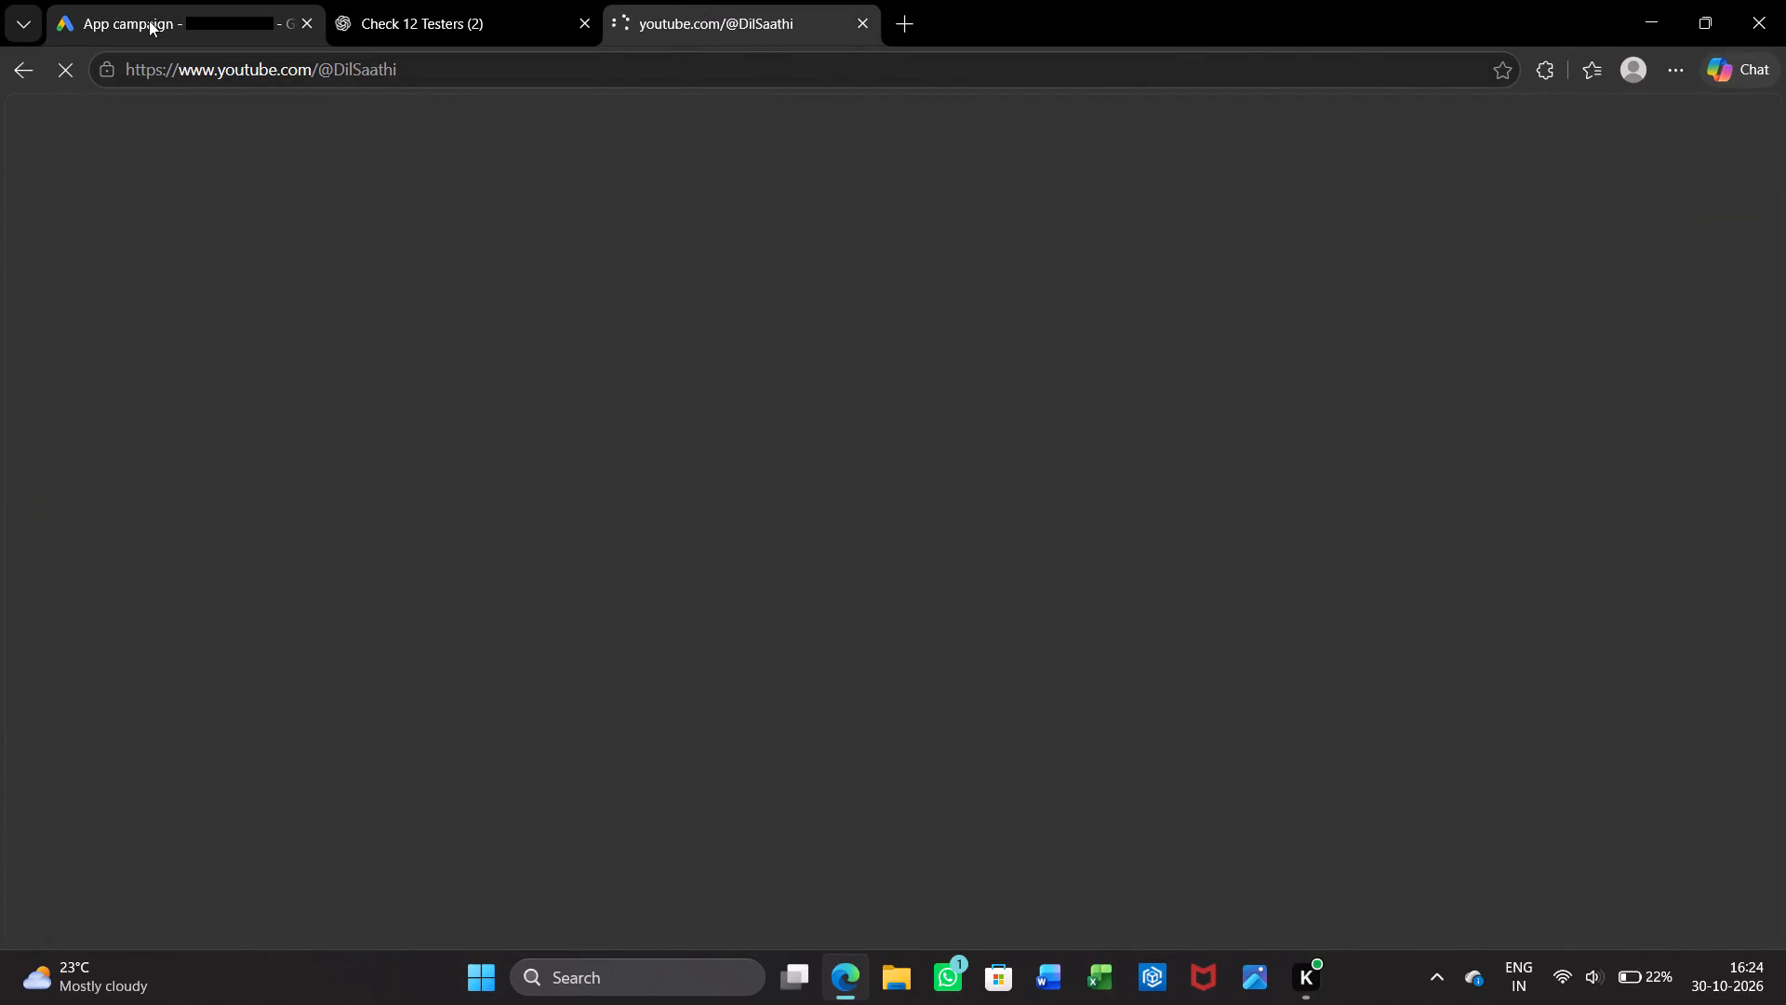
click(717, 0)
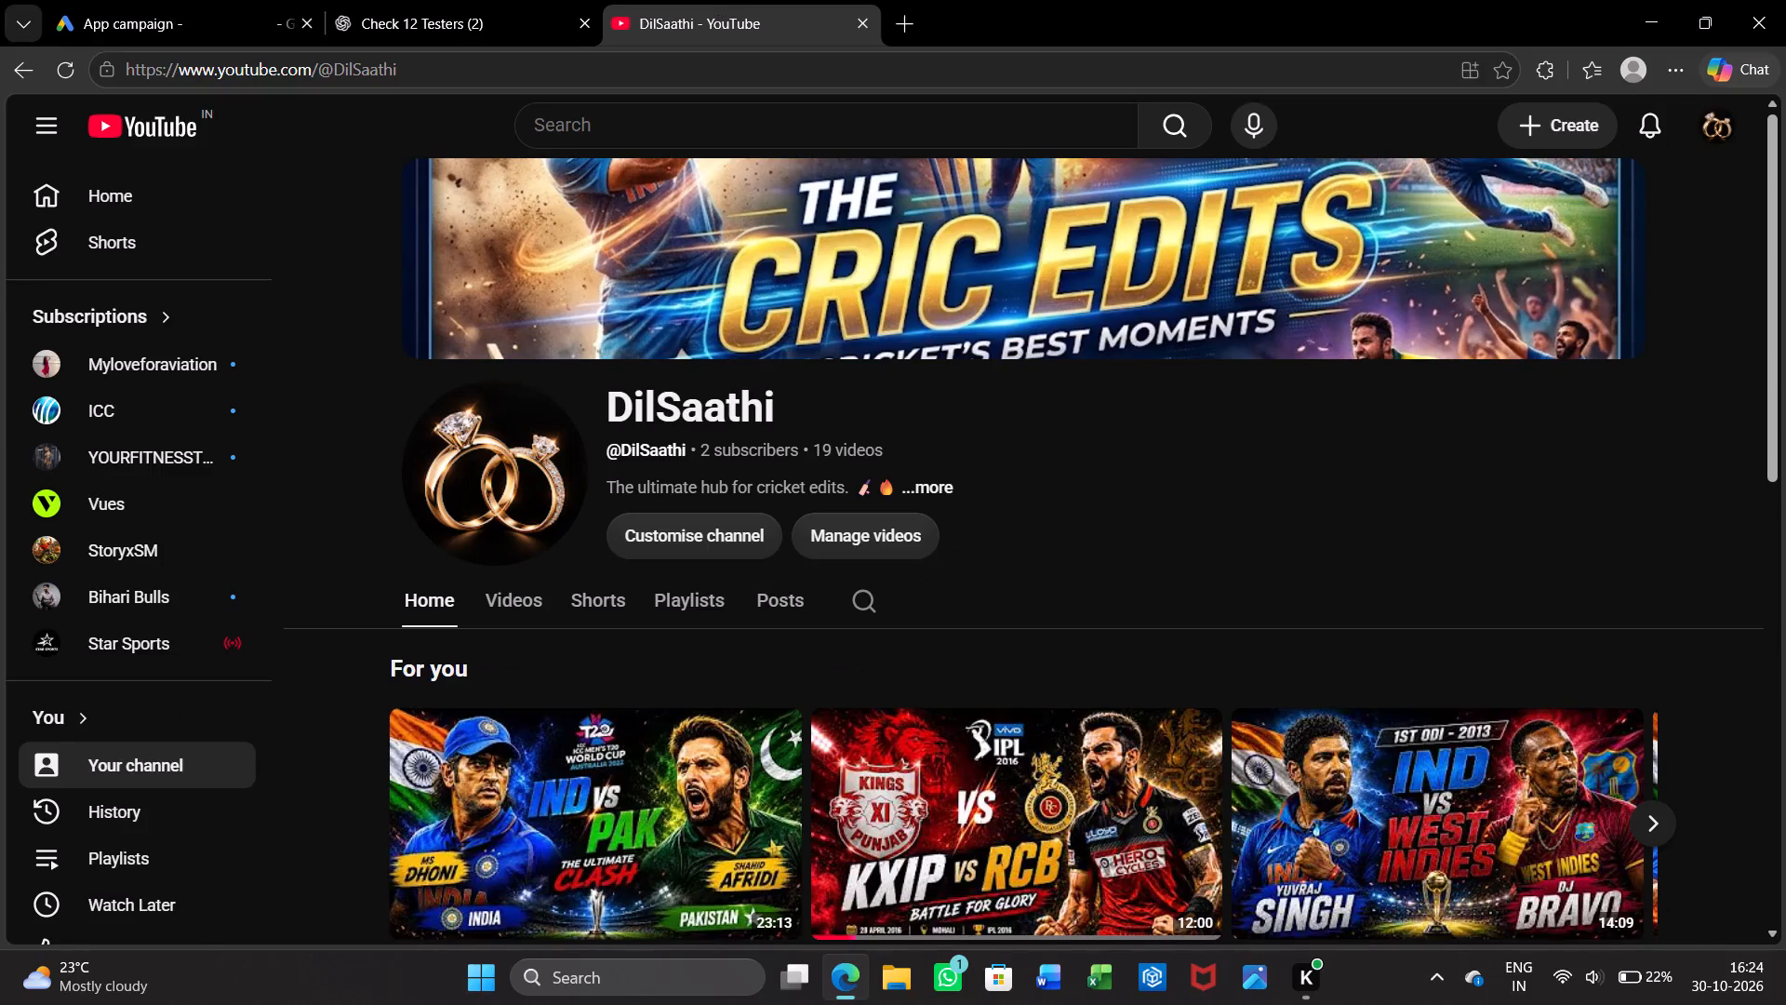
scroll(576, 559, down, 3)
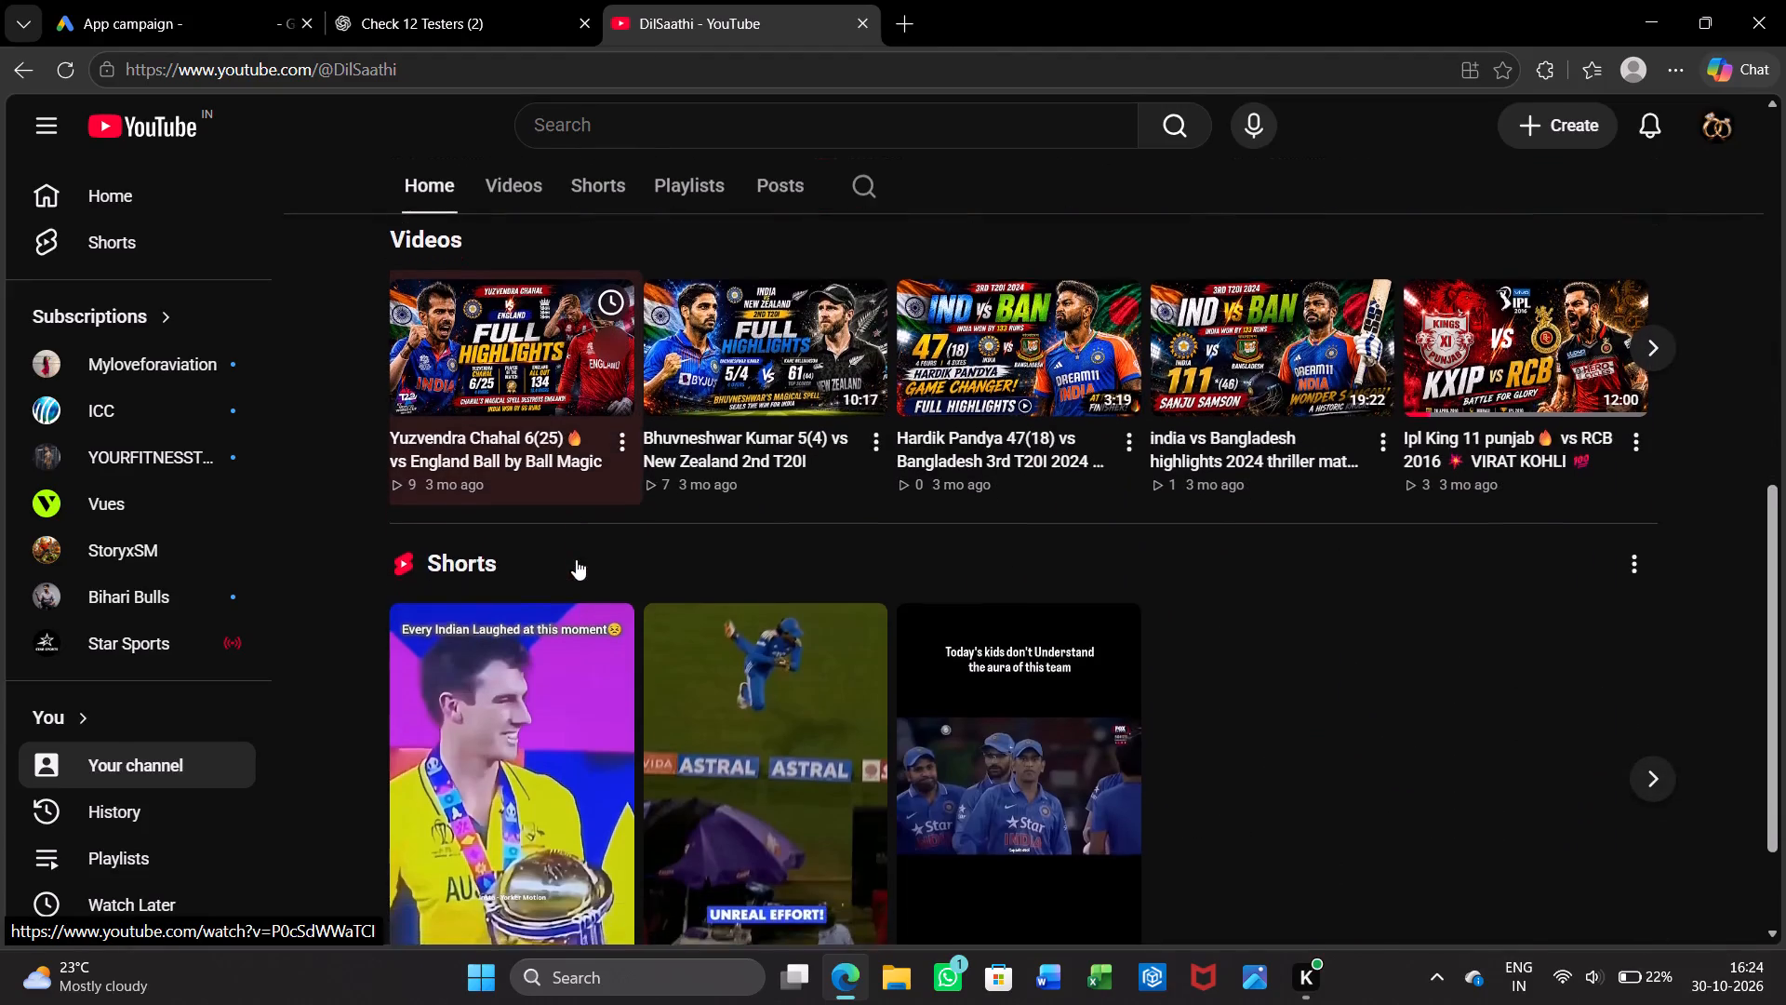
scroll(576, 559, up, 6)
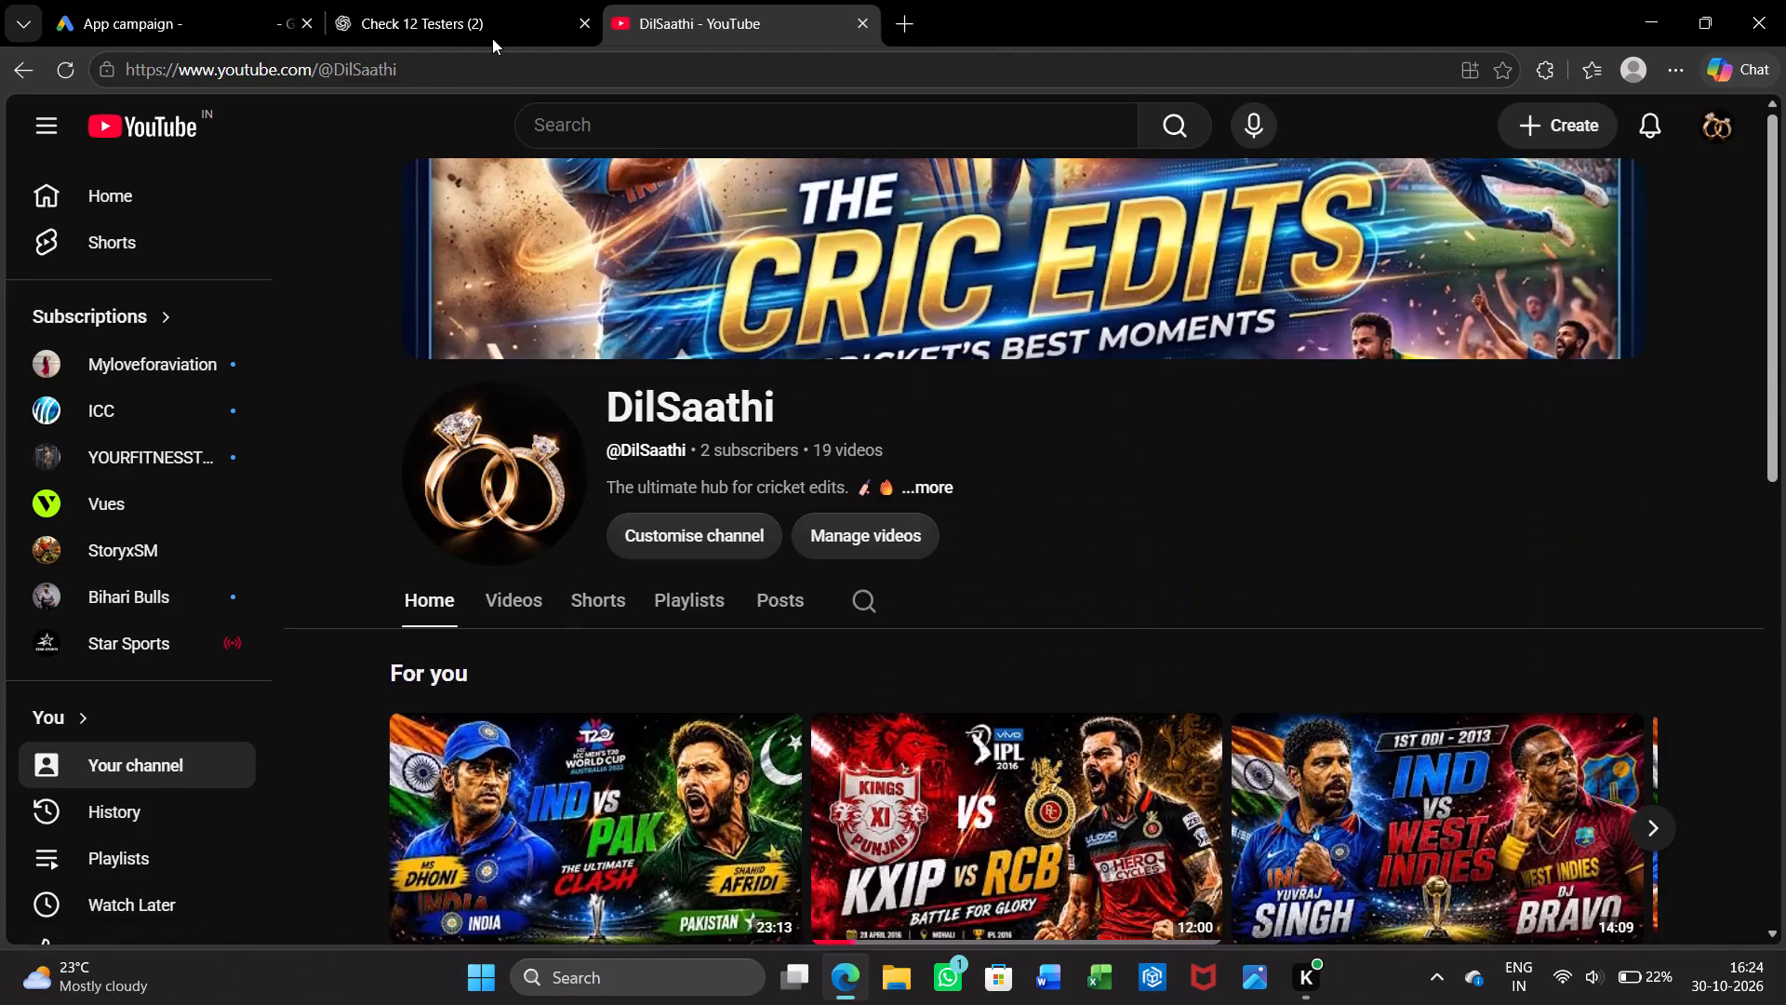
click(492, 36)
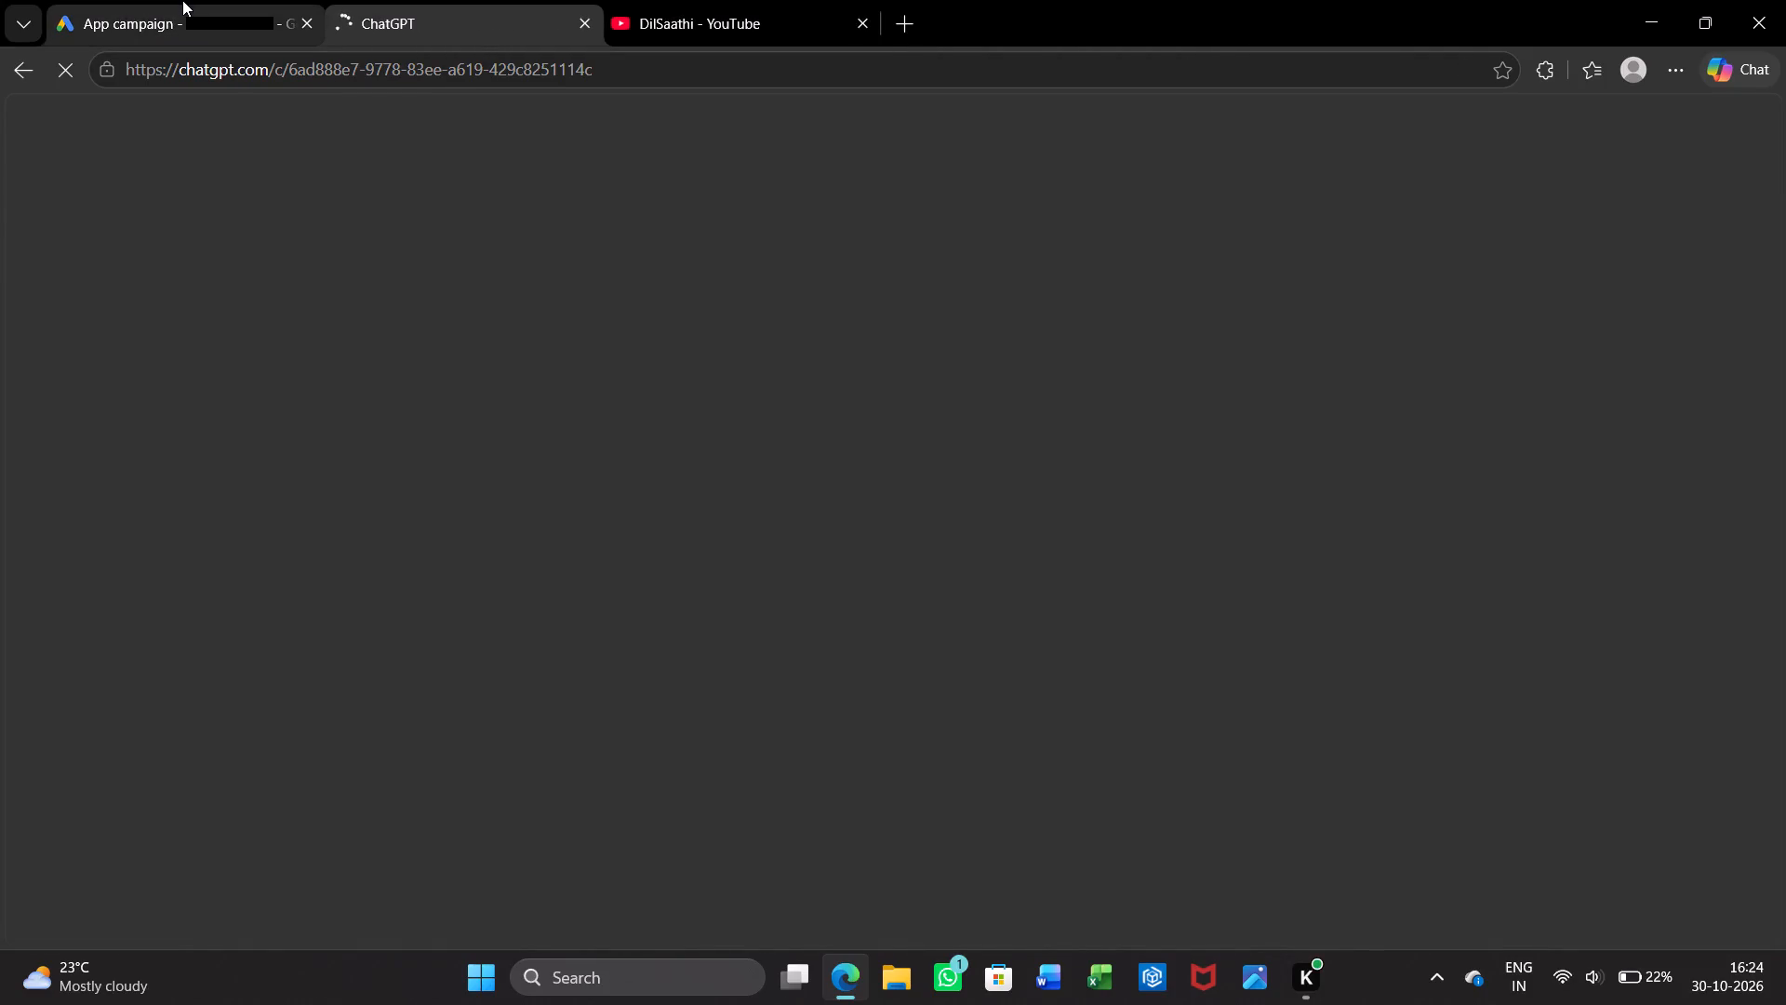
click(182, 0)
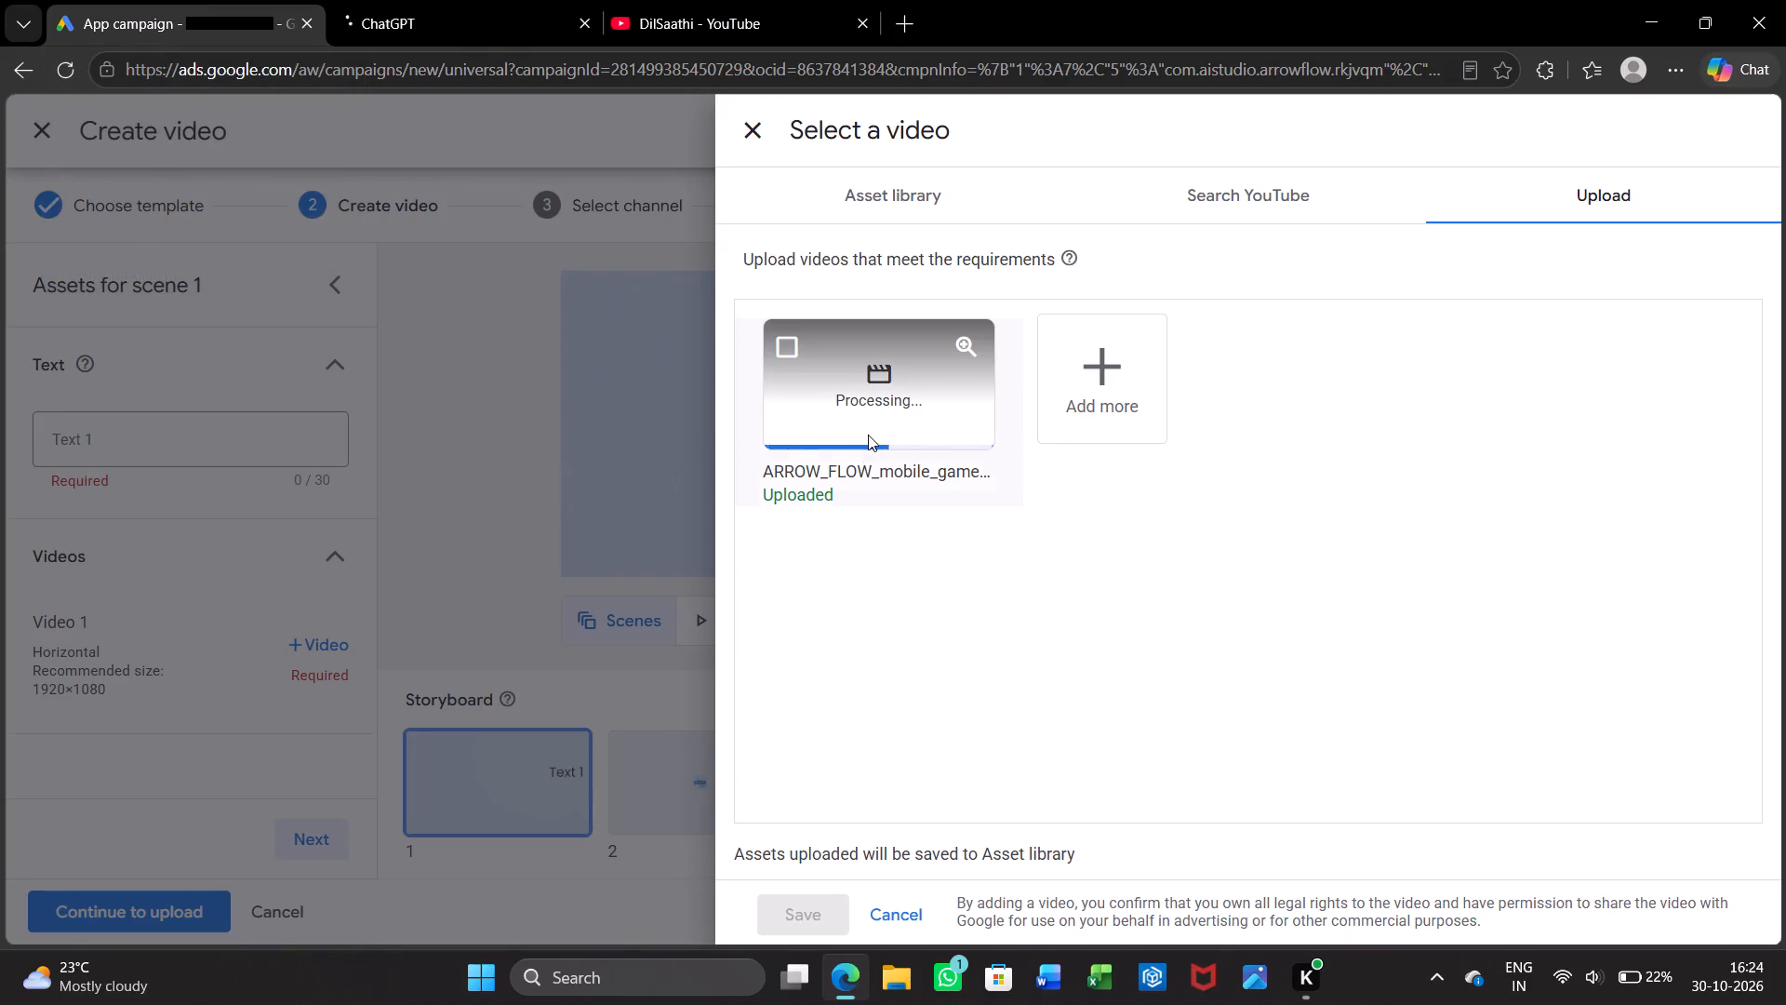
Try to save the uploaded Arrow Flow video for scene 1, and check the asset library and the upload's processing.
click(807, 913)
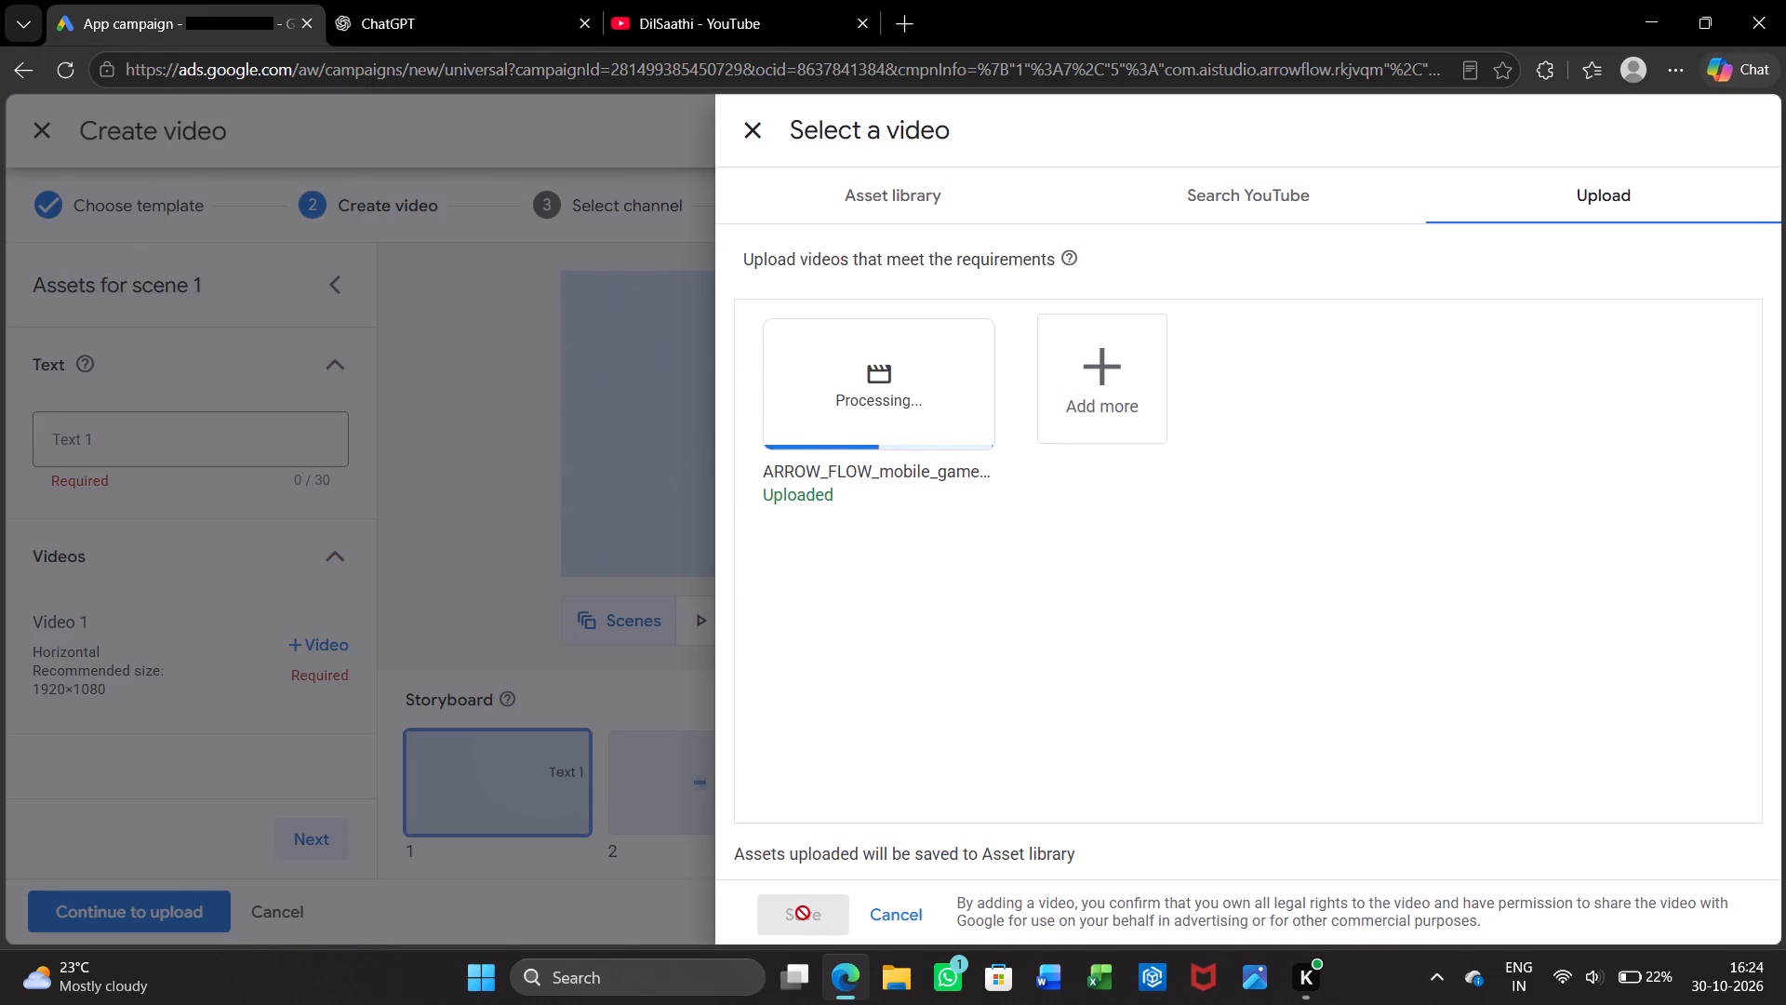
scroll(979, 761, down, 1)
scroll(979, 761, up, 1)
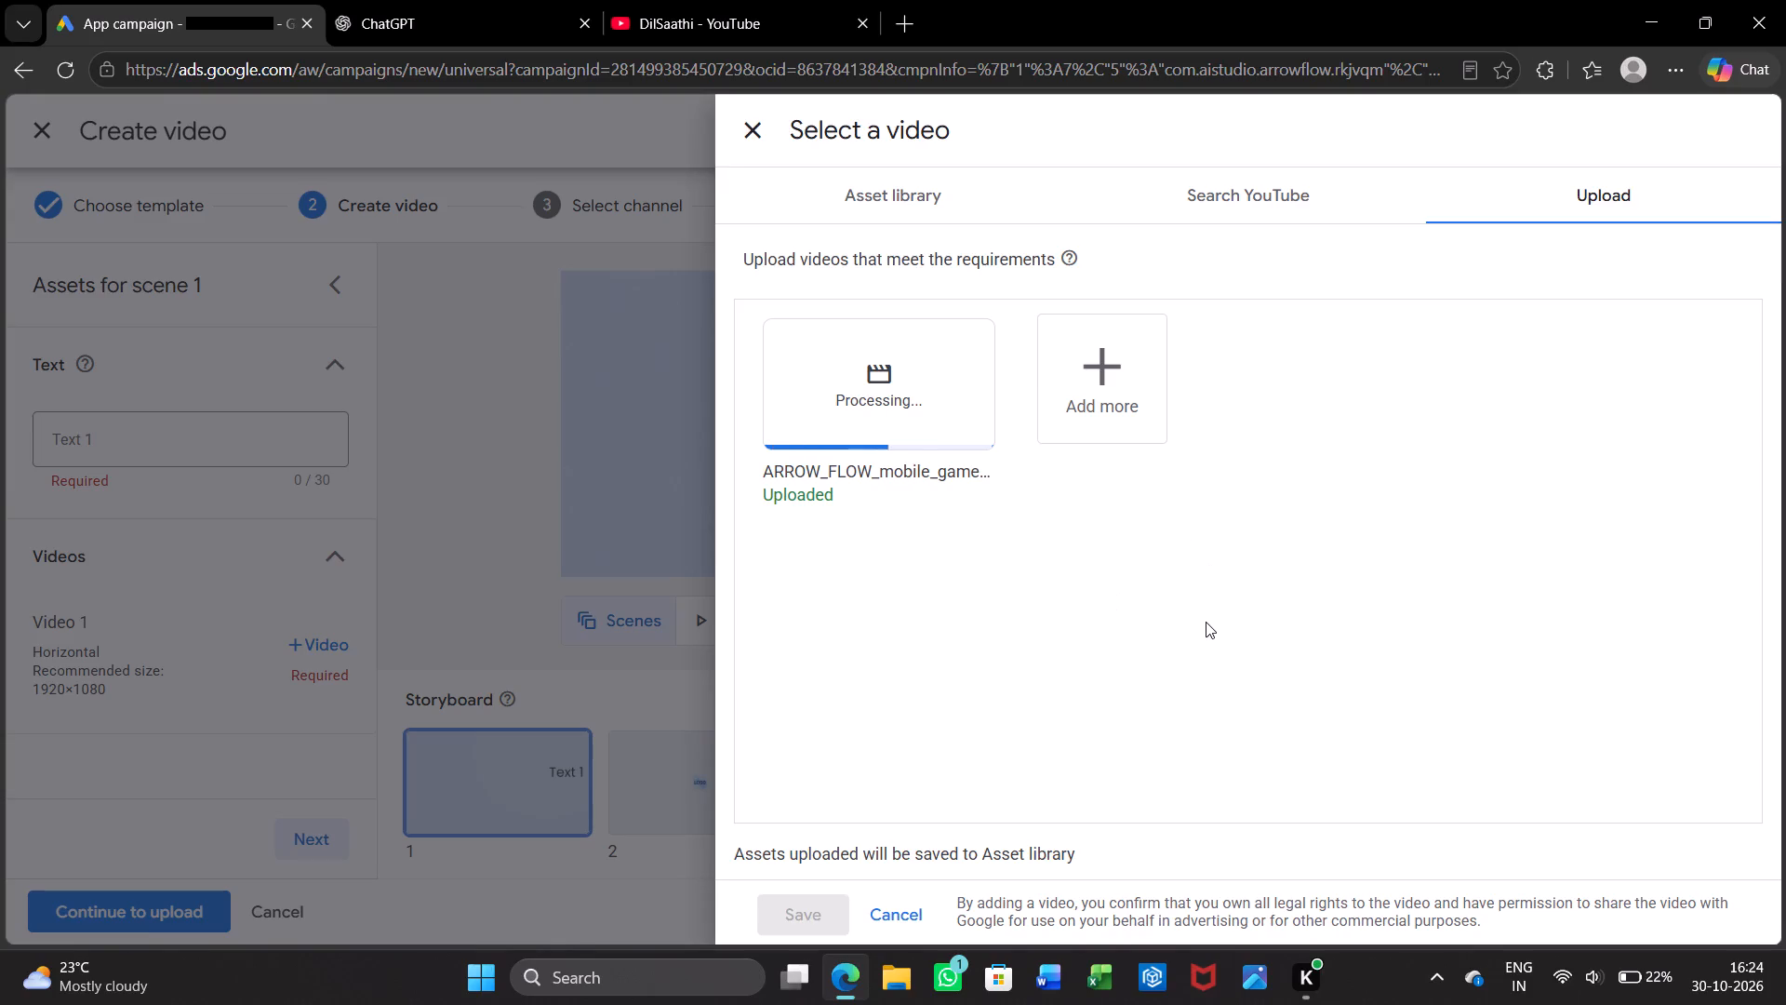
click(1206, 622)
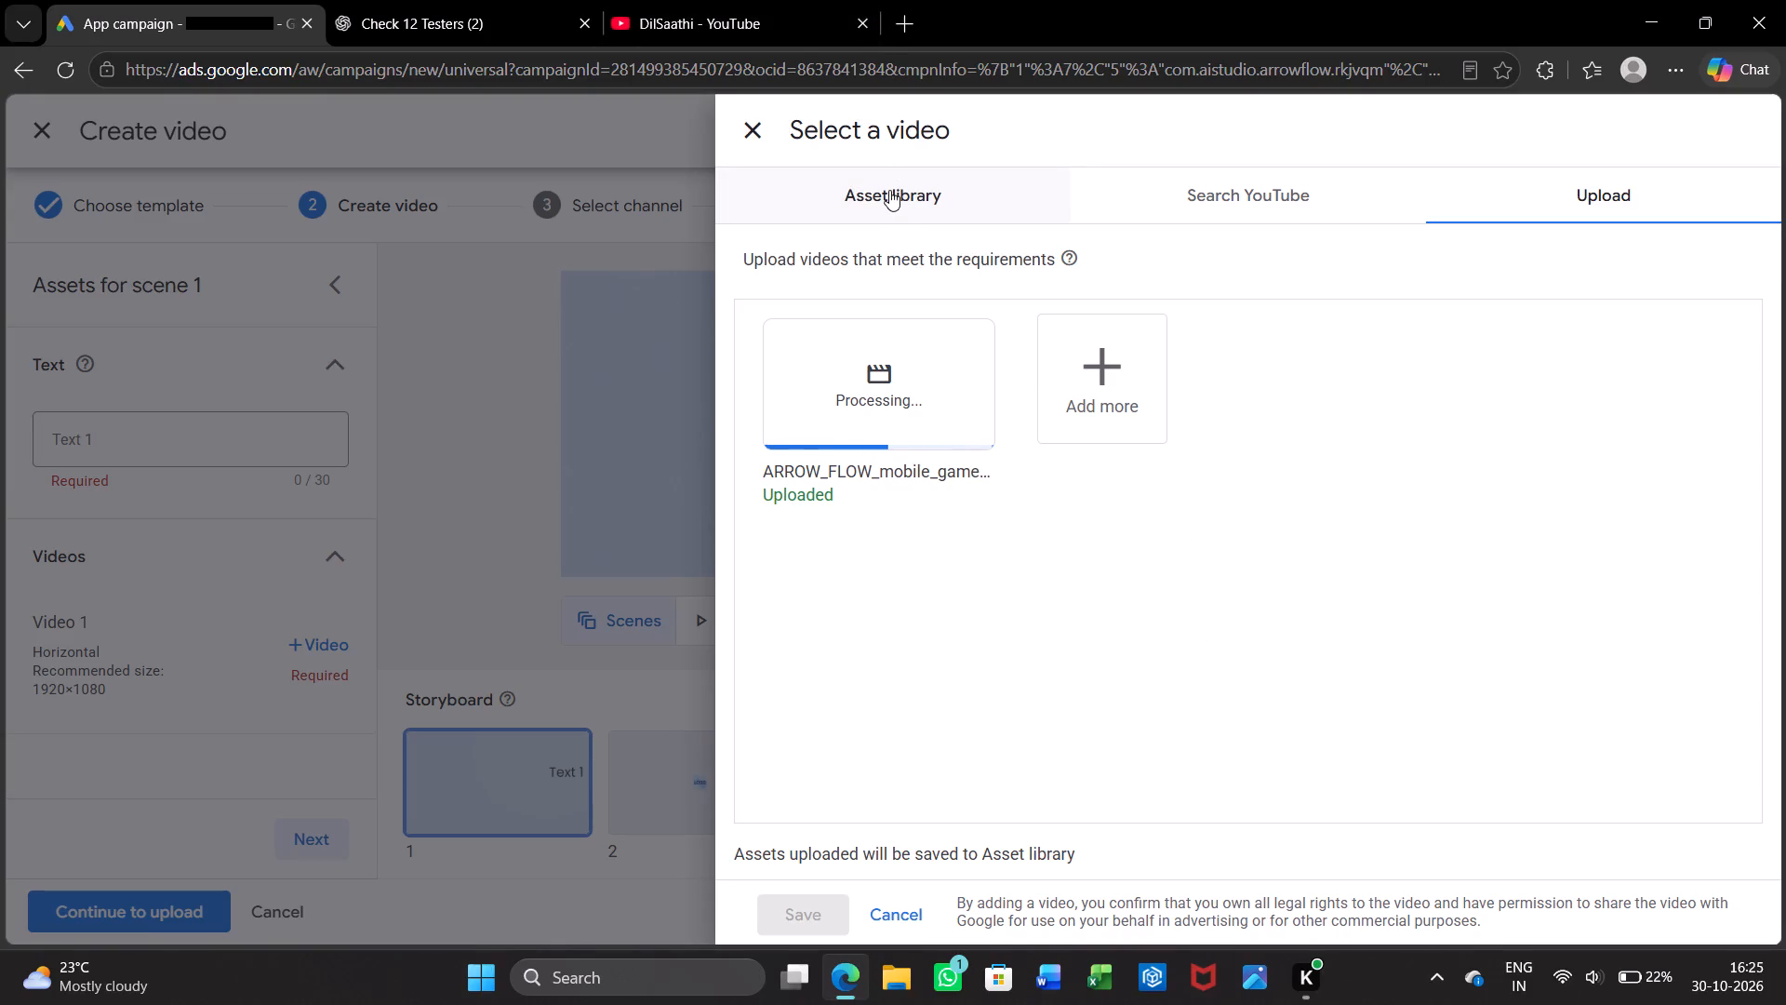
click(889, 190)
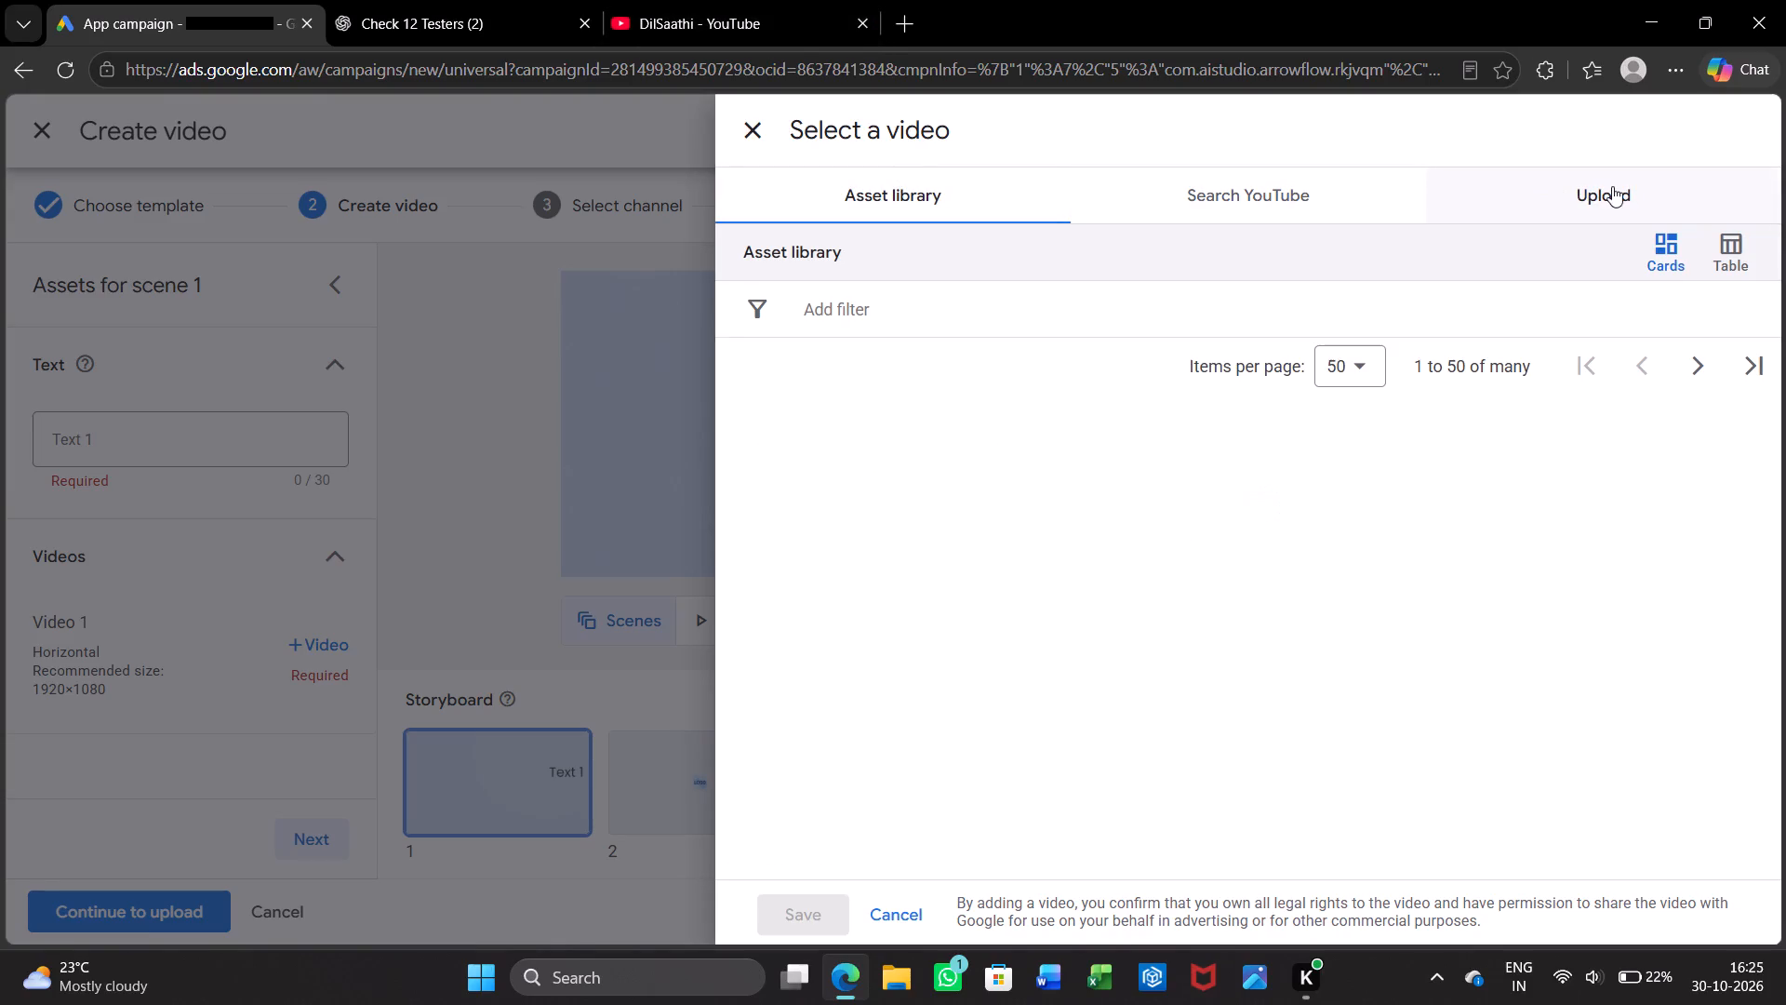
click(1612, 186)
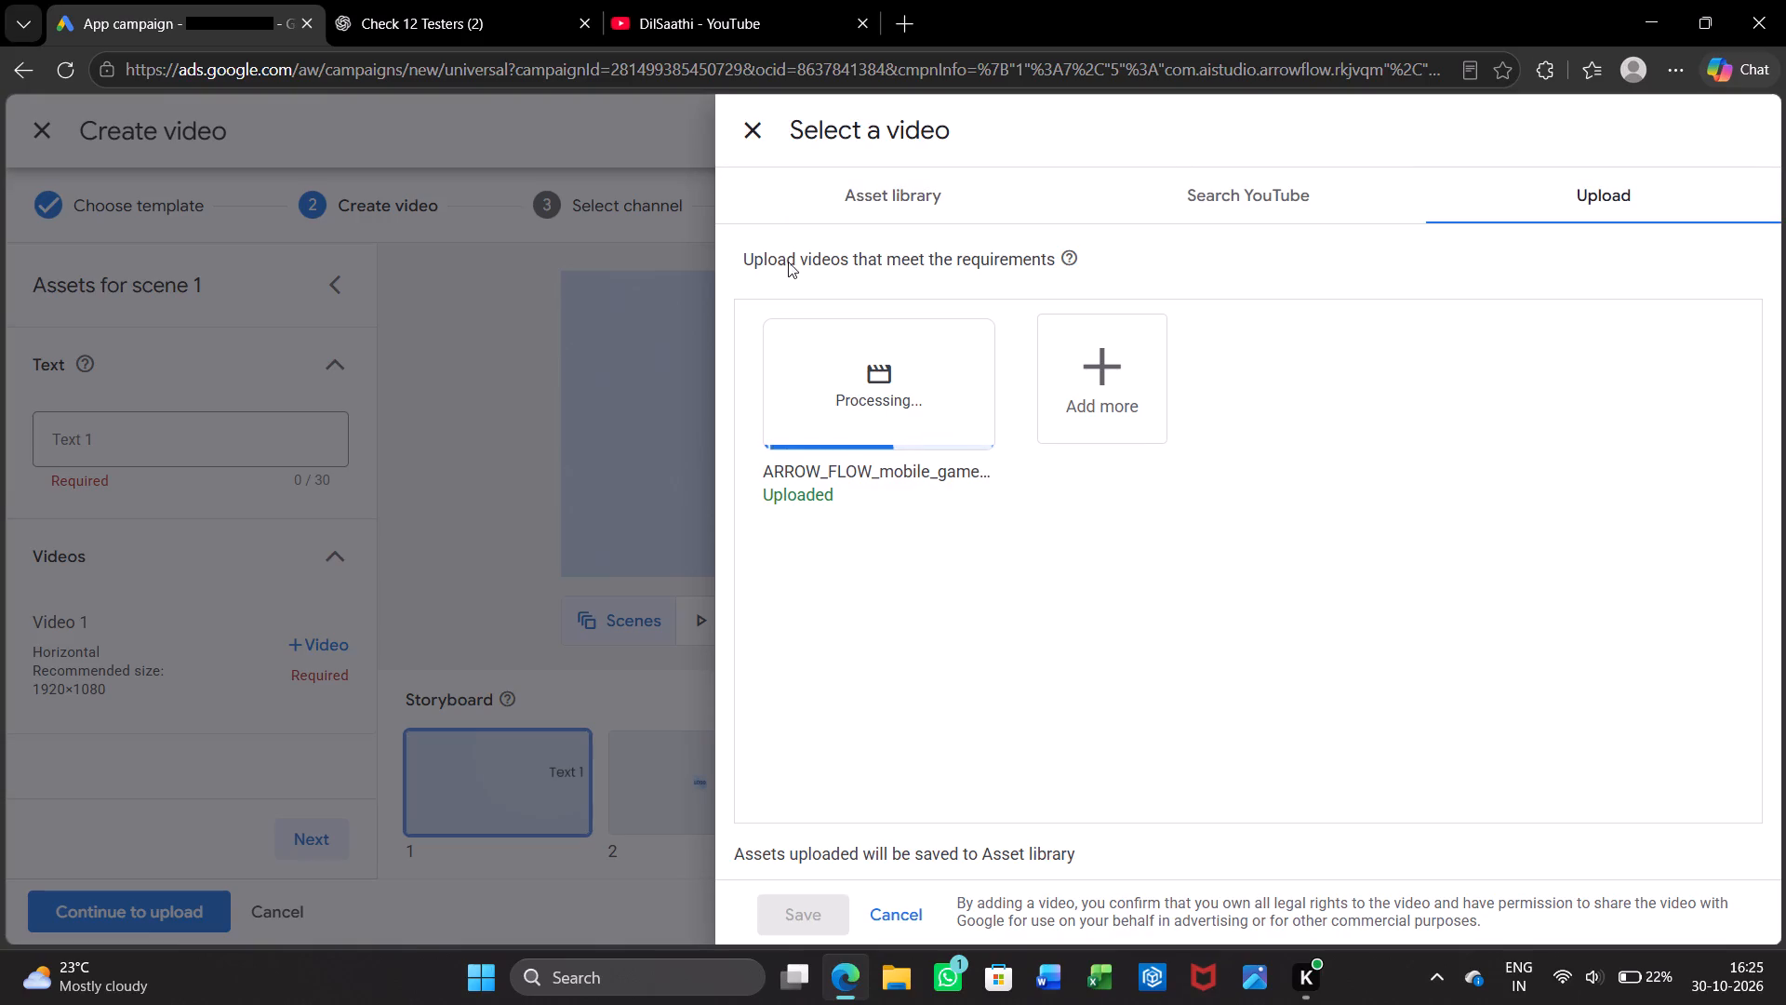
click(908, 183)
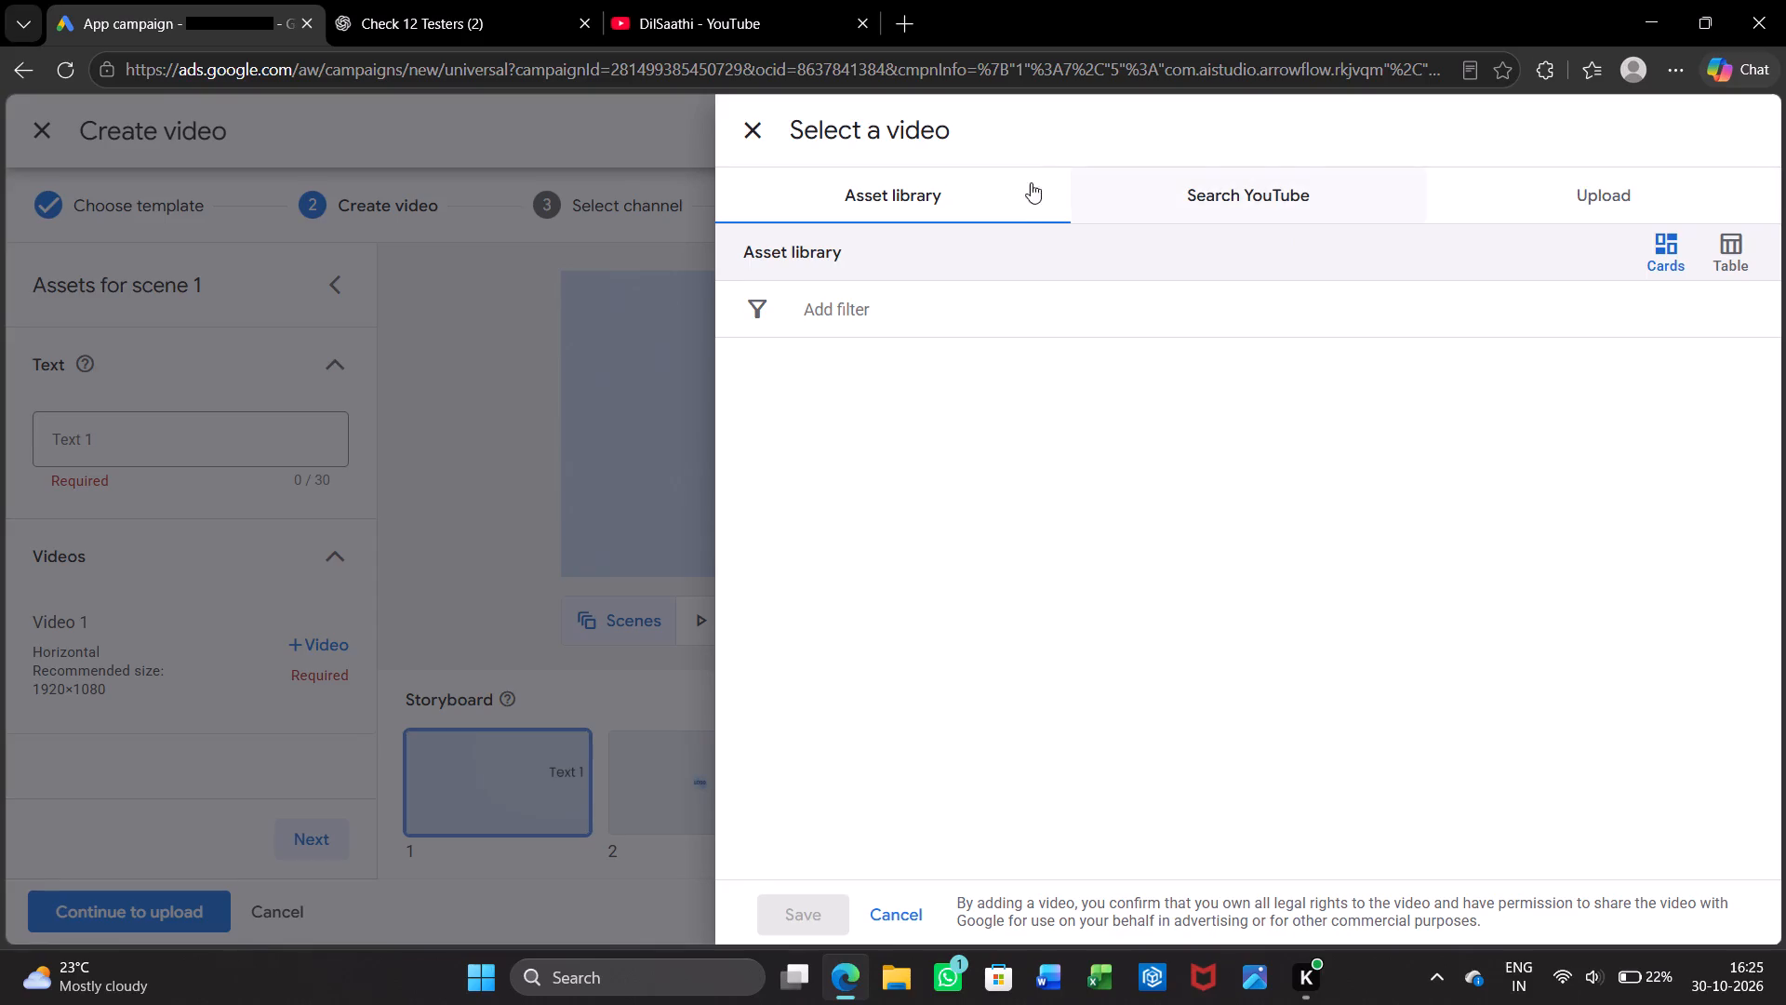
click(1619, 188)
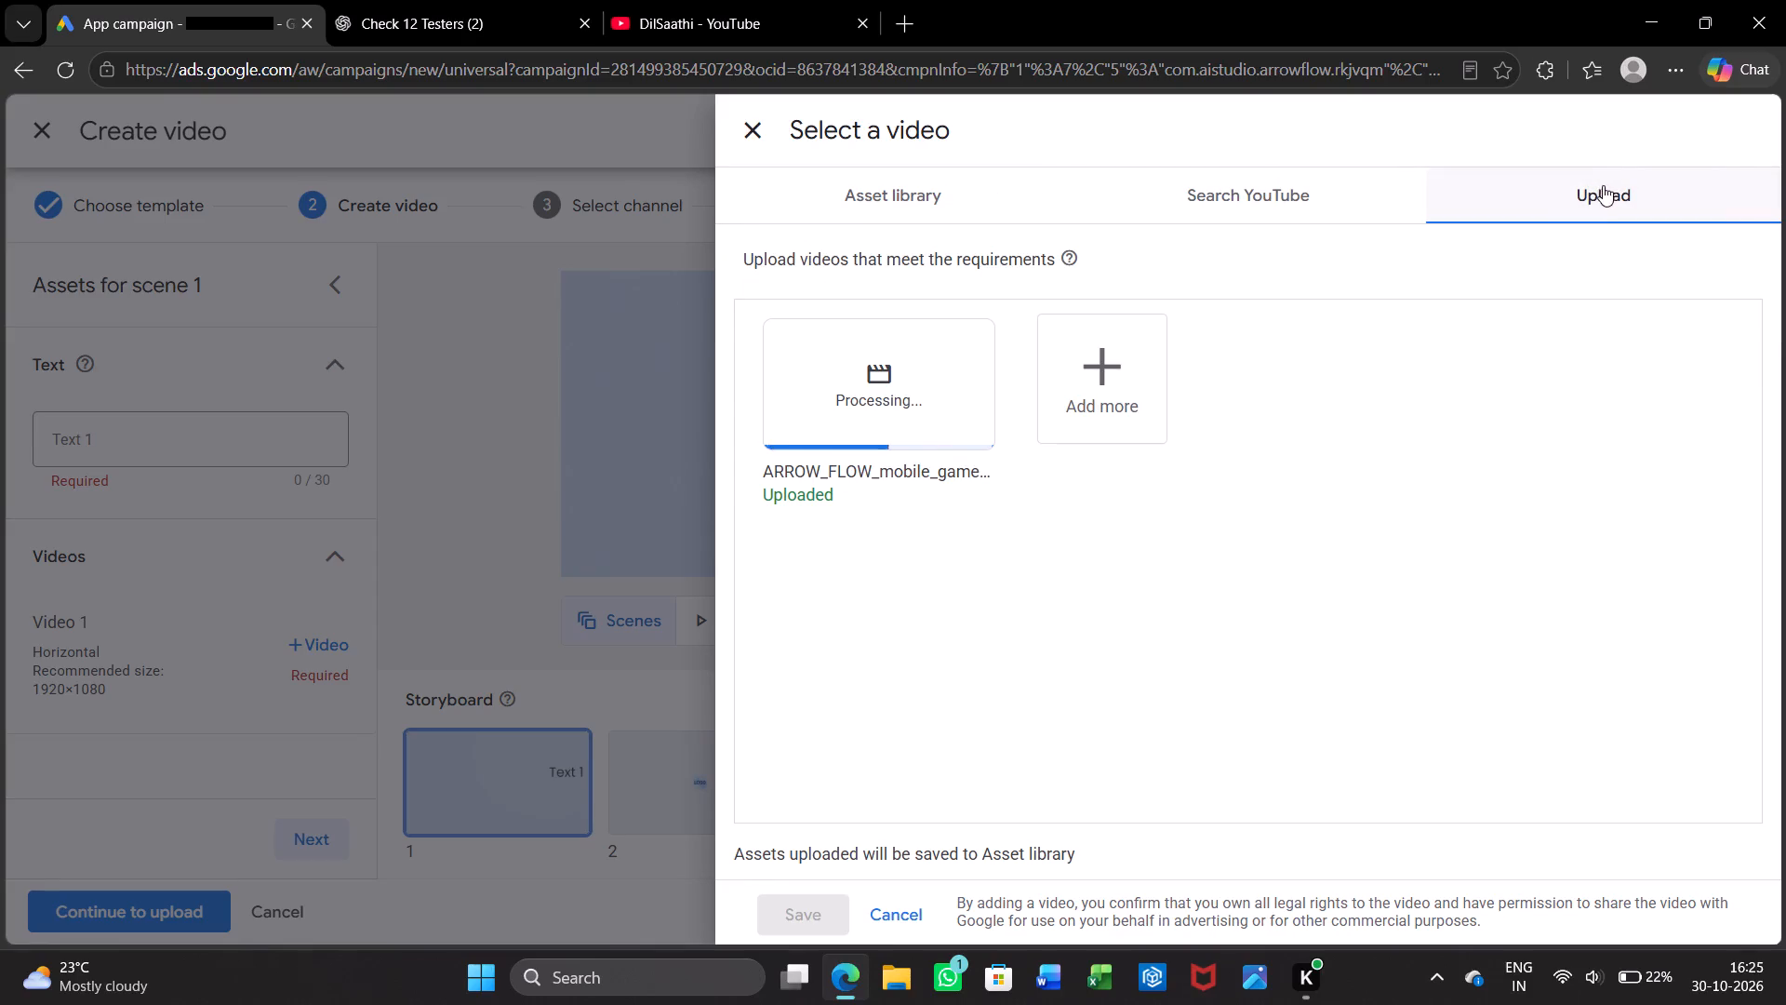
click(1598, 185)
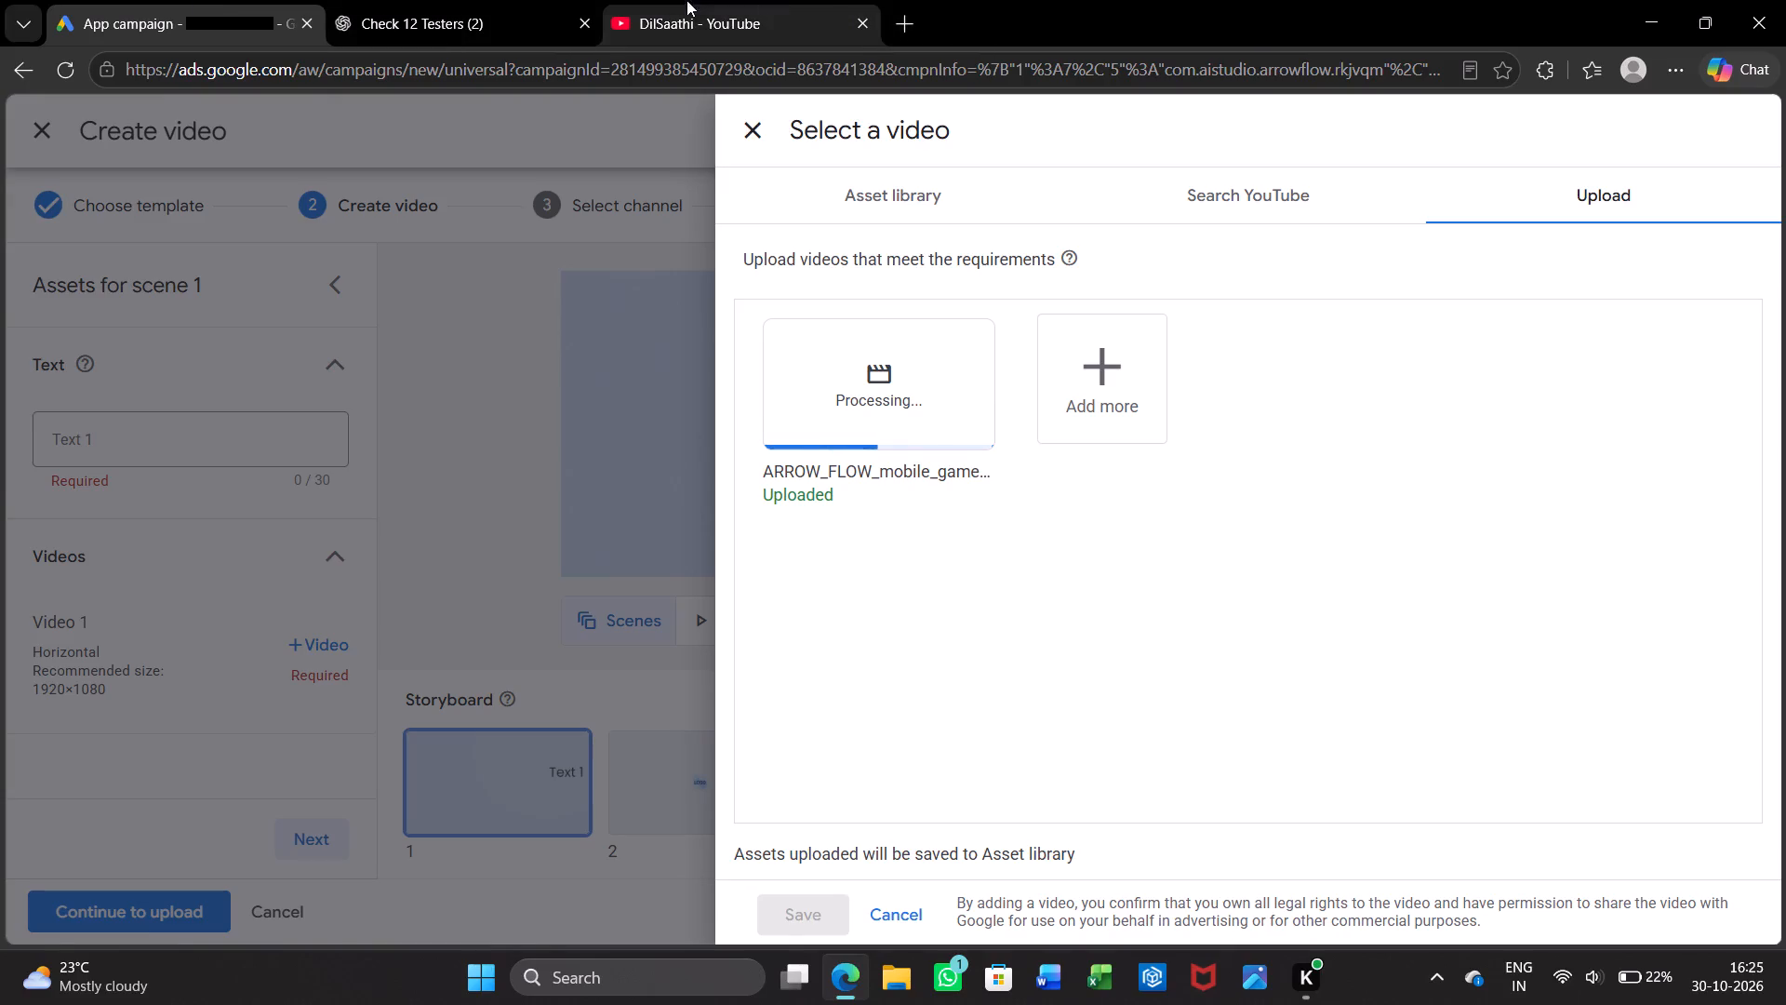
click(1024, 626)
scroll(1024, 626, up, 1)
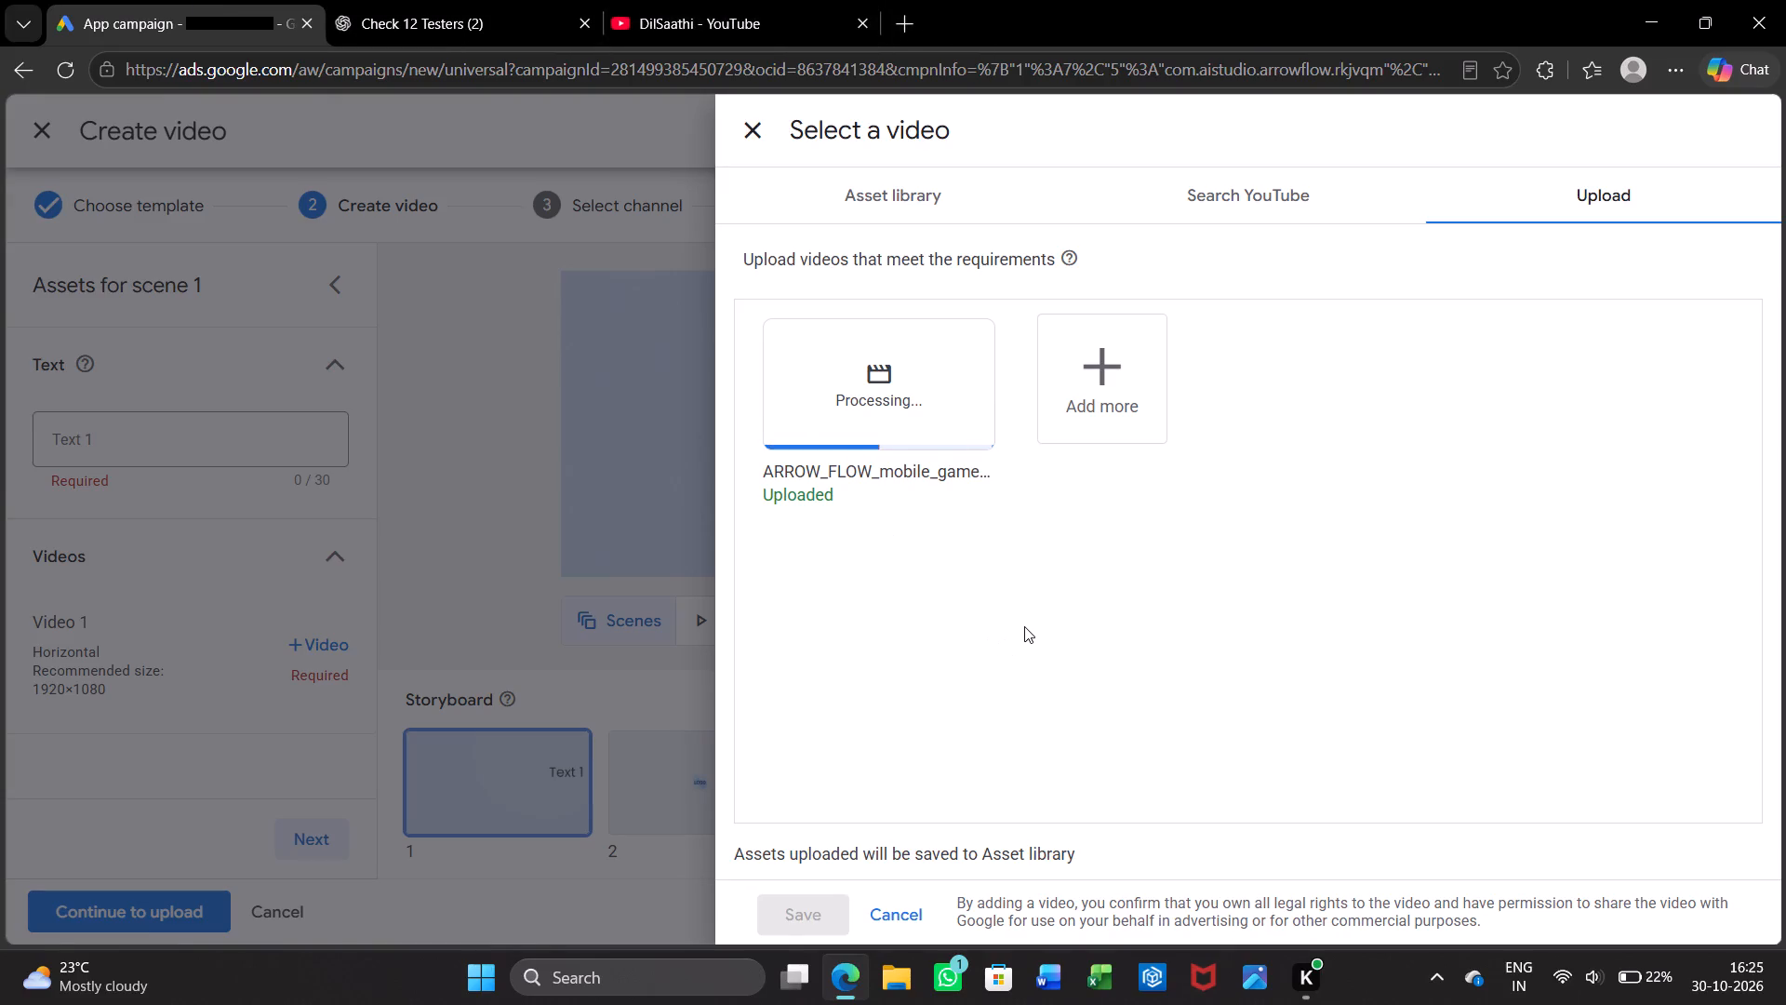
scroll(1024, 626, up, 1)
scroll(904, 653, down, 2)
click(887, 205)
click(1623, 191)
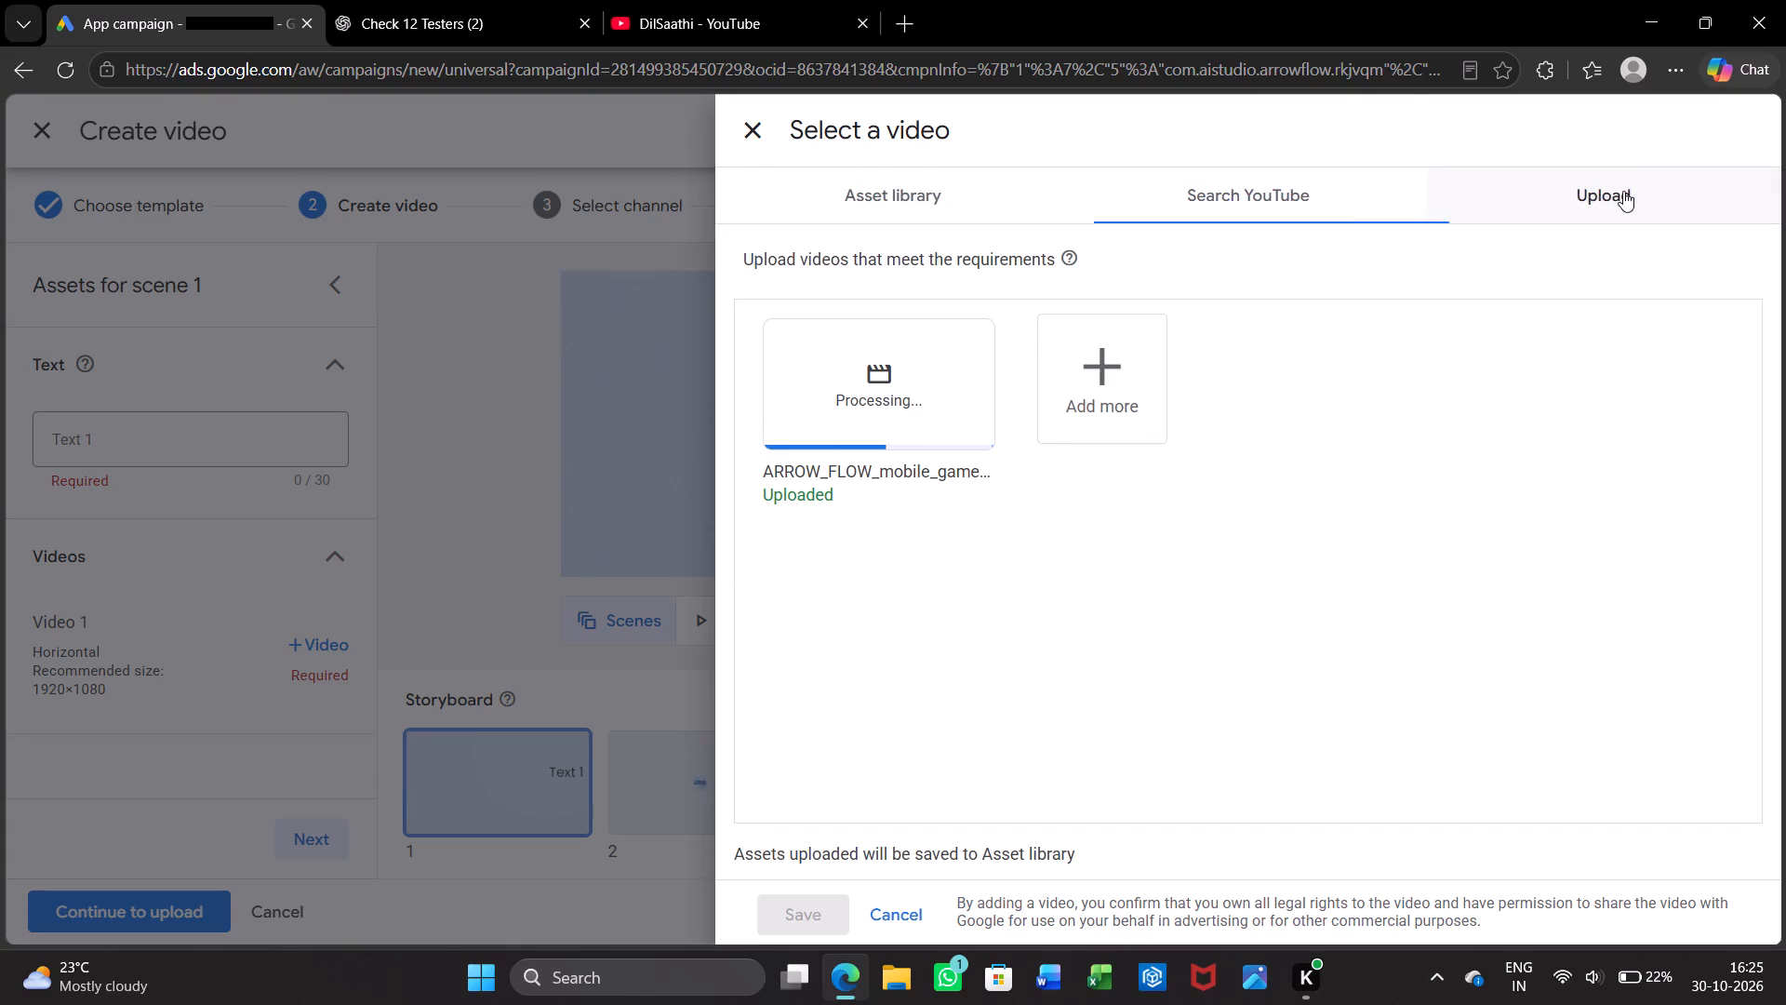